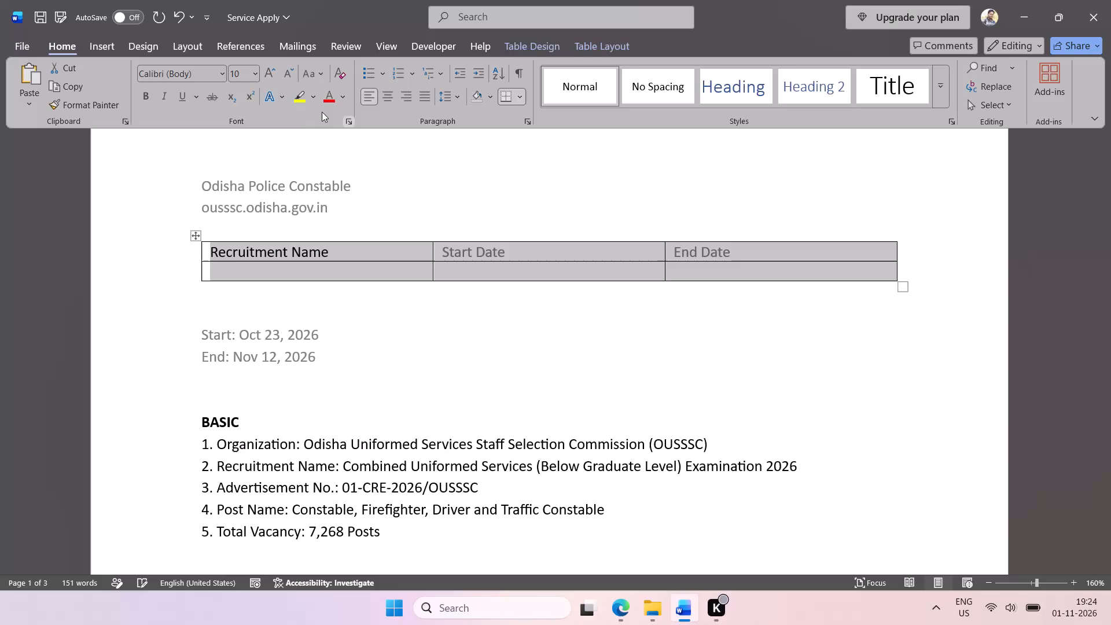
Set the font colour of all text in the recruitment table to black.
left_click(343, 96)
left_click(360, 145)
left_click(302, 385)
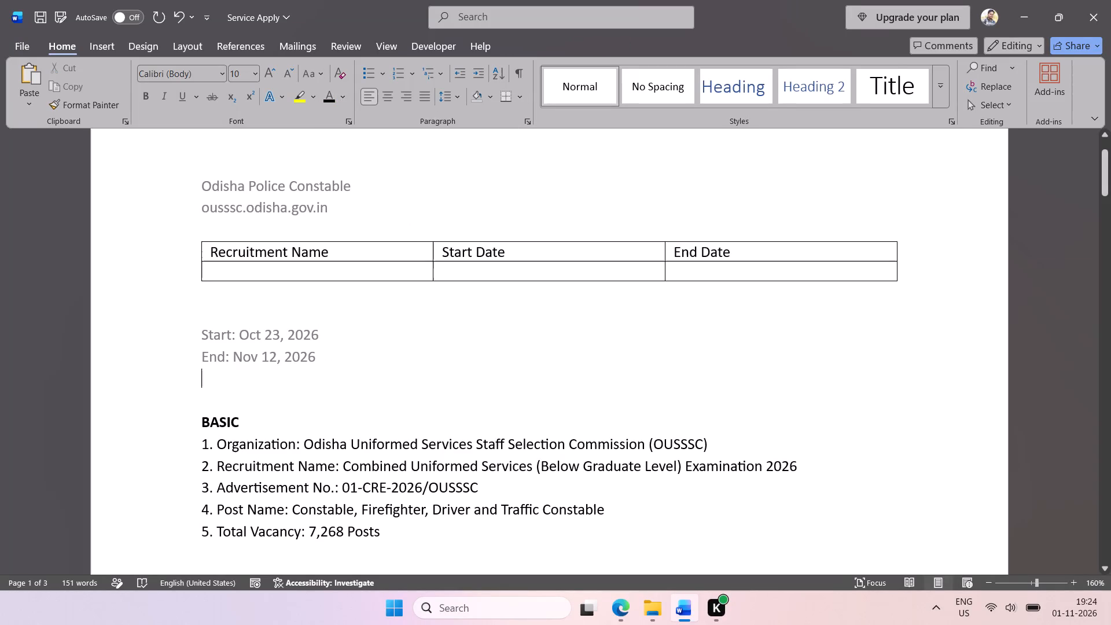
Copy "Combined Uniformed Services (Below Graduate Level) Examination 2026" from the BASIC list into the empty cell under Recruitment Name.
left_click(248, 273)
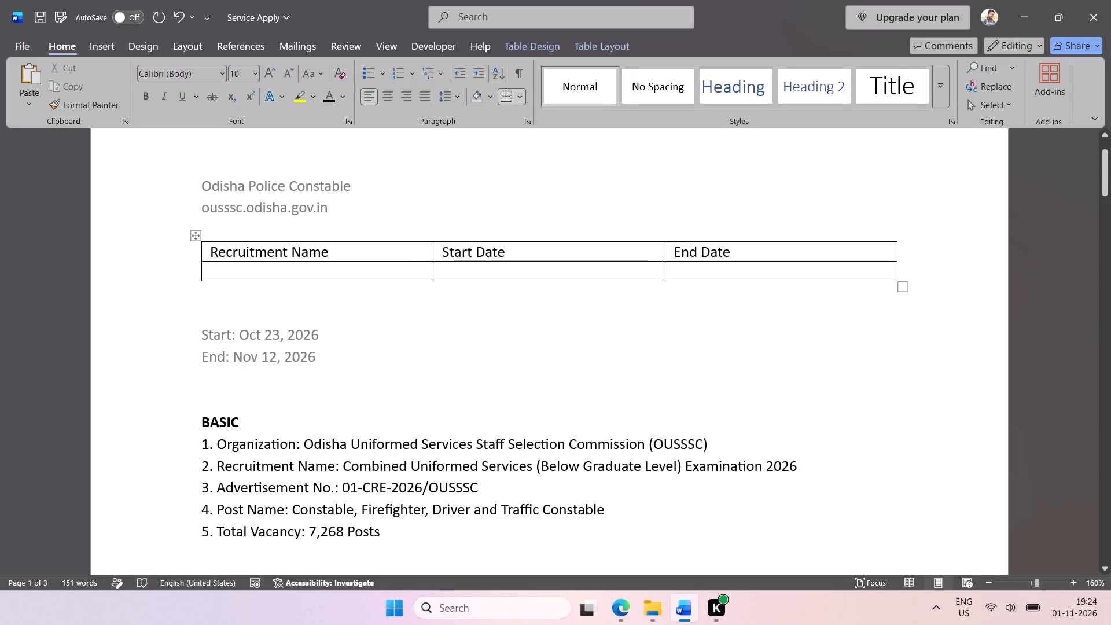
left_click_drag(801, 466, 530, 472)
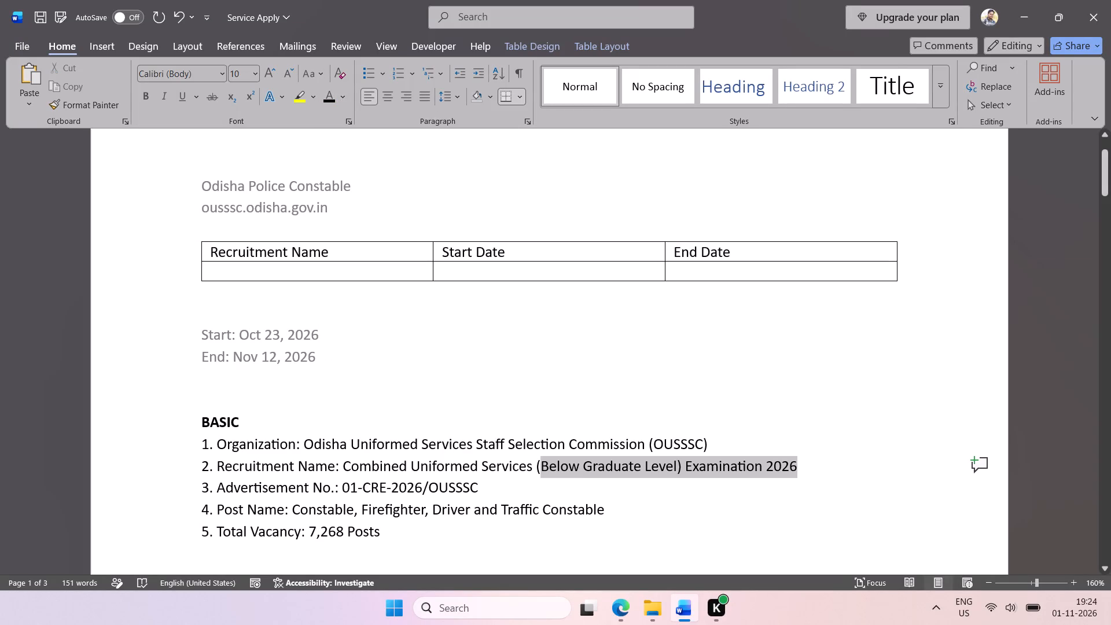
left_click_drag(530, 472, 374, 470)
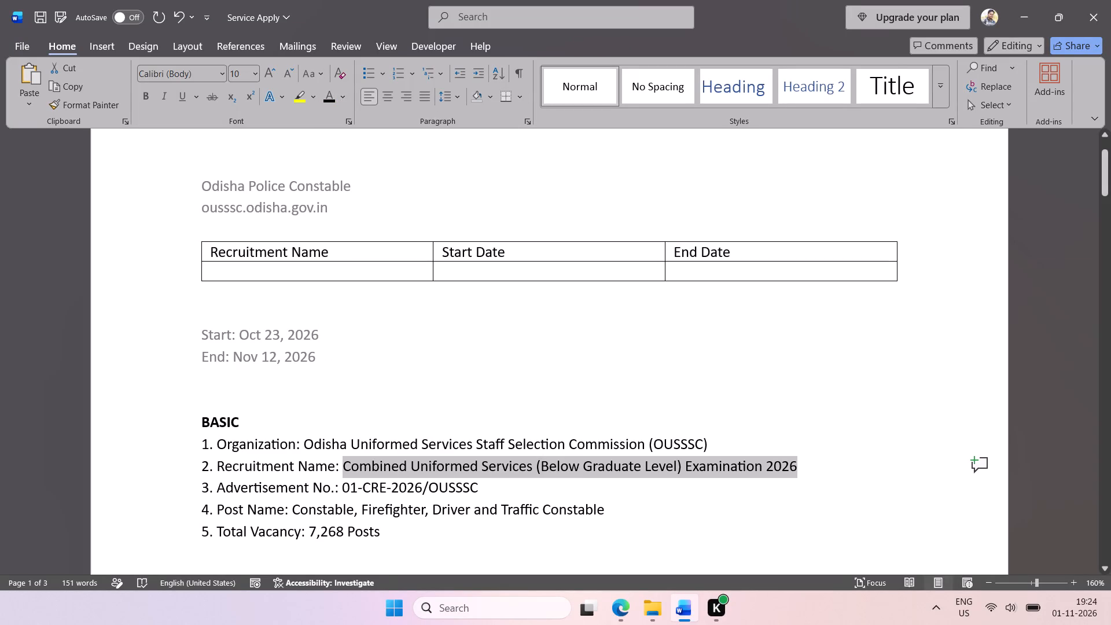
key("ctrl+c")
left_click(301, 271)
key("ctrl+v")
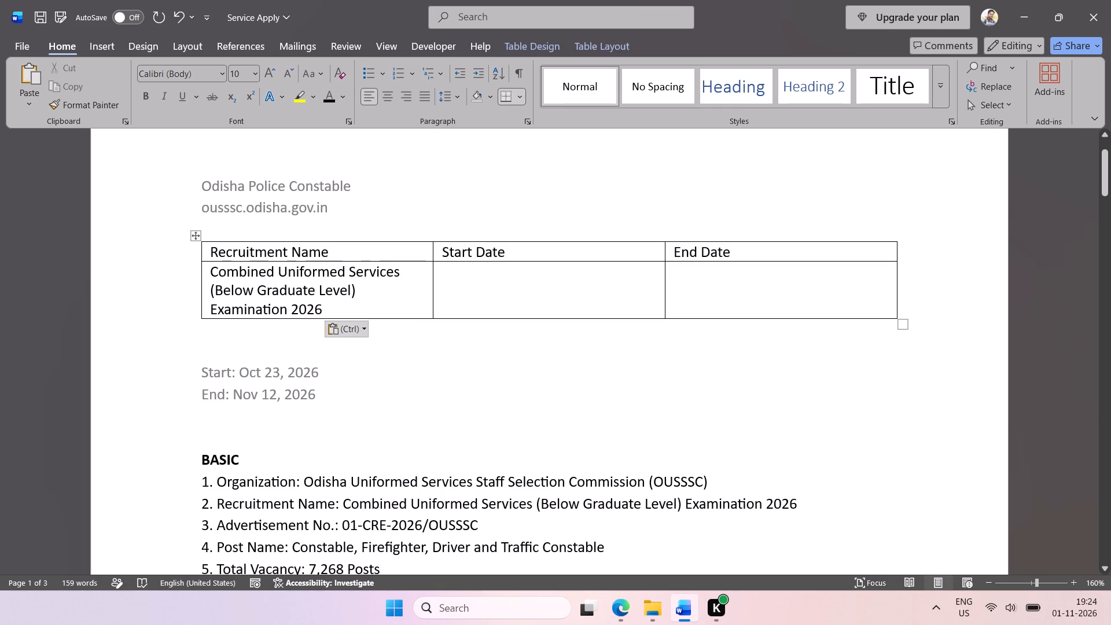
Copy "Oct 23, 2026" from the Start line below the table into the cell under Start Date.
left_click(304, 380)
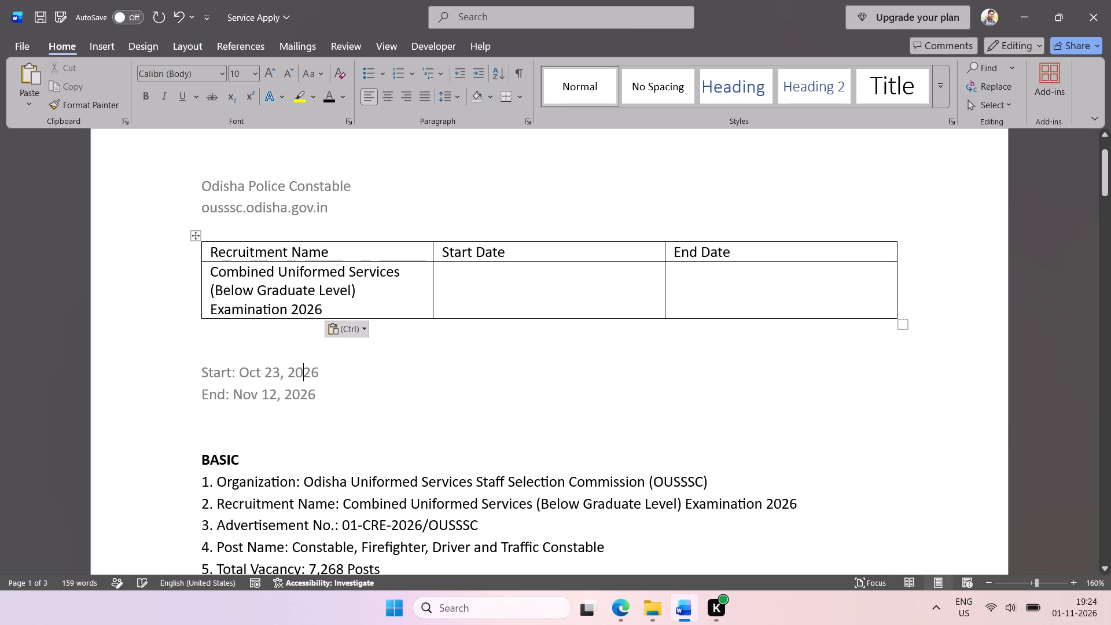
left_click_drag(319, 372, 259, 372)
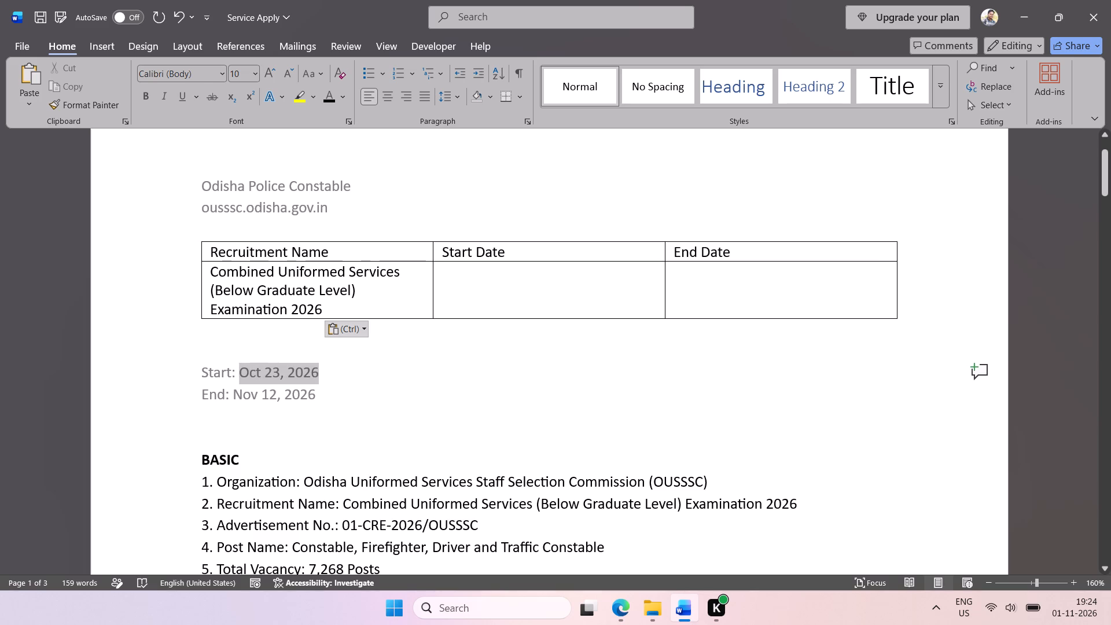
left_click_drag(259, 372, 253, 372)
key("ctrl+c")
left_click(480, 287)
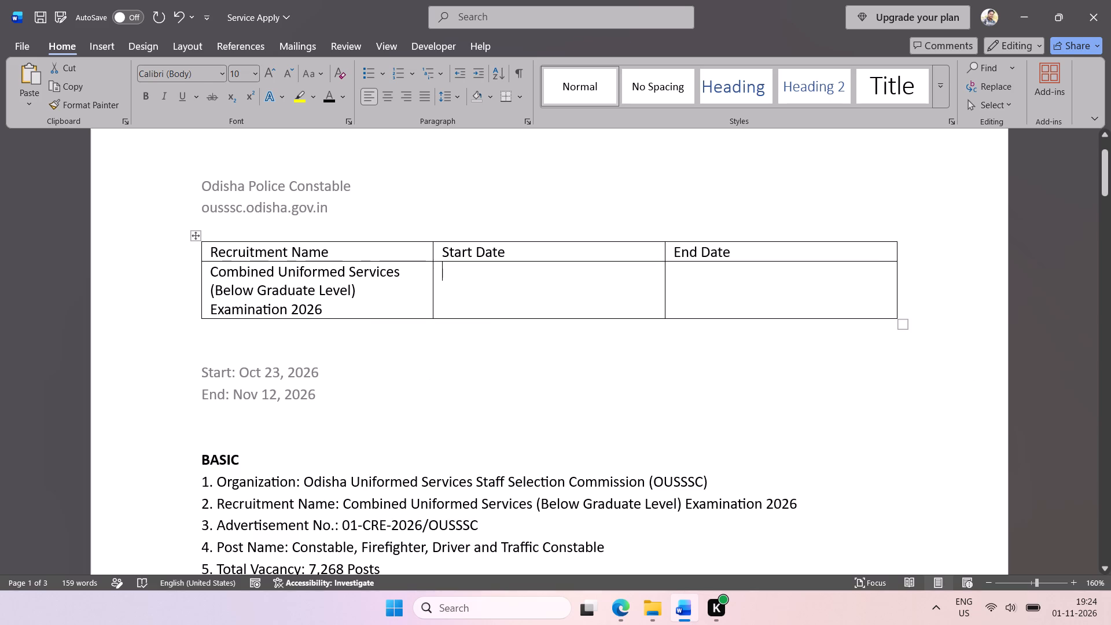
key("ctrl+v")
Copy "Nov 12, 2026" from the End line below the table into the cell under End Date.
left_click_drag(315, 399, 251, 398)
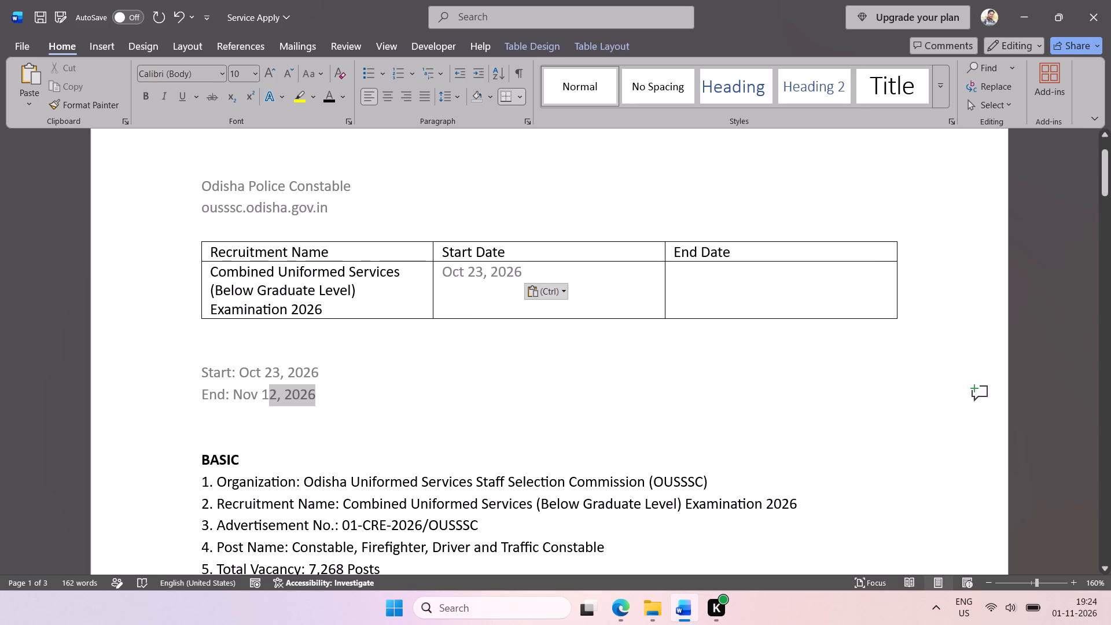
left_click_drag(251, 398, 250, 398)
key("ctrl+c")
left_click(765, 273)
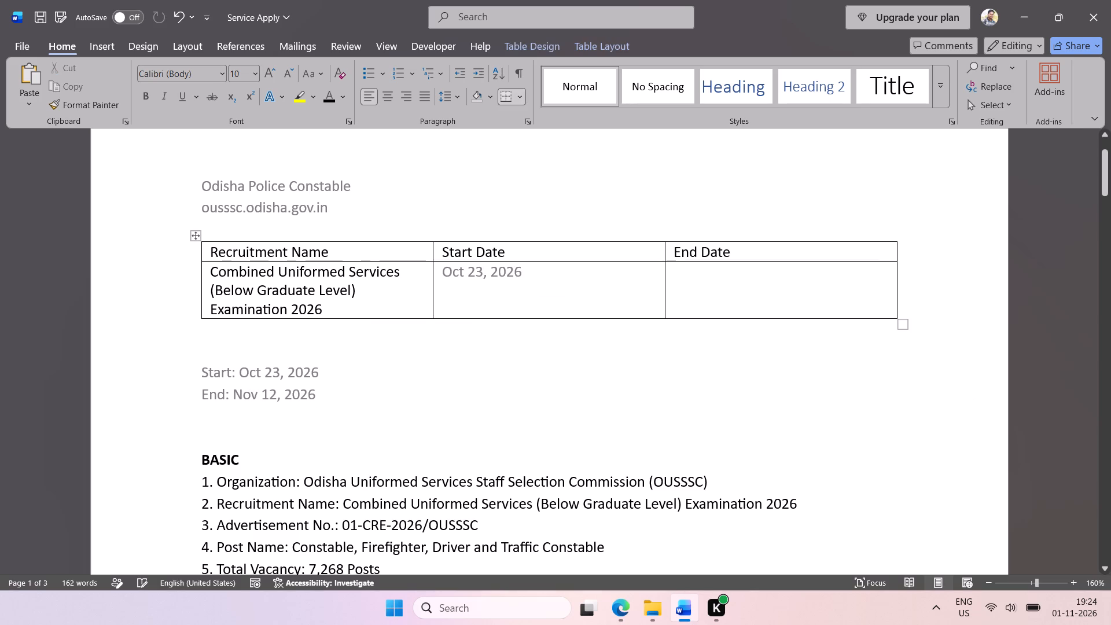
key("ctrl+v")
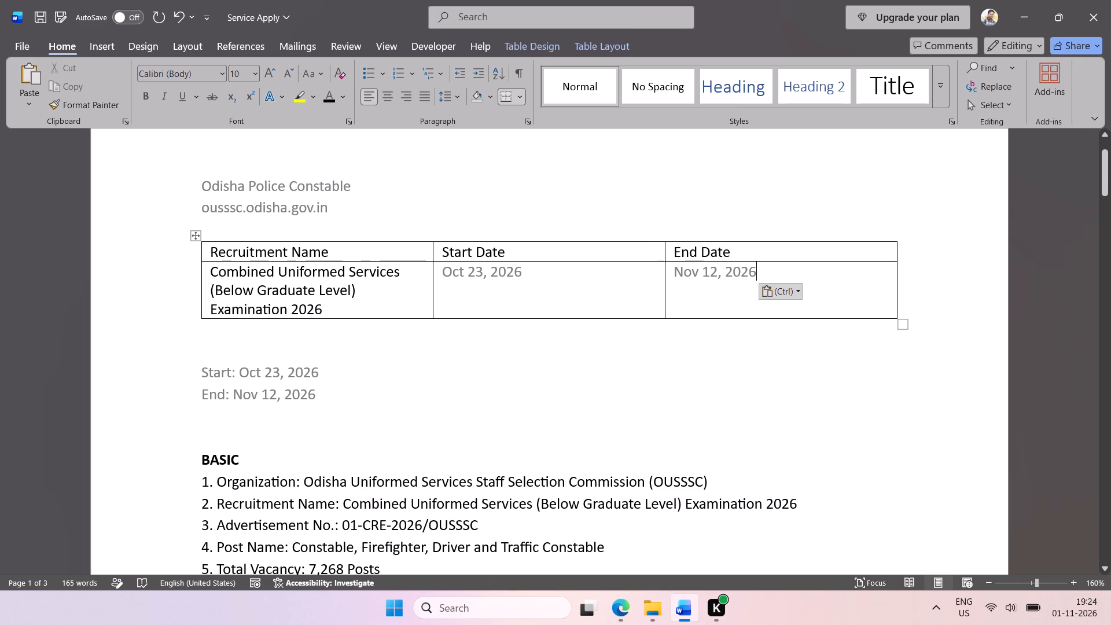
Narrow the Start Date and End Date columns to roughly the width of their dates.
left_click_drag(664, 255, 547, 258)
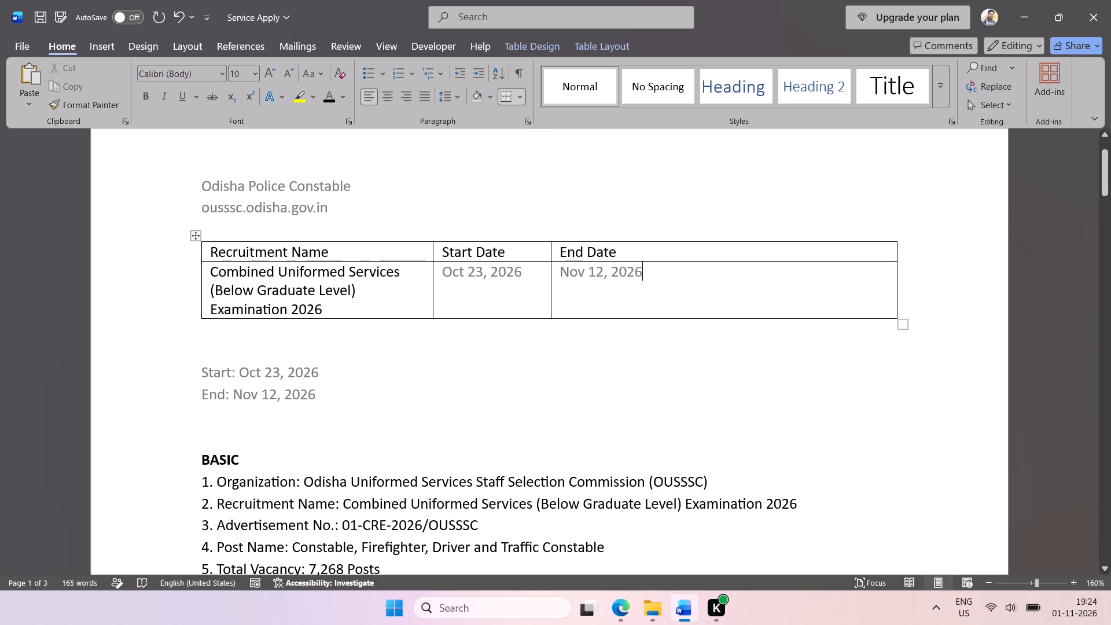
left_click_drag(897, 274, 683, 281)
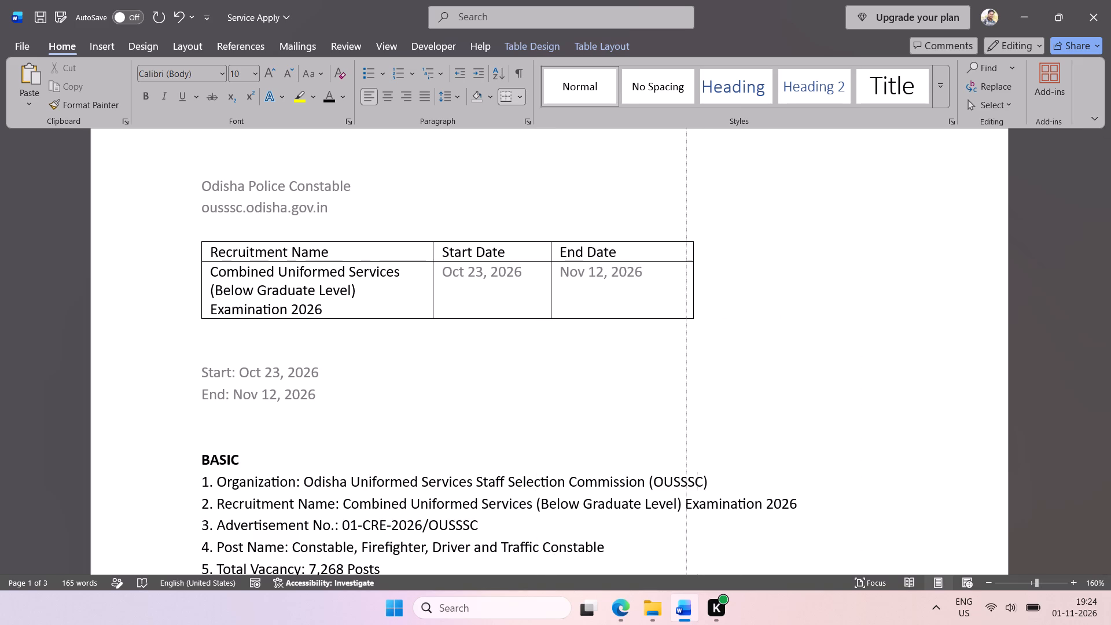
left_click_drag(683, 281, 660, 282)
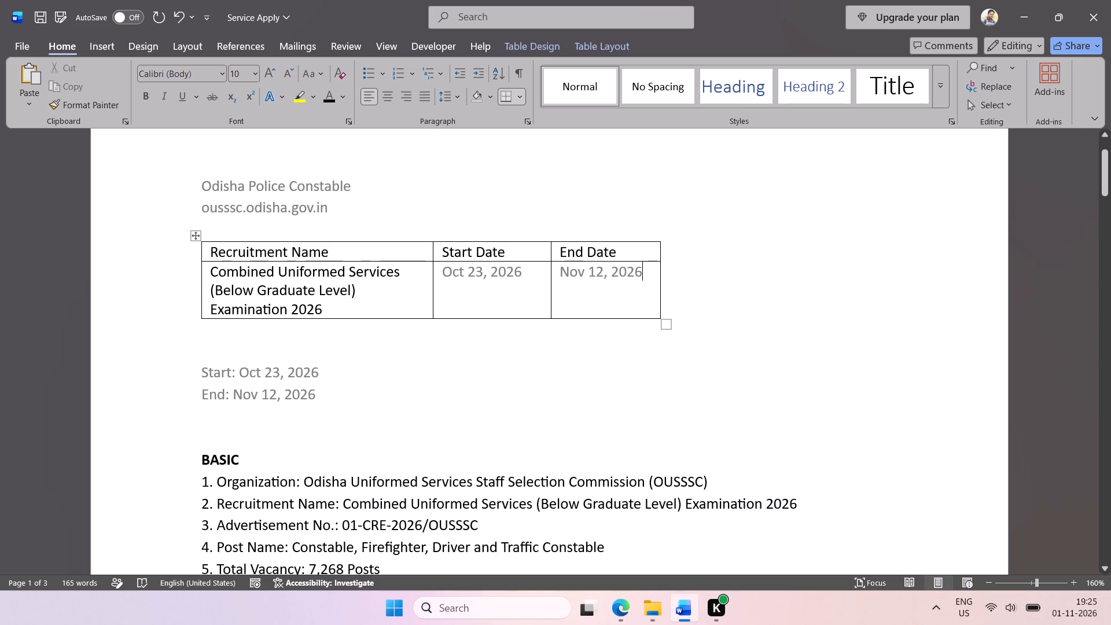
Widen the Recruitment Name column, extend the table's outer edge slightly past the text margin, and move the Start/End Date divider towards that edge.
left_click_drag(431, 275, 612, 273)
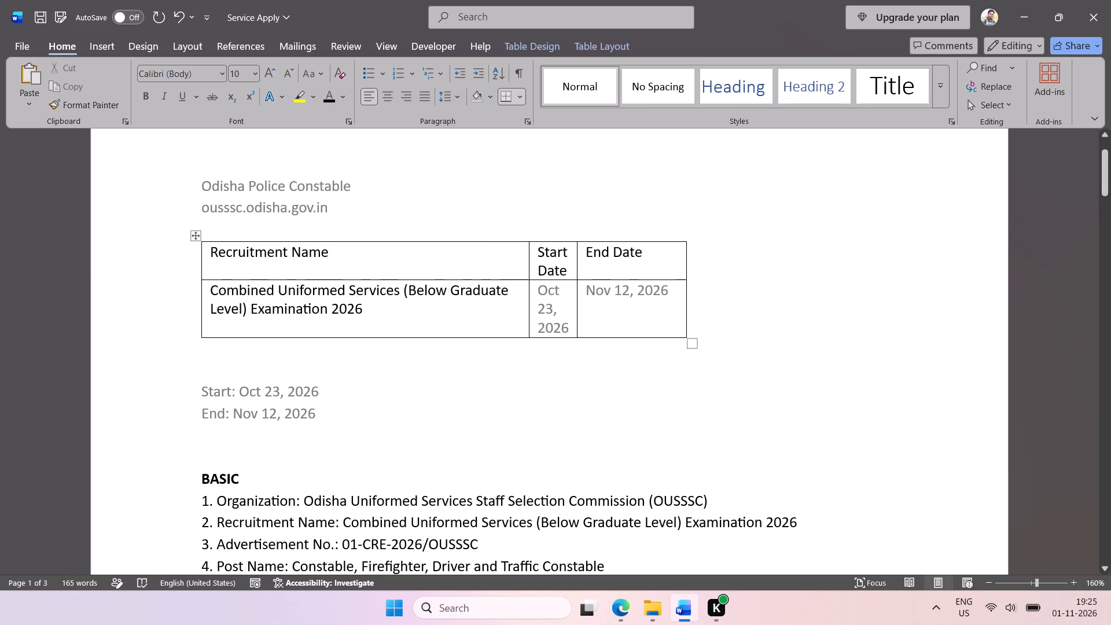
left_click_drag(686, 278, 933, 274)
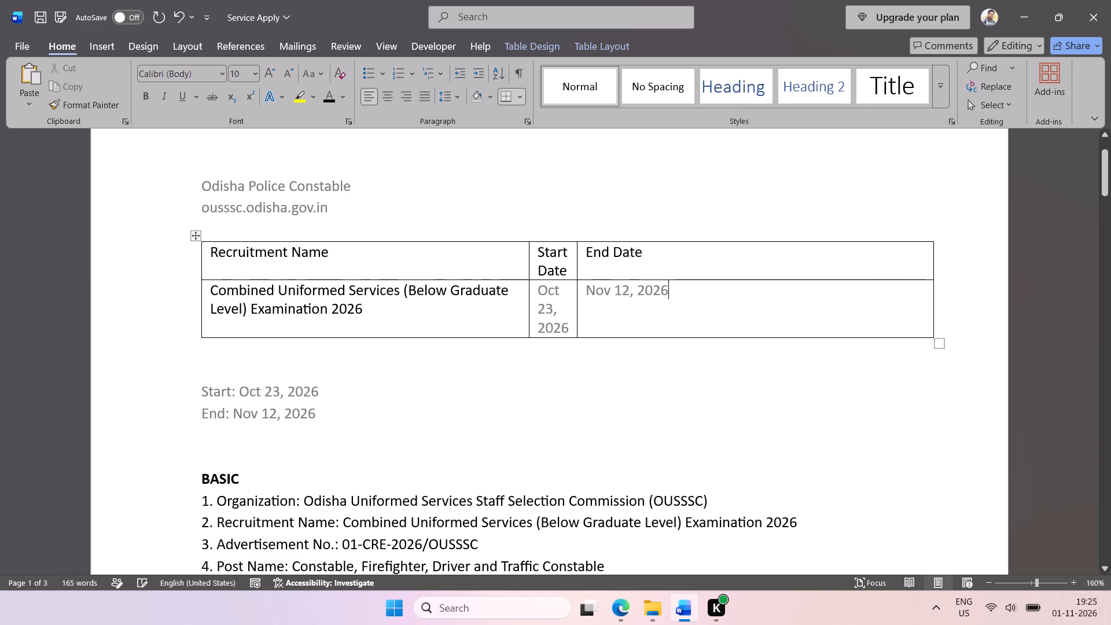
left_click_drag(576, 277, 842, 268)
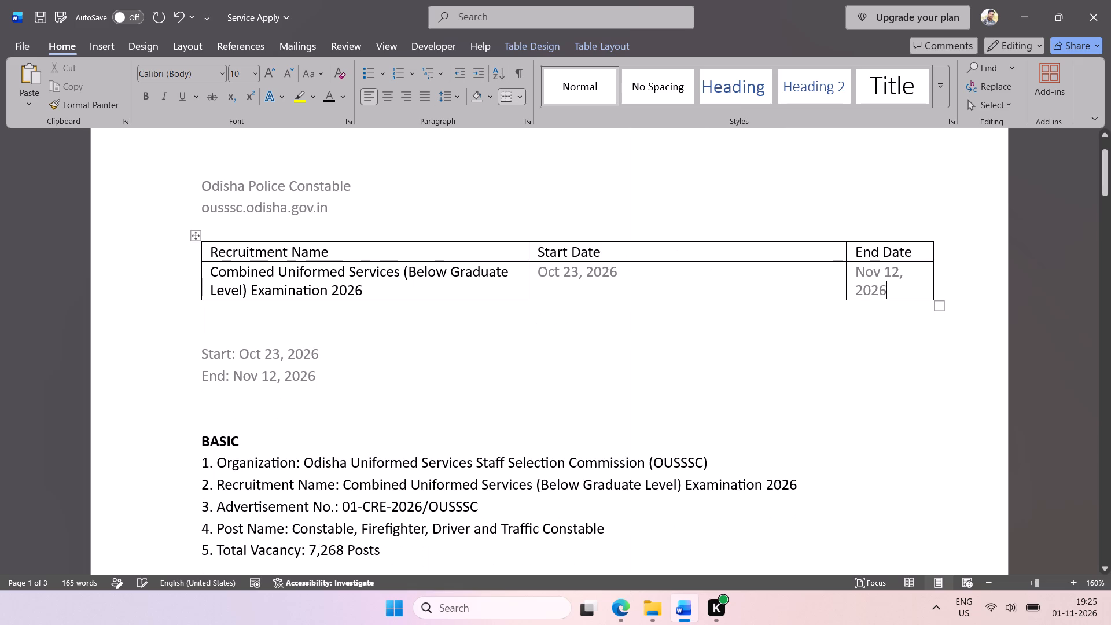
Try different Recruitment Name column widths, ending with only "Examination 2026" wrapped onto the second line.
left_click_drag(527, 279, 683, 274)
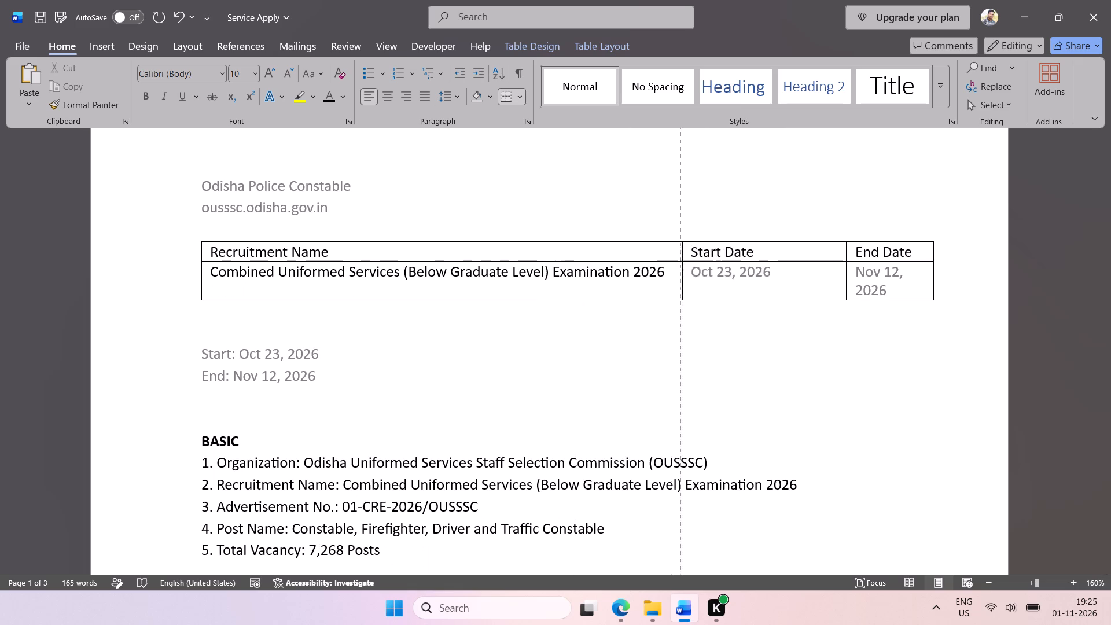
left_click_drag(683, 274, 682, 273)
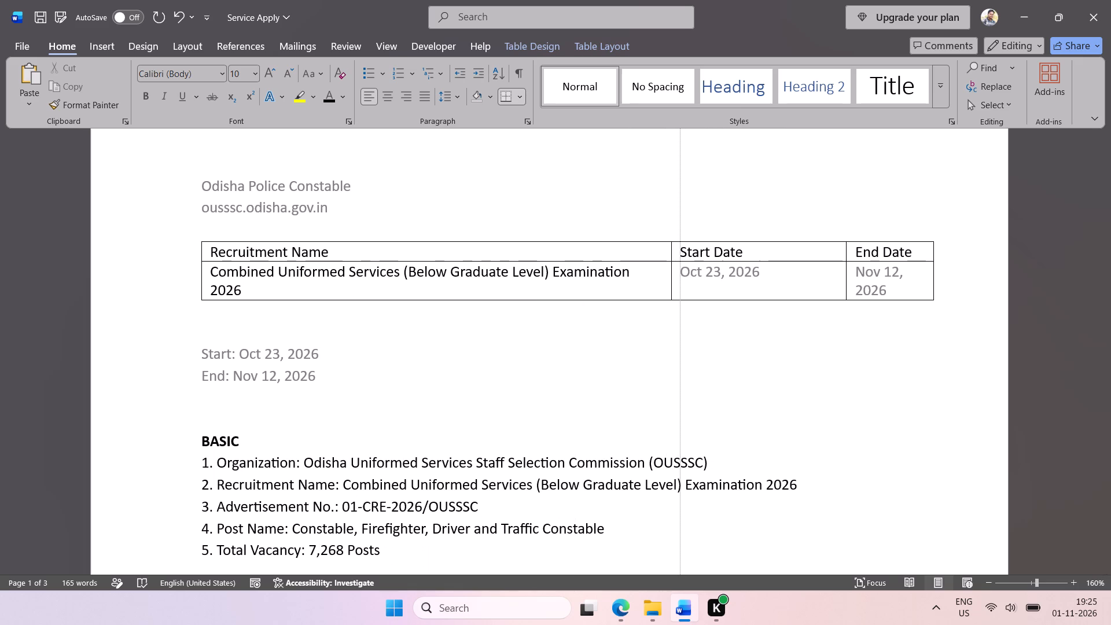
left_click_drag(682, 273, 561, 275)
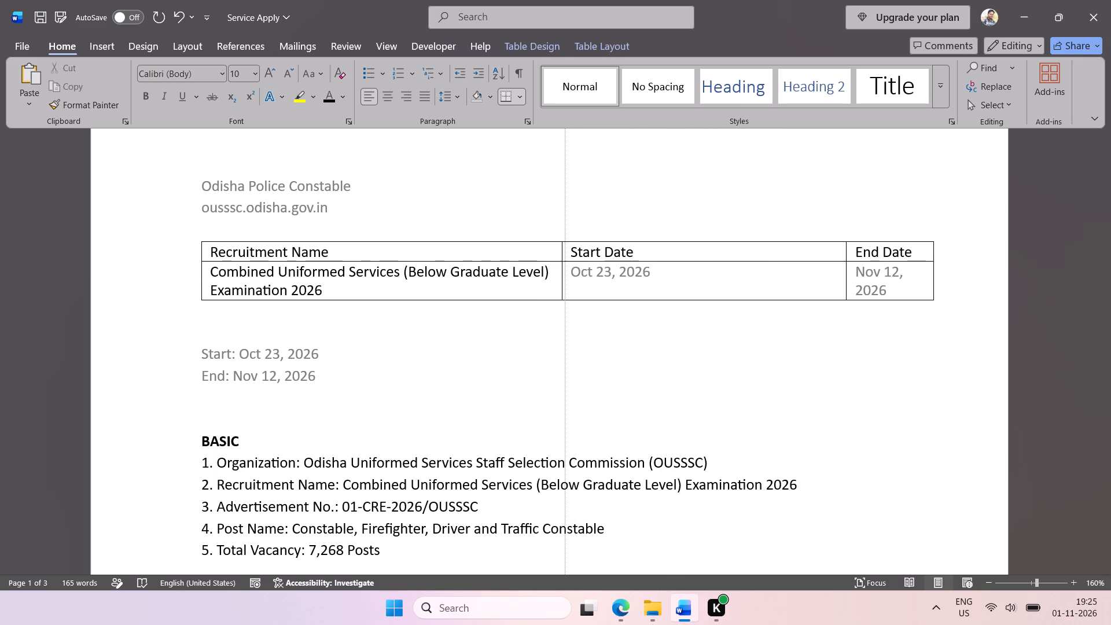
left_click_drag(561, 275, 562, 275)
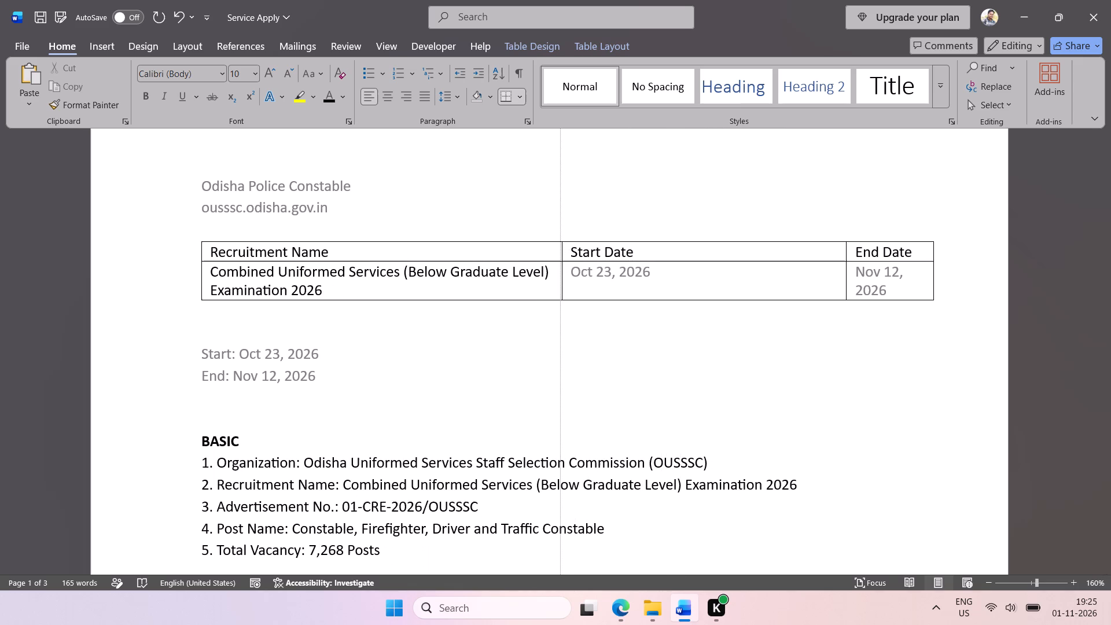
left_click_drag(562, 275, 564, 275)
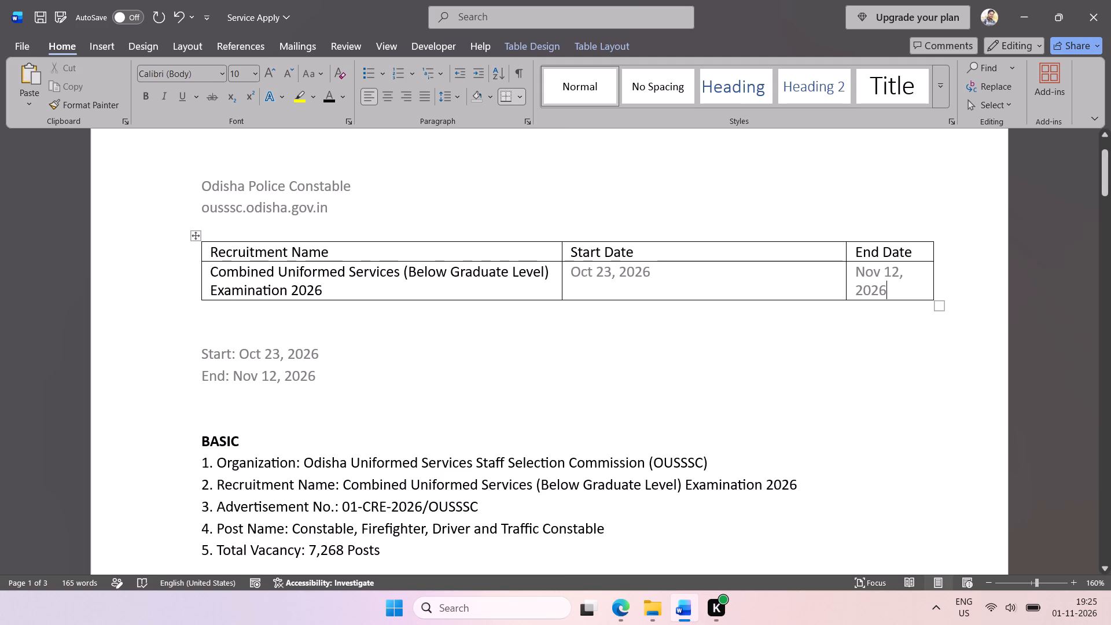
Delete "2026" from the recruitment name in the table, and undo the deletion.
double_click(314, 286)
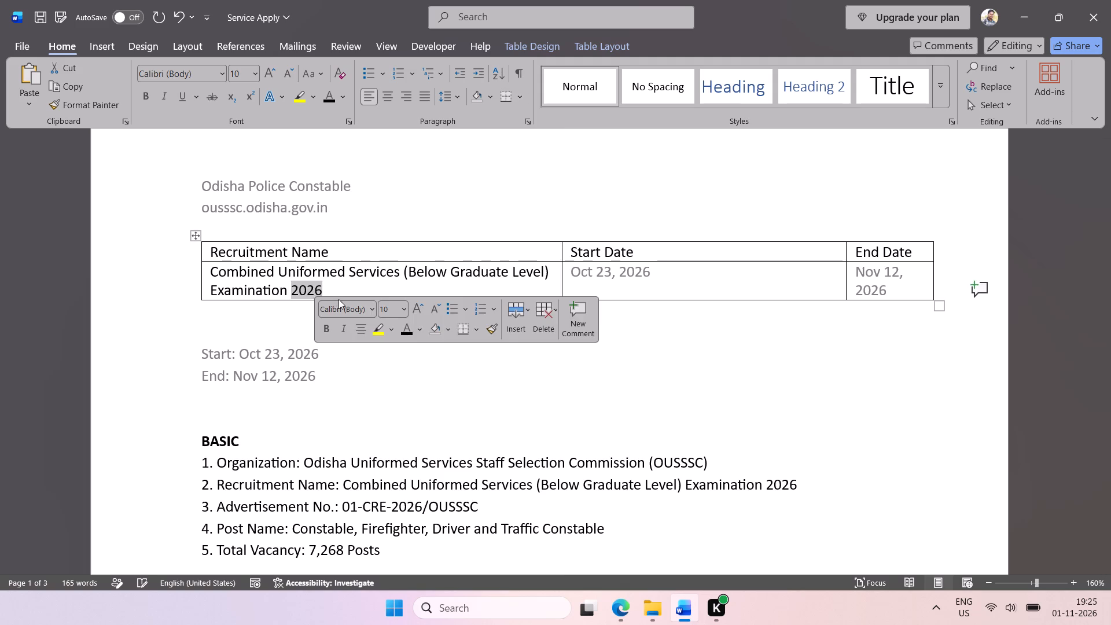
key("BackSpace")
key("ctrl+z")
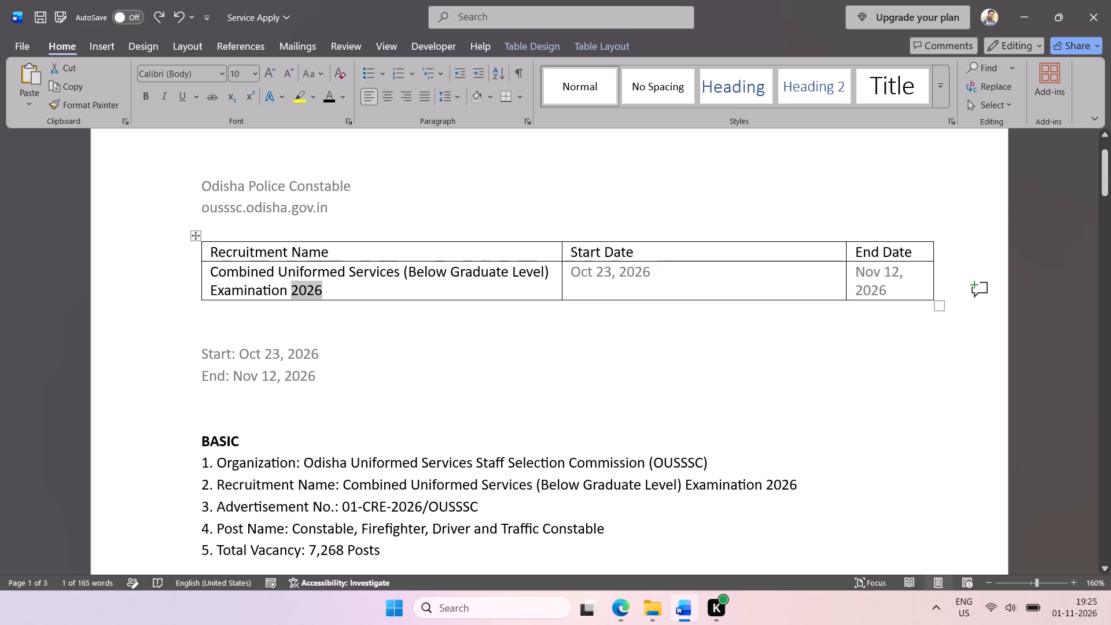
Widen the Recruitment Name column so the full examination name fits on one line.
left_click_drag(561, 270, 679, 264)
Set the font size of the whole document to 10.
key("ctrl+a")
left_click(255, 71)
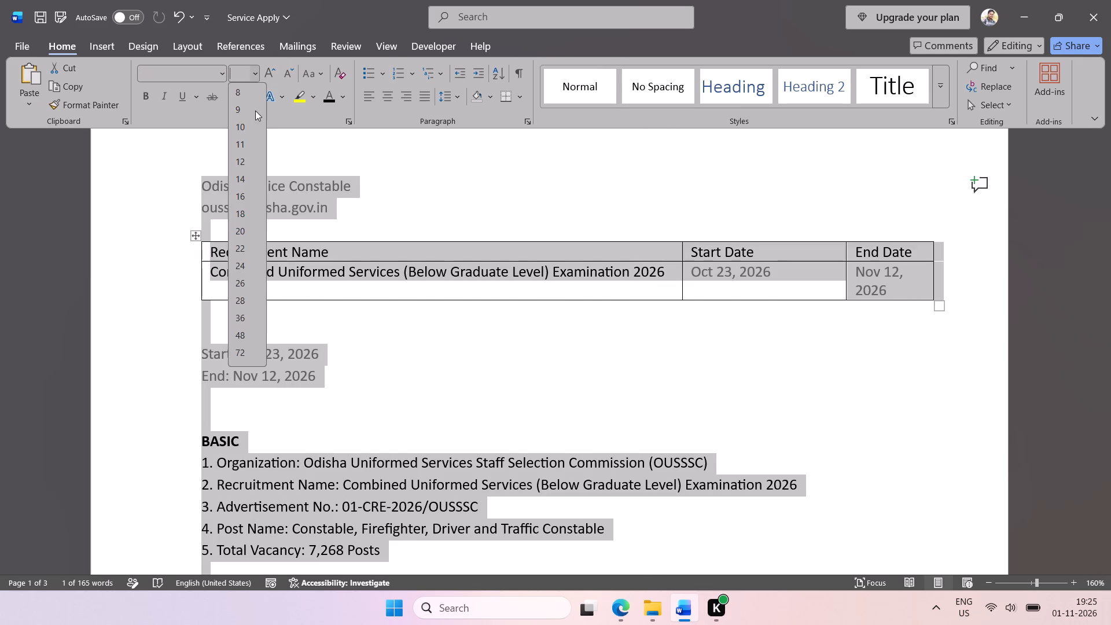
left_click(251, 128)
left_click(588, 345)
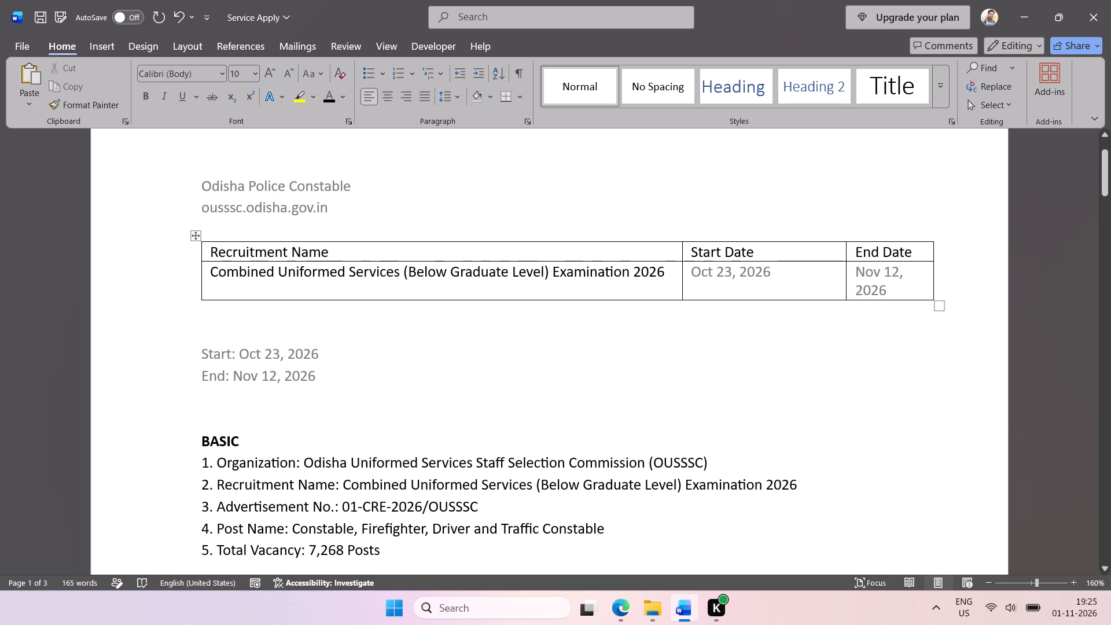
Narrow the Start Date column to fit its date, giving End Date enough width for a single-line date.
left_click_drag(845, 268, 786, 273)
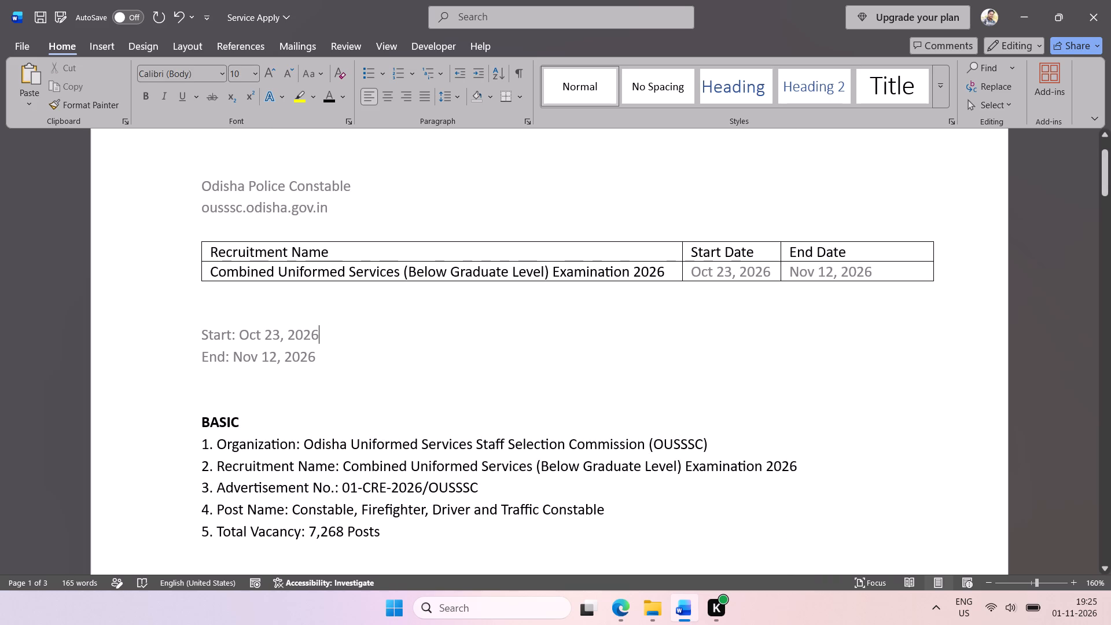
Delete the Start and End date lines below the table along with one leftover blank line.
left_click_drag(333, 359, 205, 327)
key("BackSpace")
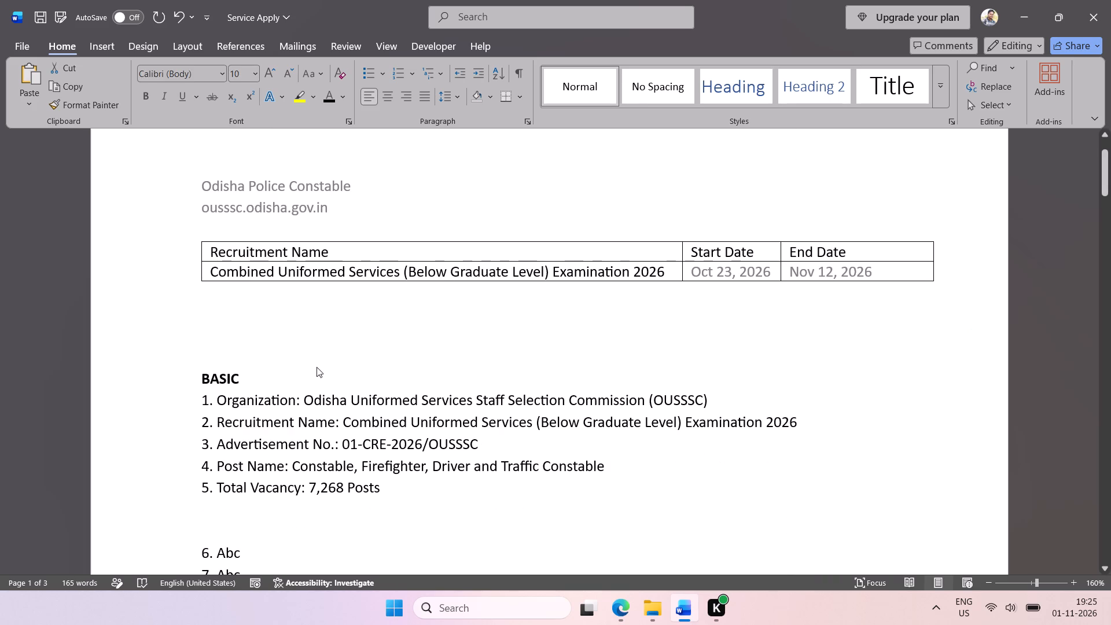
key("BackSpace")
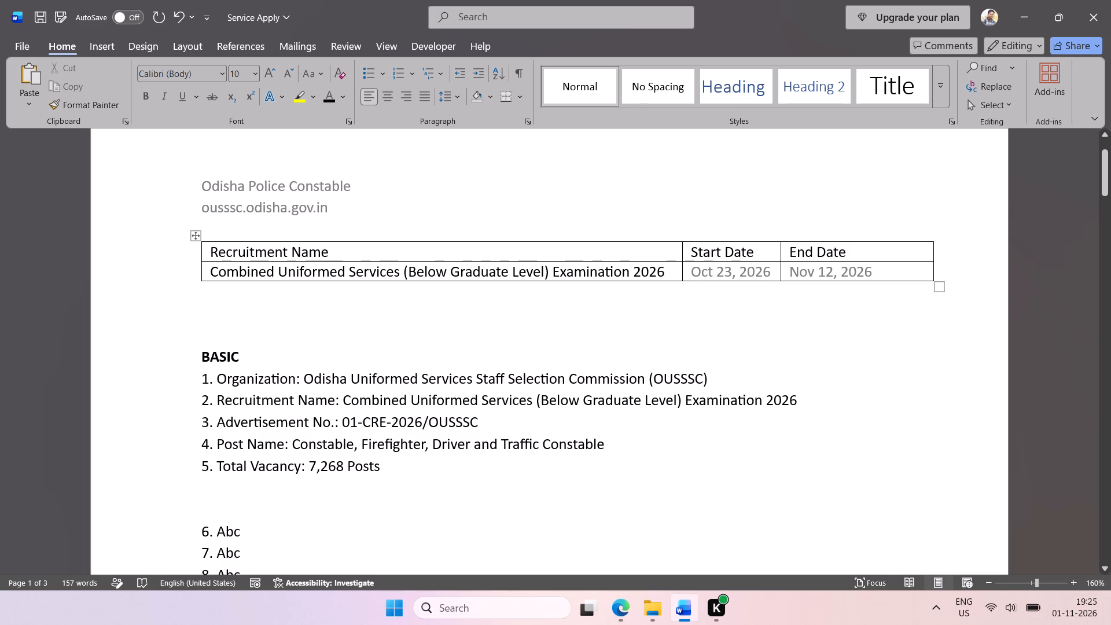
left_click(612, 339)
Apply black font colour to all the table text, including the grey dates.
left_click_drag(888, 273, 334, 253)
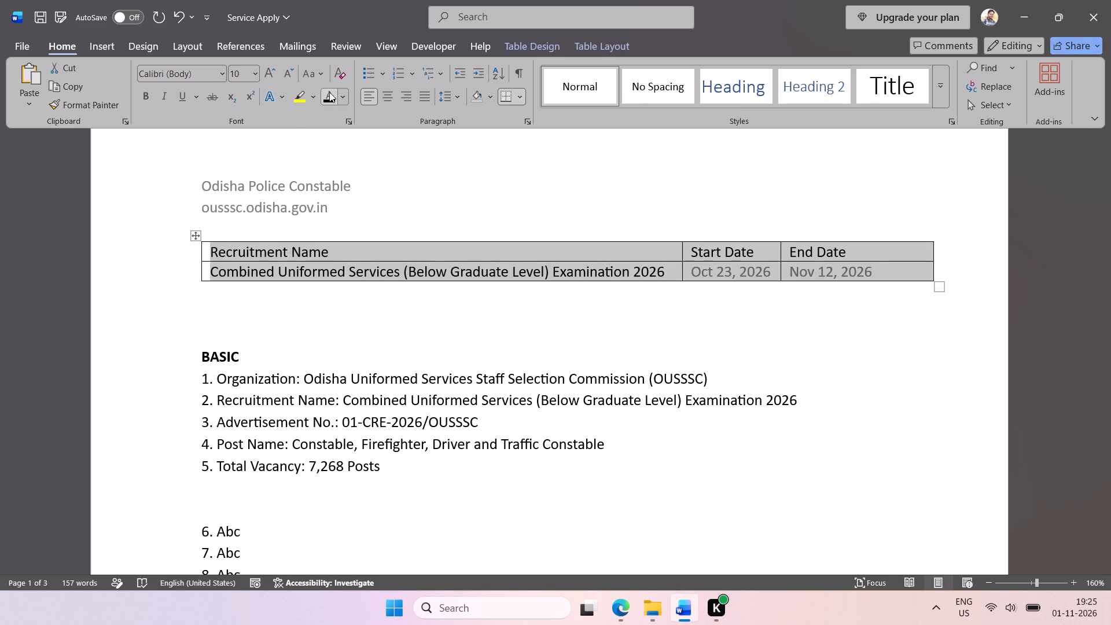
left_click(329, 97)
left_click(815, 204)
Make the table's header row bold.
left_click_drag(852, 257, 410, 264)
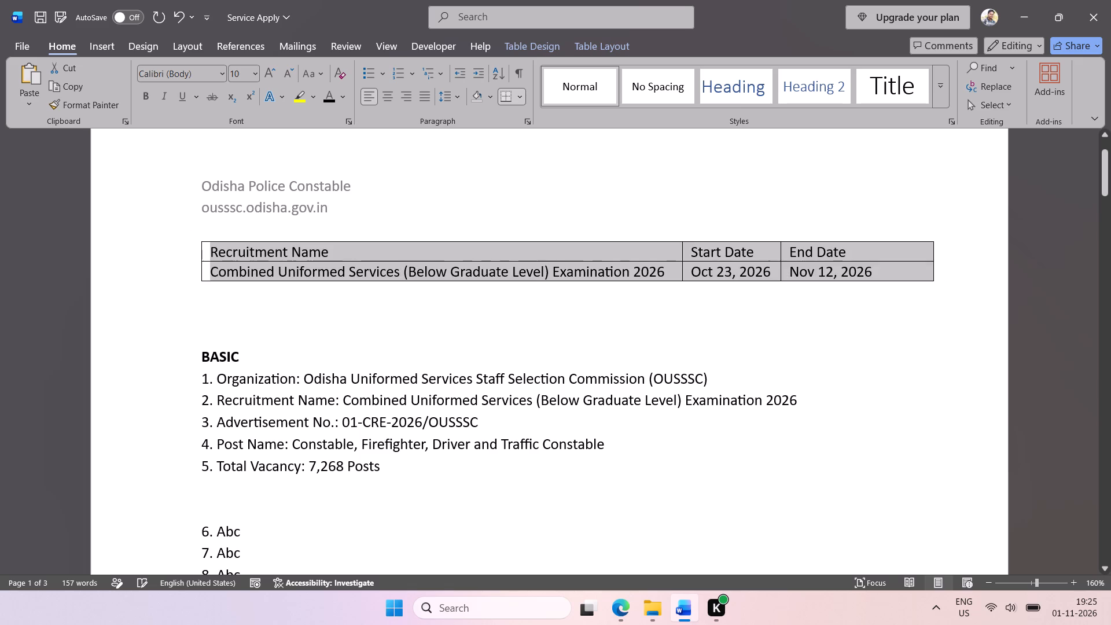
left_click_drag(410, 264, 410, 255)
key("ctrl+b")
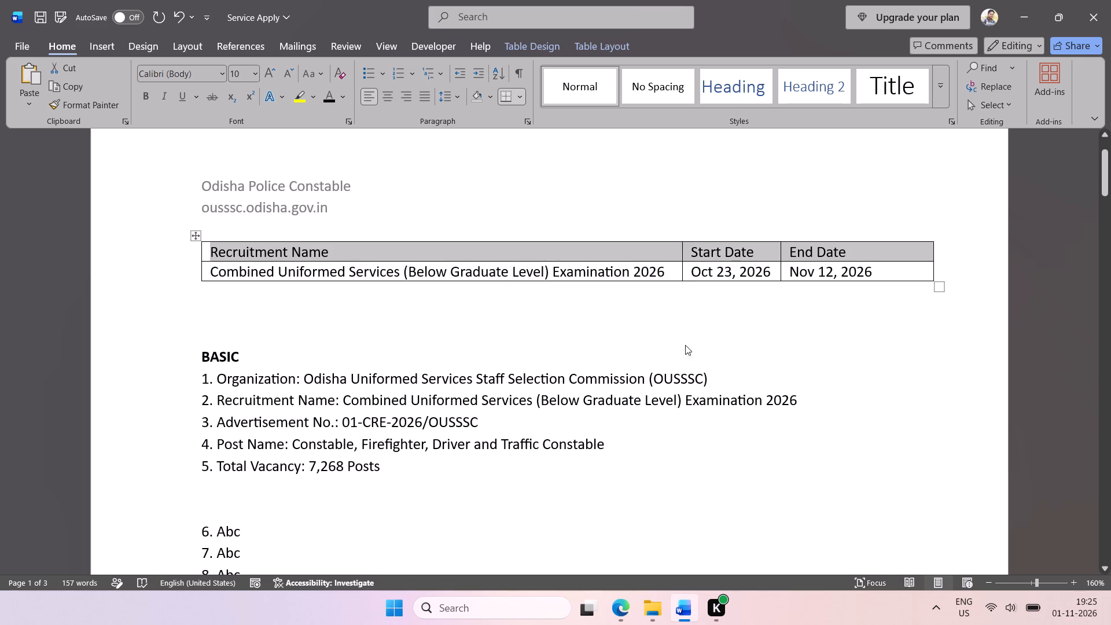
left_click(690, 321)
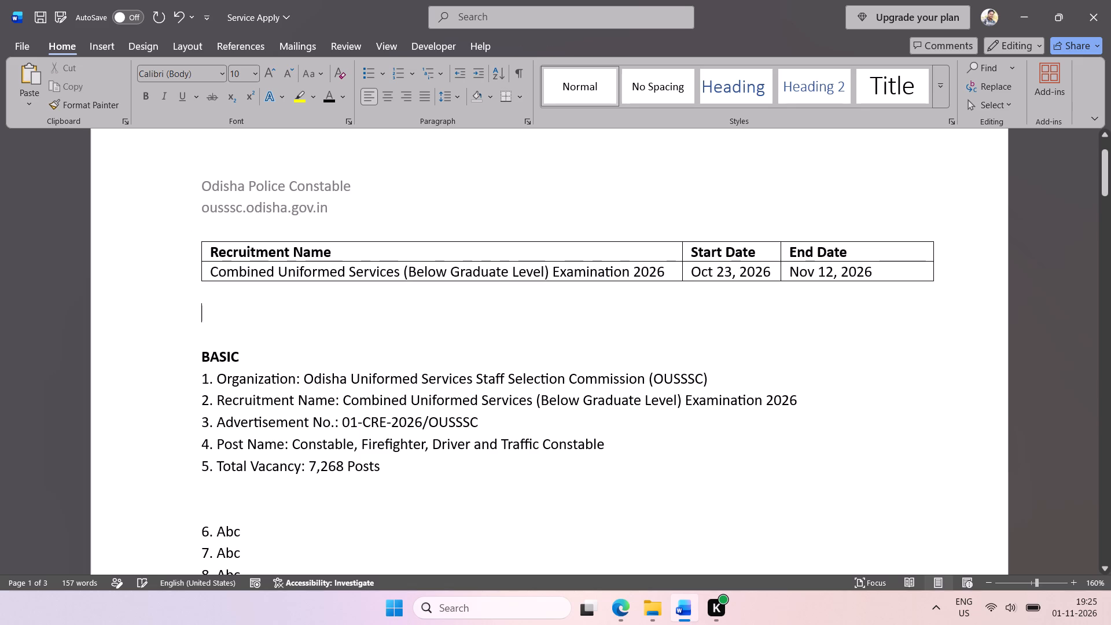
Save the document.
key("ctrl+s")
Remove the automatic numbering from the five lines under BASIC and reduce their indent to the page margin.
scroll(320, 331, "down", 1)
left_click_drag(384, 402, 370, 392)
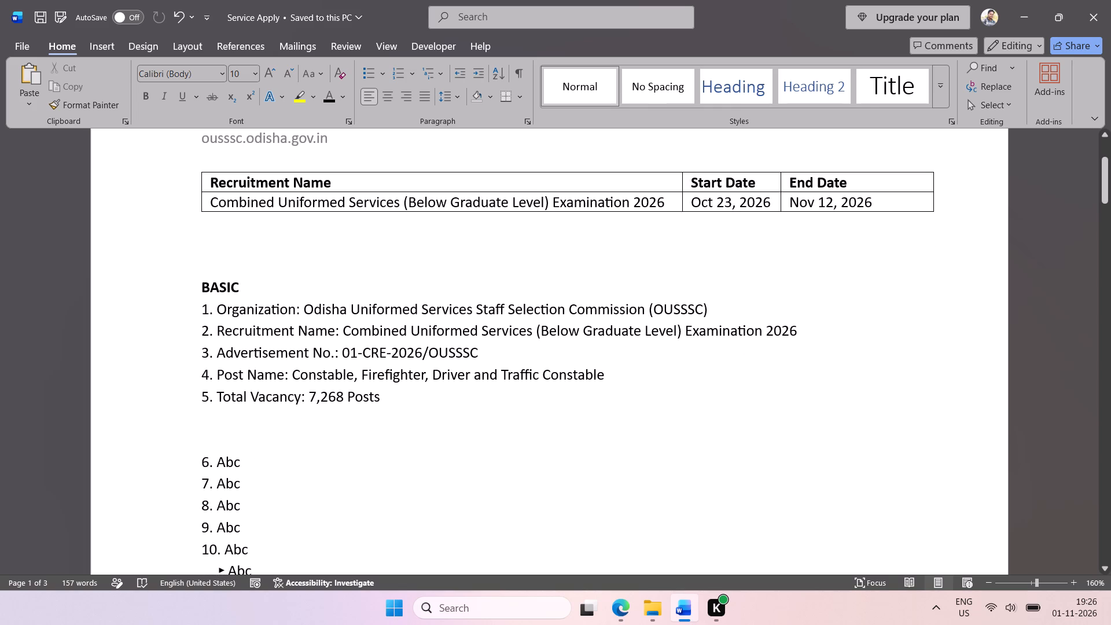
left_click_drag(370, 392, 202, 314)
left_click(400, 74)
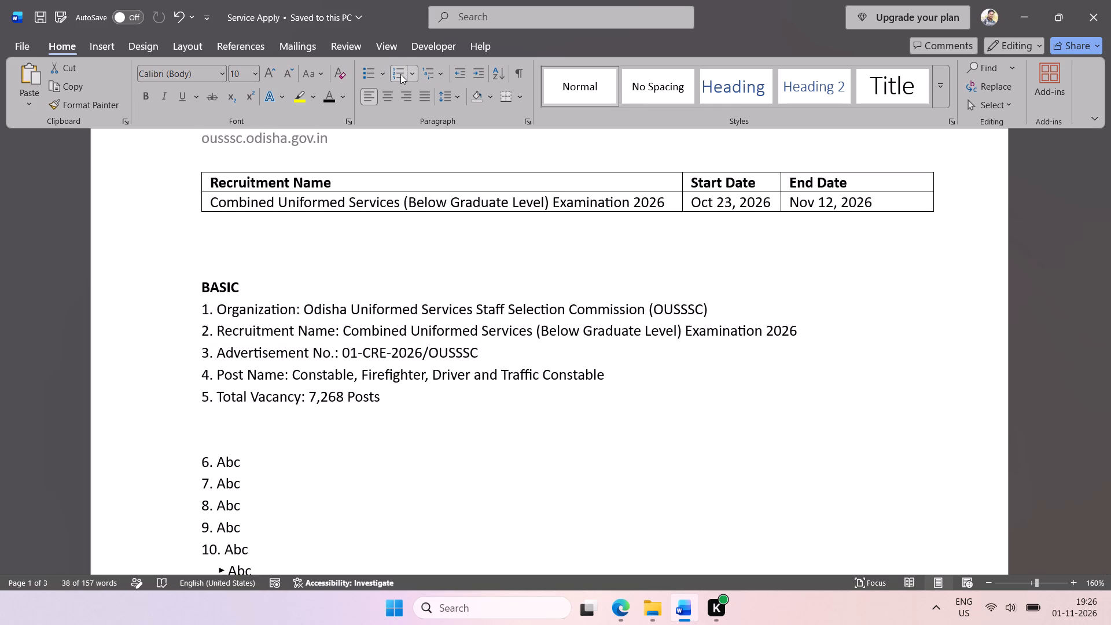
left_click(400, 74)
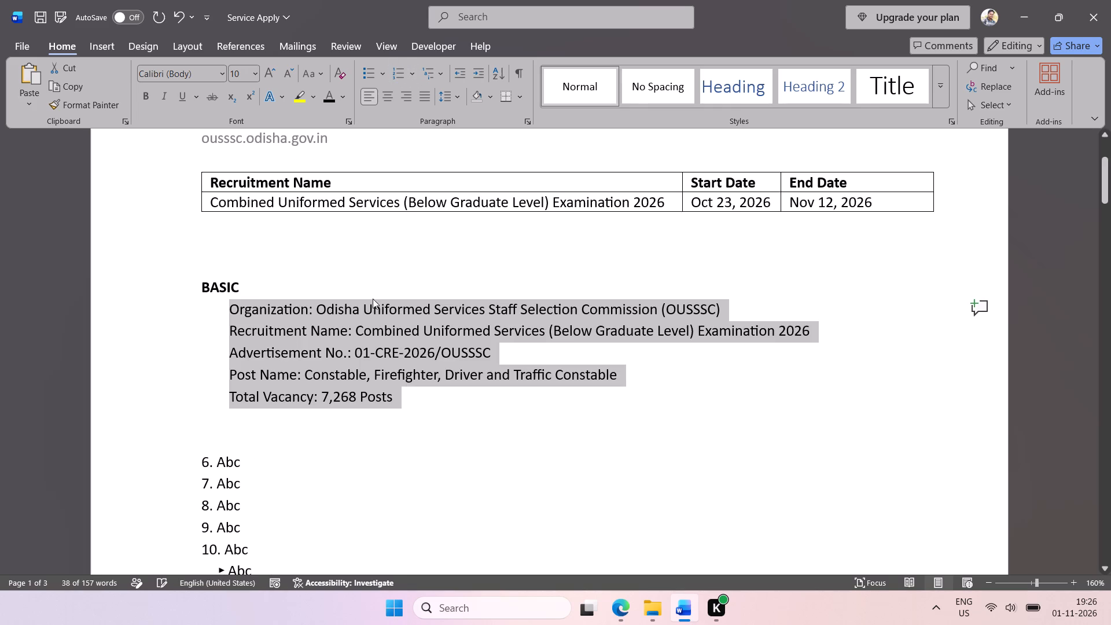
double_click(458, 78)
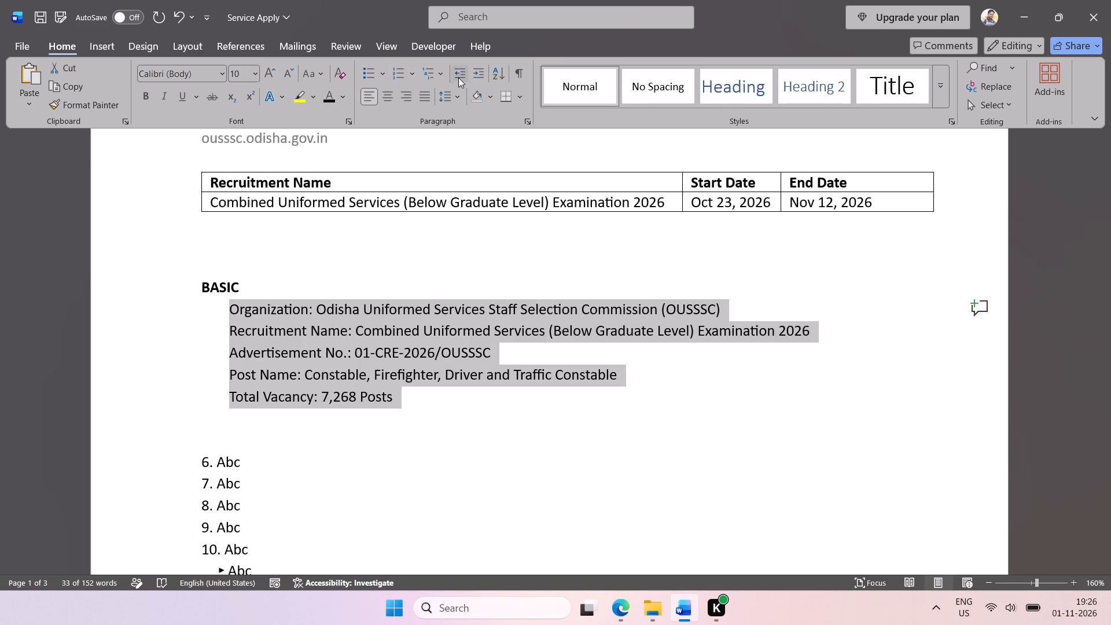
Insert a small right-pointing triangle symbol (‣) at the start of the Organization line.
left_click(236, 325)
left_click(194, 306)
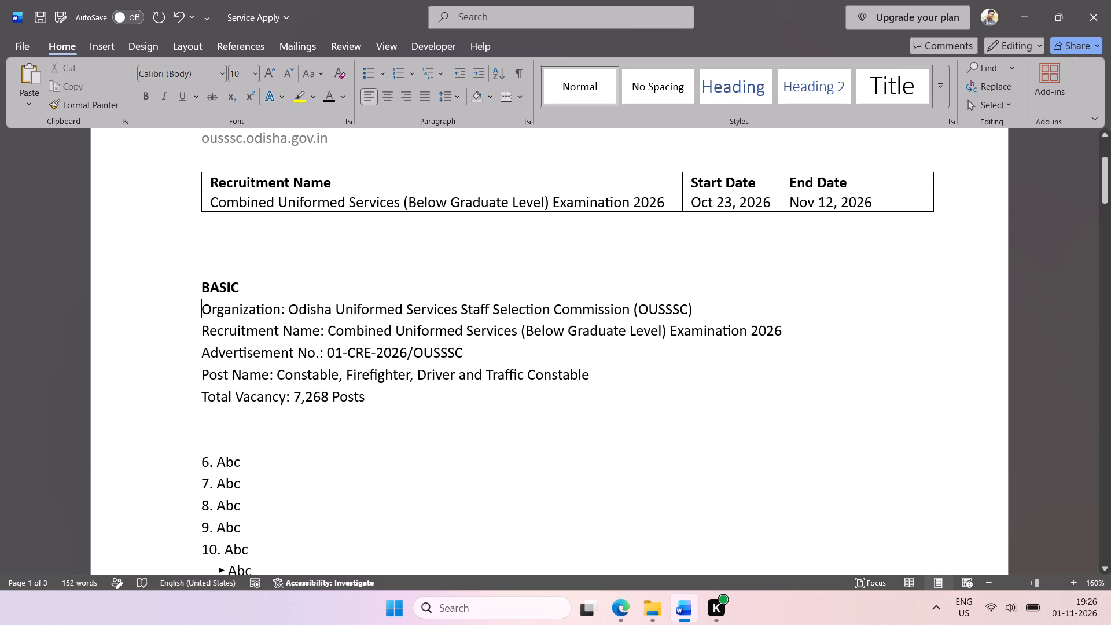
key("super+v")
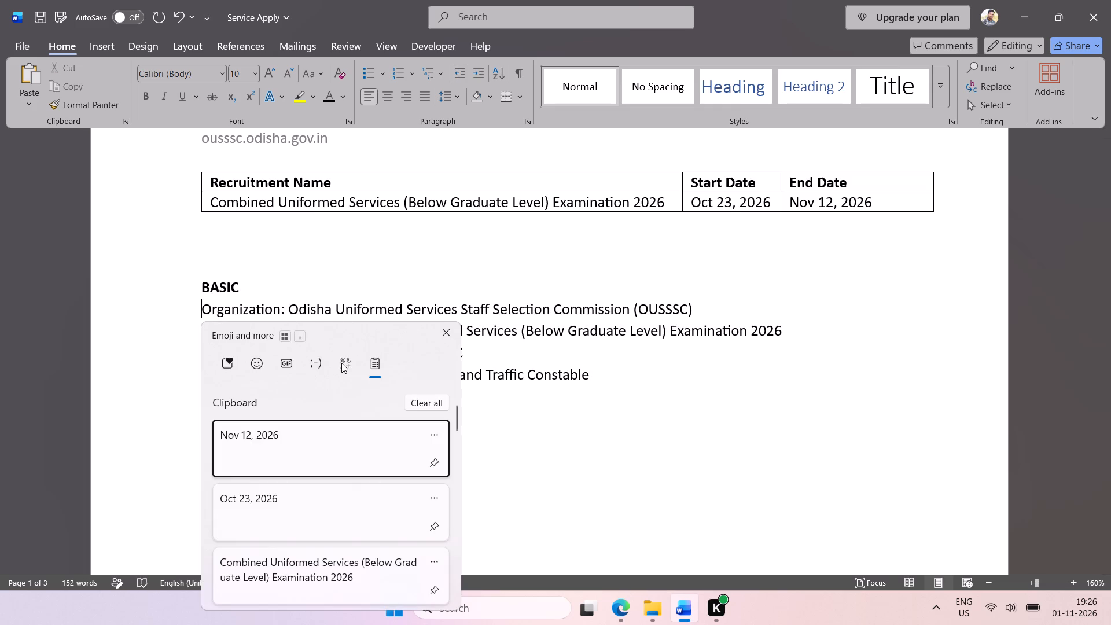
left_click(341, 363)
left_click(275, 444)
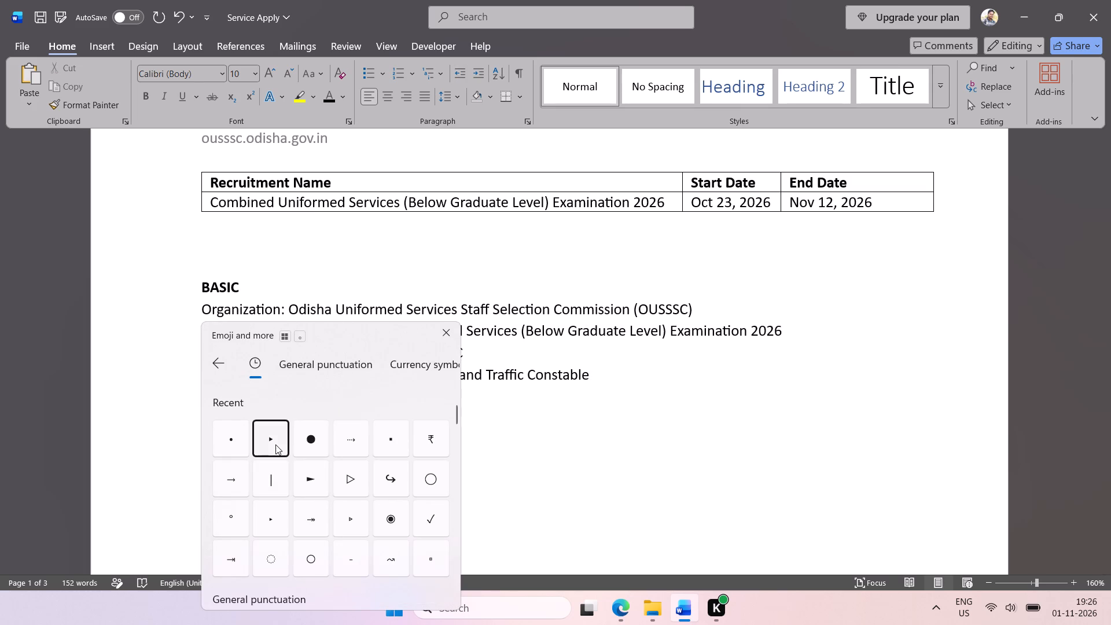
left_click(325, 277)
Copy the triangle symbol to the start of the Recruitment Name, Advertisement No., Post Name and Total Vacancy lines.
left_click_drag(216, 313, 187, 312)
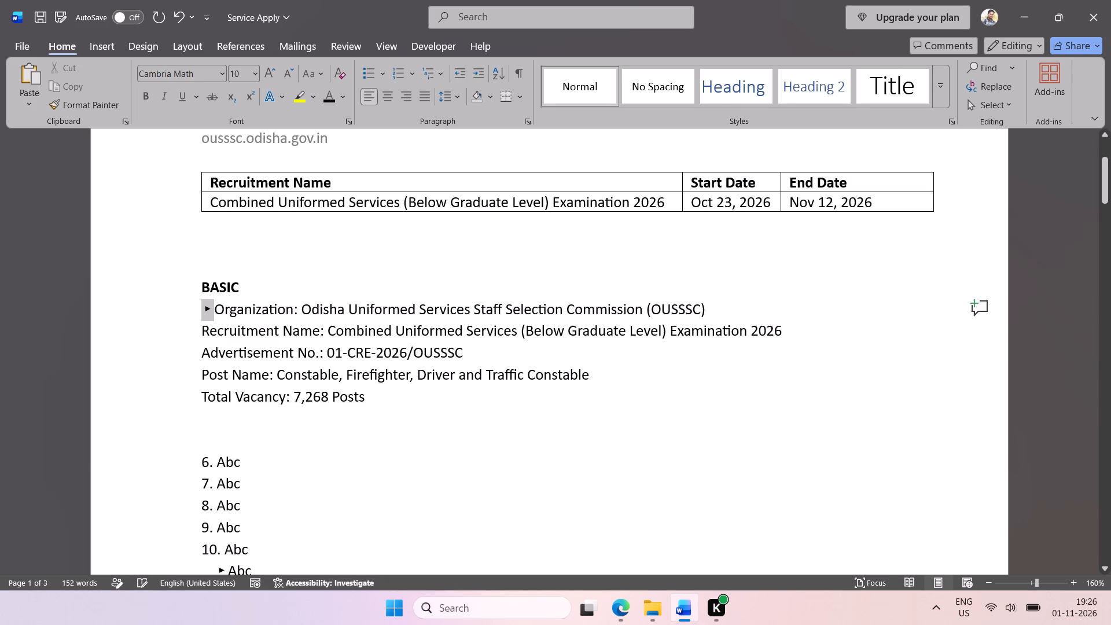
left_click_drag(187, 312, 186, 312)
key("ctrl+c")
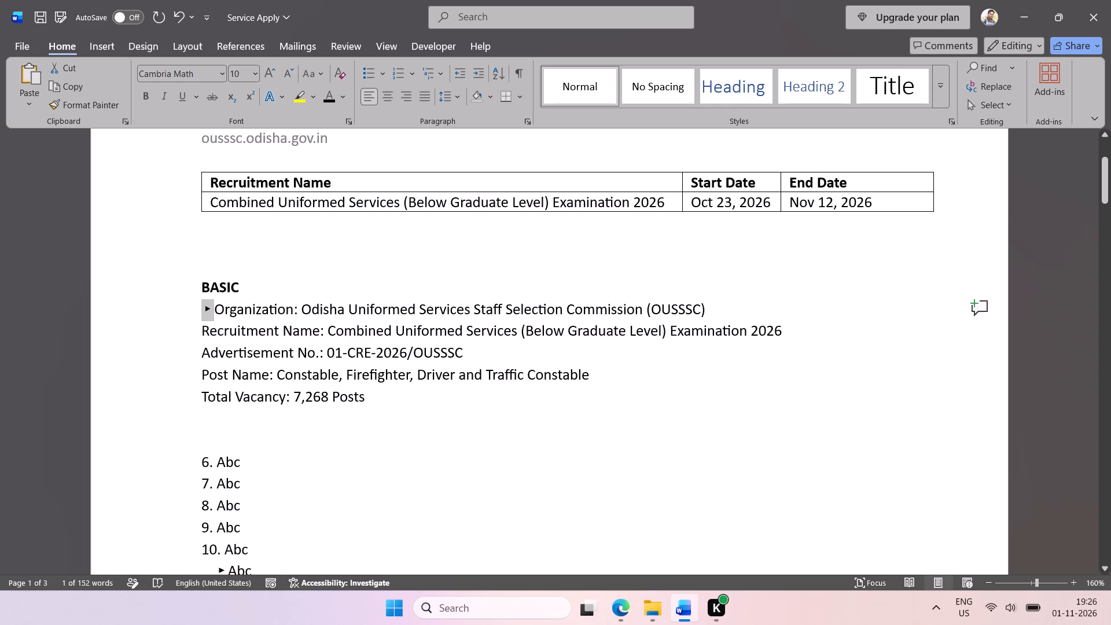
left_click(197, 332)
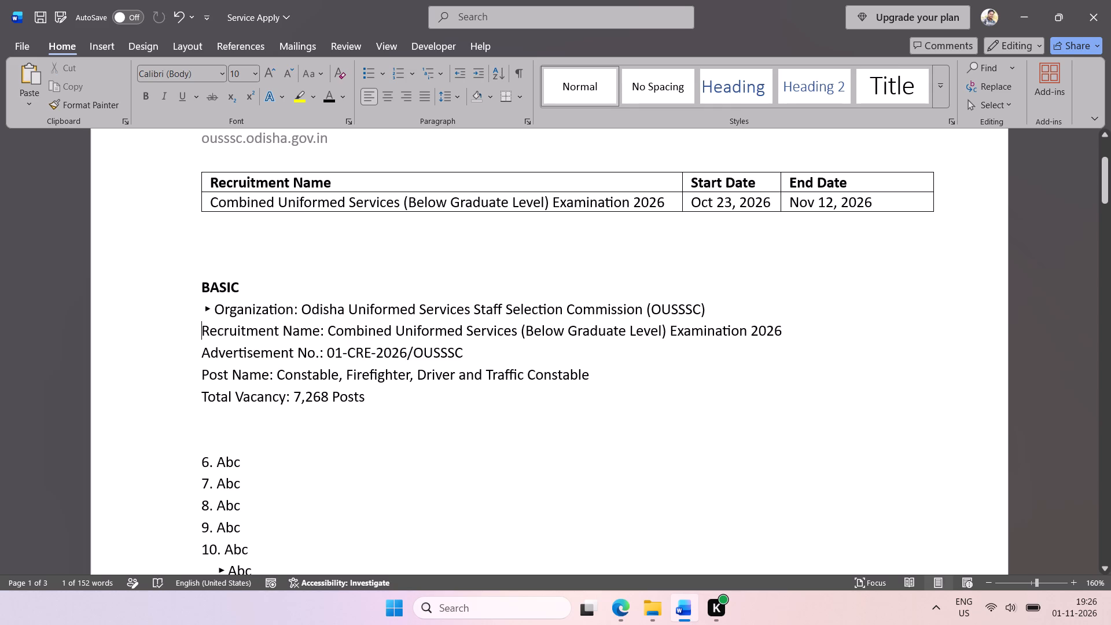
key("ctrl+v")
left_click(200, 354)
key("ctrl+v")
left_click(202, 383)
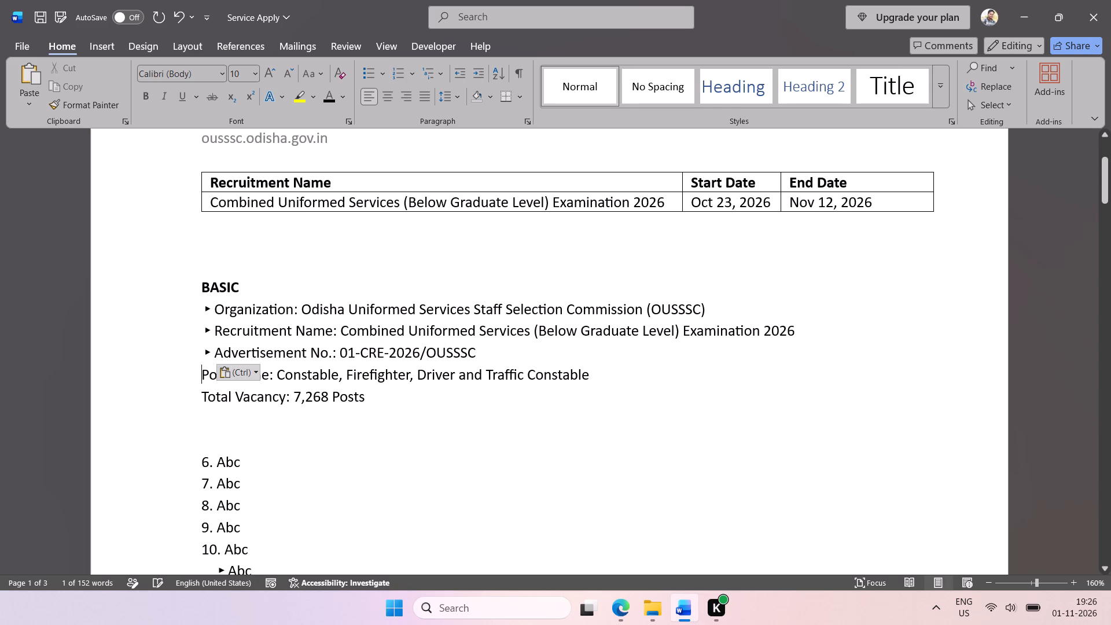
key("ctrl+v")
left_click(201, 400)
key("ctrl+v")
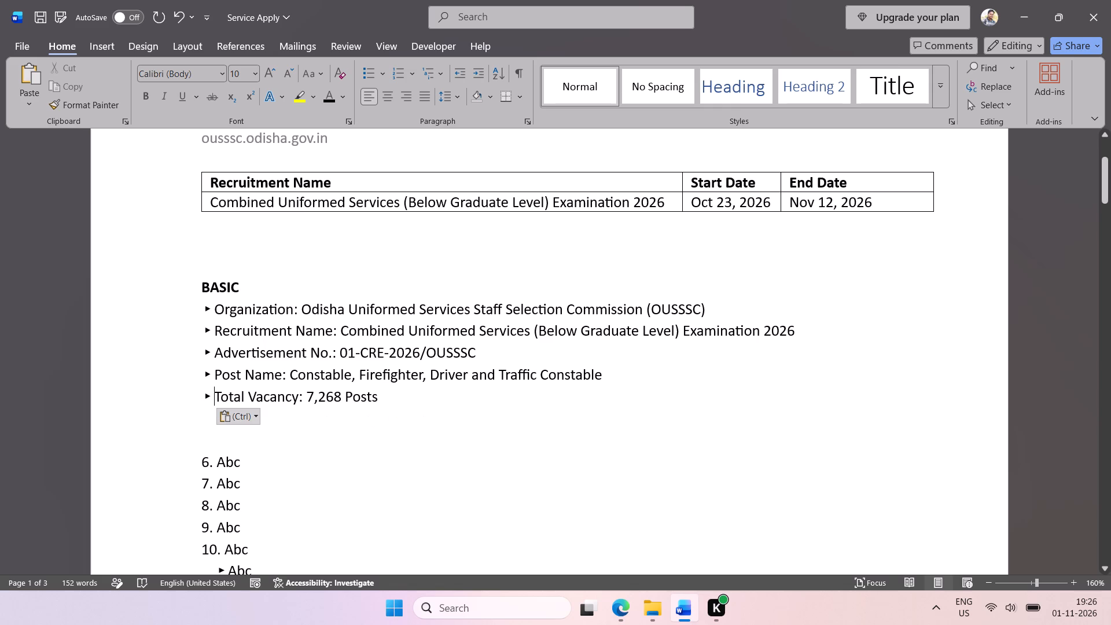
Move the Total Vacancy line to a new line directly below the BASIC heading.
left_click_drag(381, 396, 304, 398)
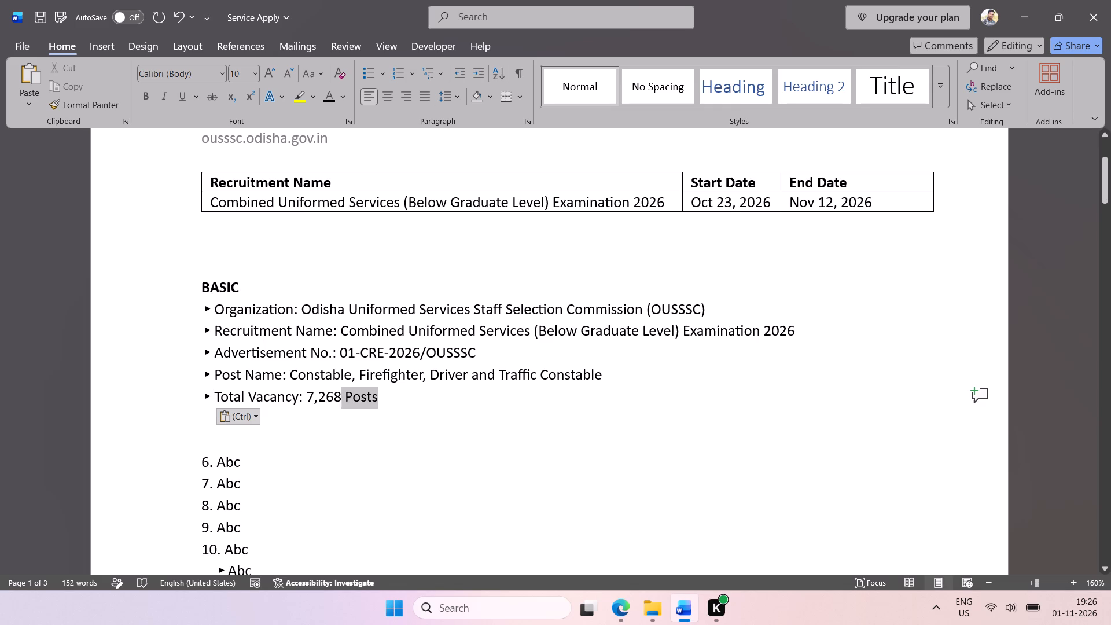
left_click_drag(304, 398, 205, 399)
key("ctrl+x")
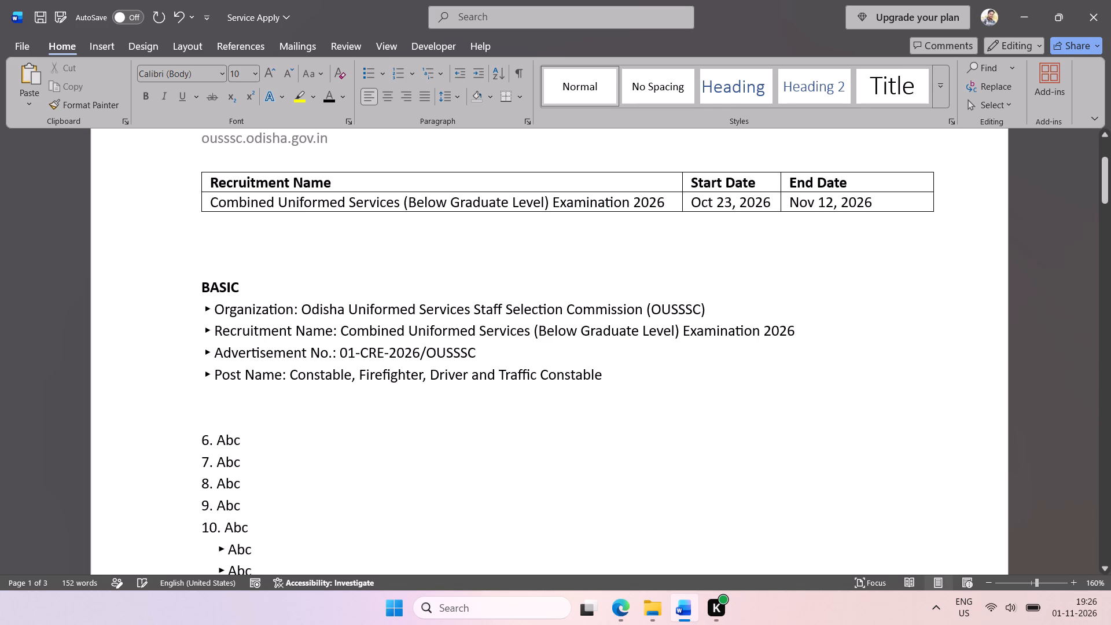
left_click(267, 281)
key("Return")
key("ctrl+v")
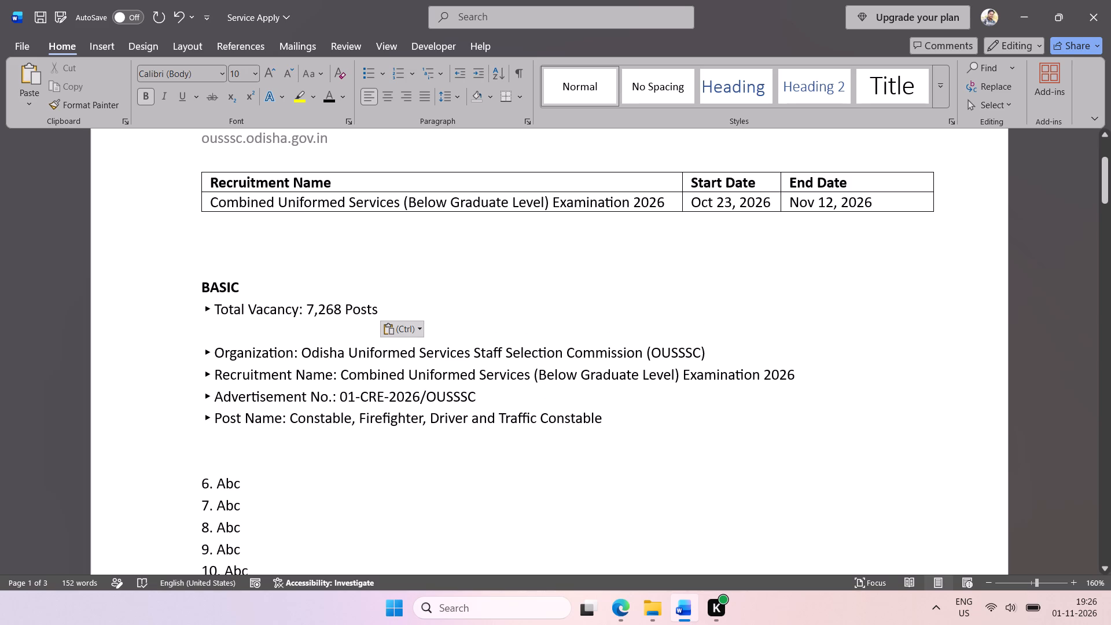
Move the Post Name line to directly below the Total Vacancy line.
left_click_drag(609, 418, 600, 418)
left_click_drag(600, 418, 197, 419)
key("ctrl+x")
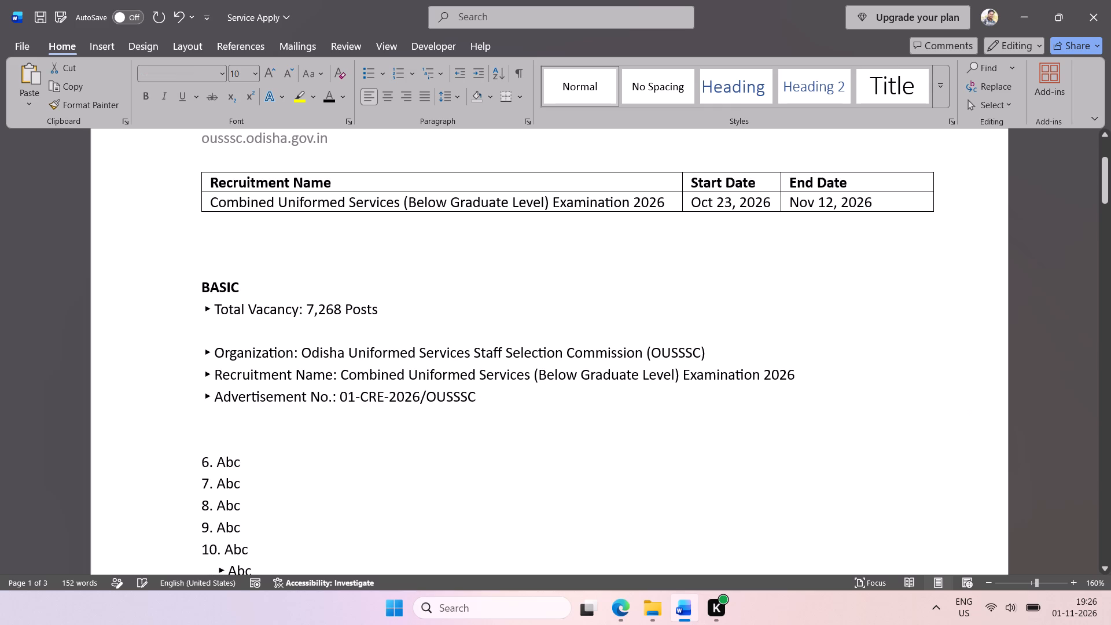
left_click(248, 319)
left_click(236, 325)
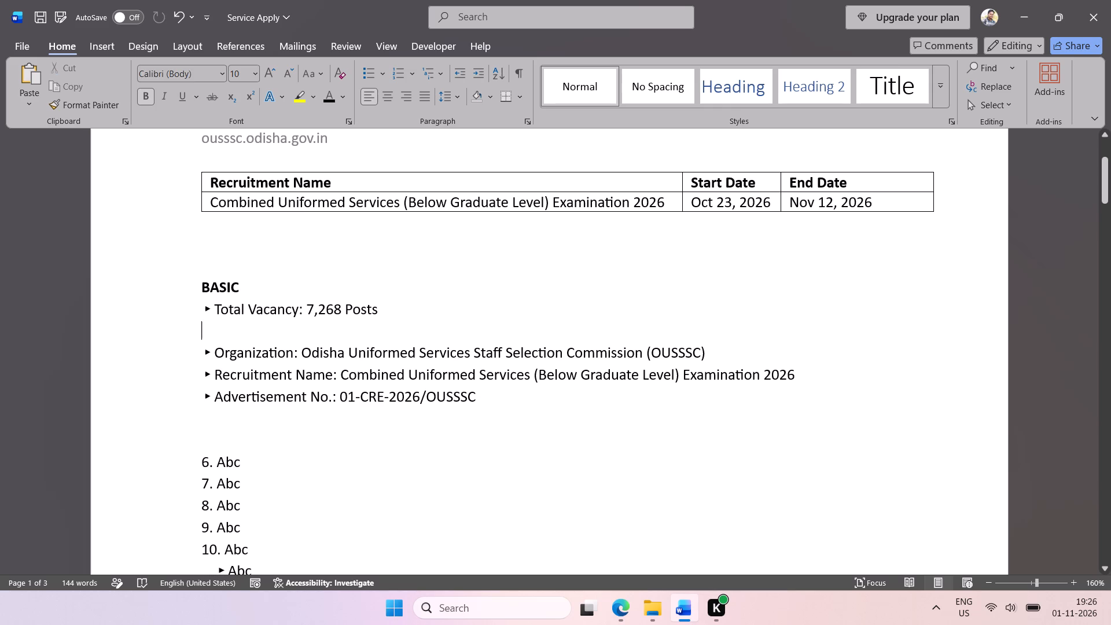
key("ctrl+v")
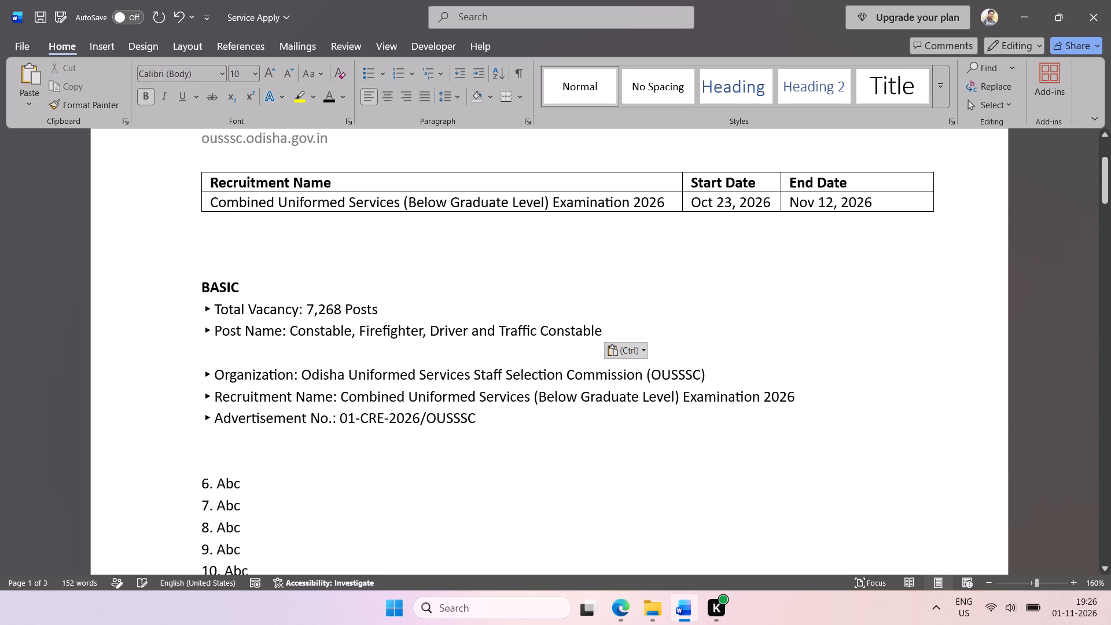
Remove the colon after Post Name and put the list of posts on its own line below.
left_click(290, 330)
key("BackSpace")
key("BackSpace")
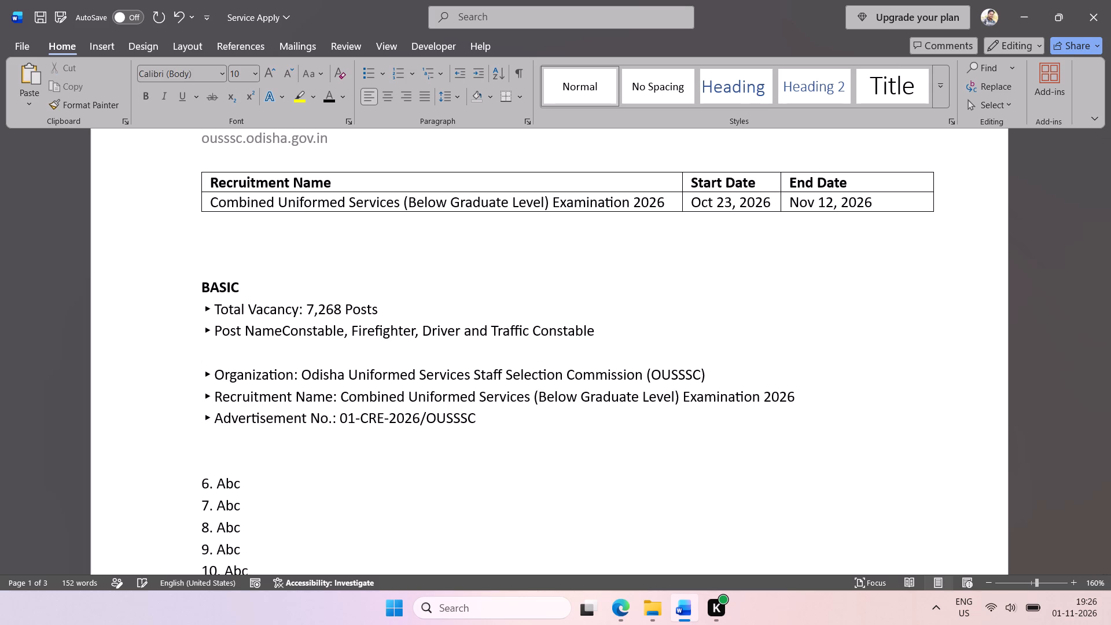
key("Return")
Split the posts into separate lines for Constable, Firefighter, Driver and Traffic Constable, removing the commas and the word "and".
left_click(271, 351)
key("BackSpace")
key("BackSpace")
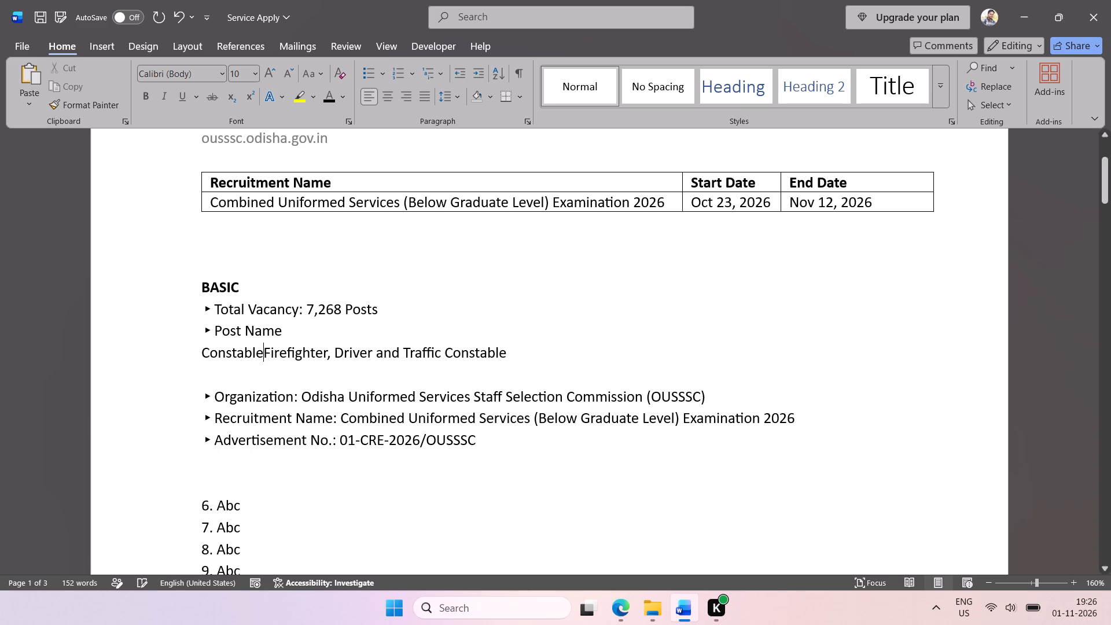
key("Return")
left_click(275, 373)
key("BackSpace")
key("BackSpace")
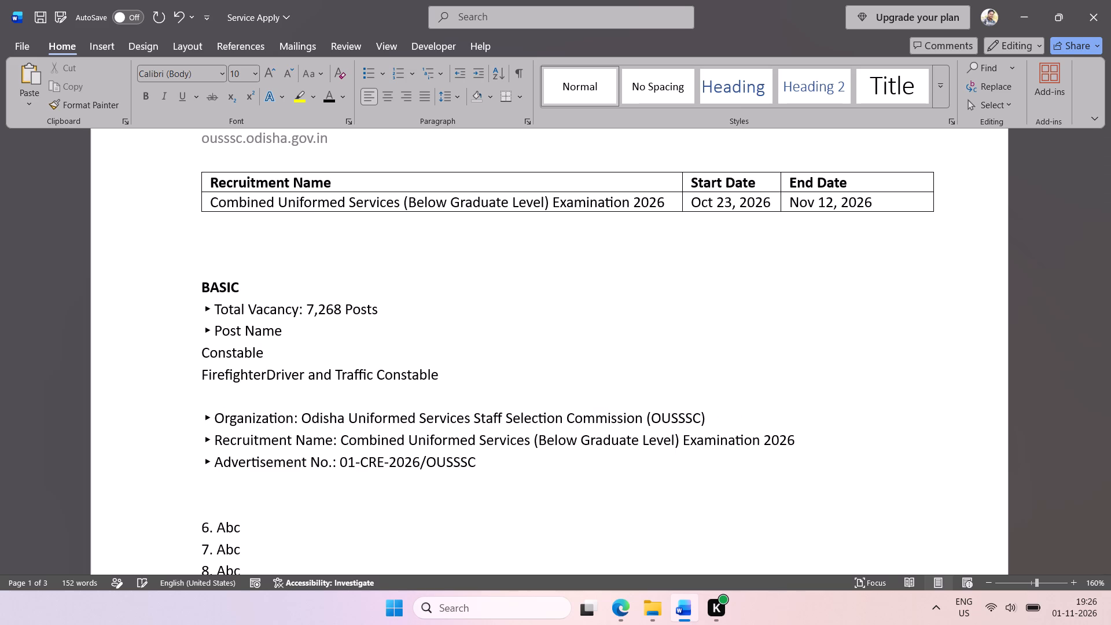
key("Return")
left_click_drag(268, 396, 247, 400)
key("BackSpace")
key("BackSpace")
key("BackSpace")
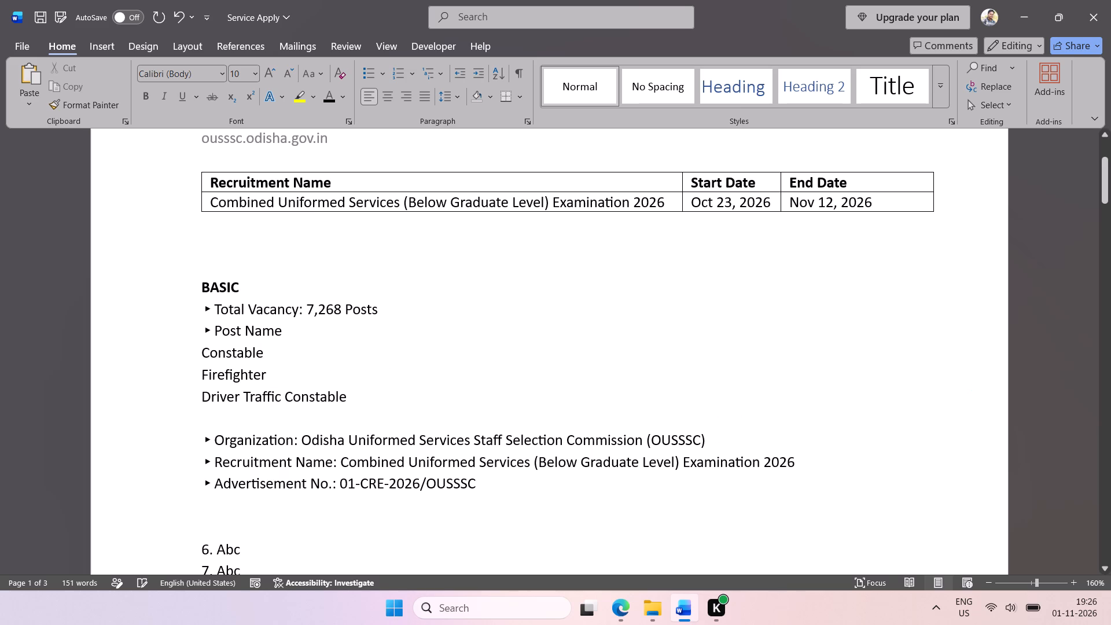
left_click(245, 396)
key("BackSpace")
key("Return")
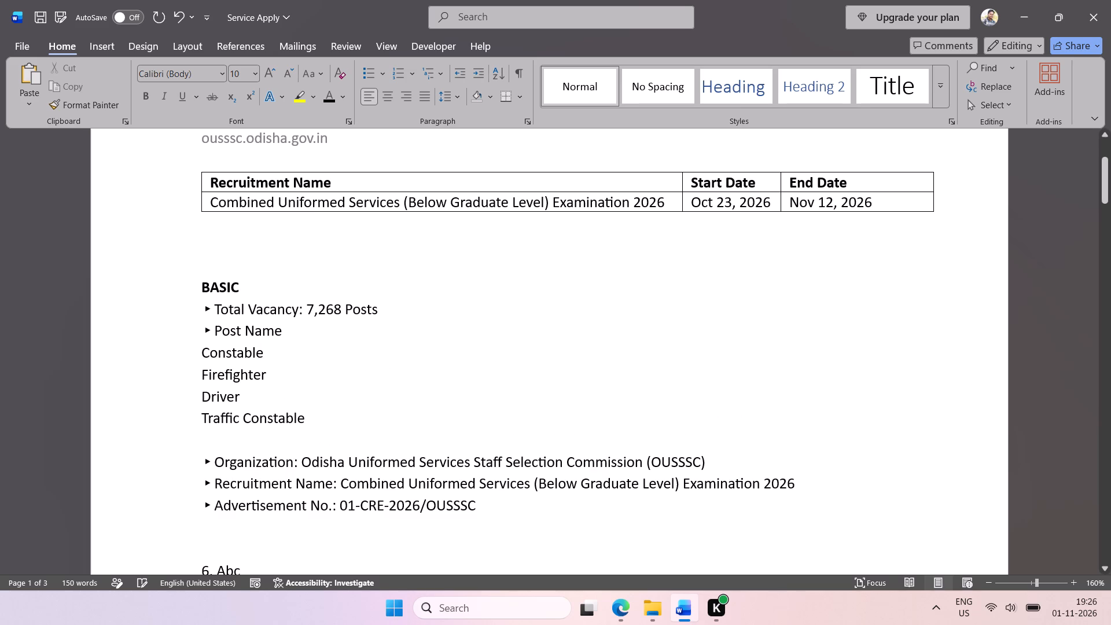
Turn the four post lines into a numbered list and indent it one level under Post Name.
left_click_drag(305, 424, 190, 356)
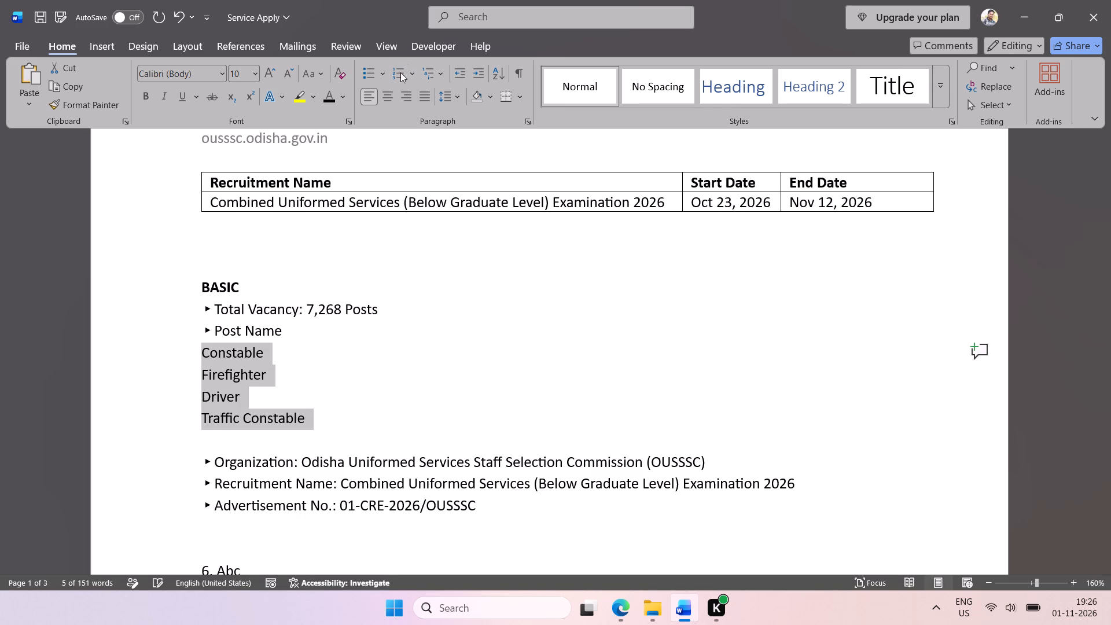
left_click(400, 72)
double_click(465, 75)
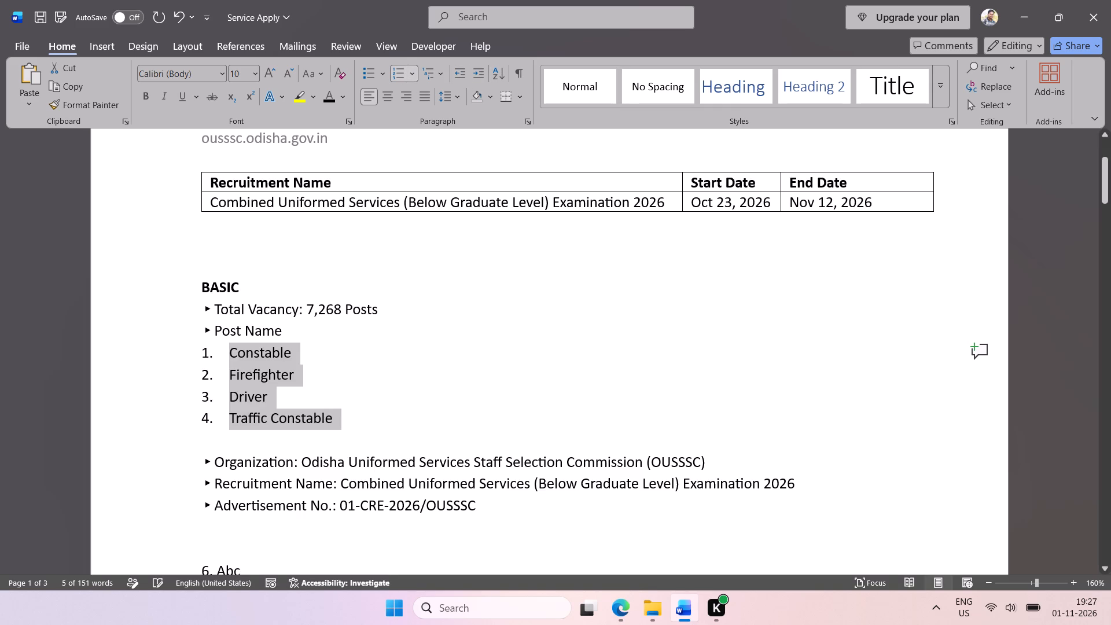
left_click(480, 73)
left_click(392, 330)
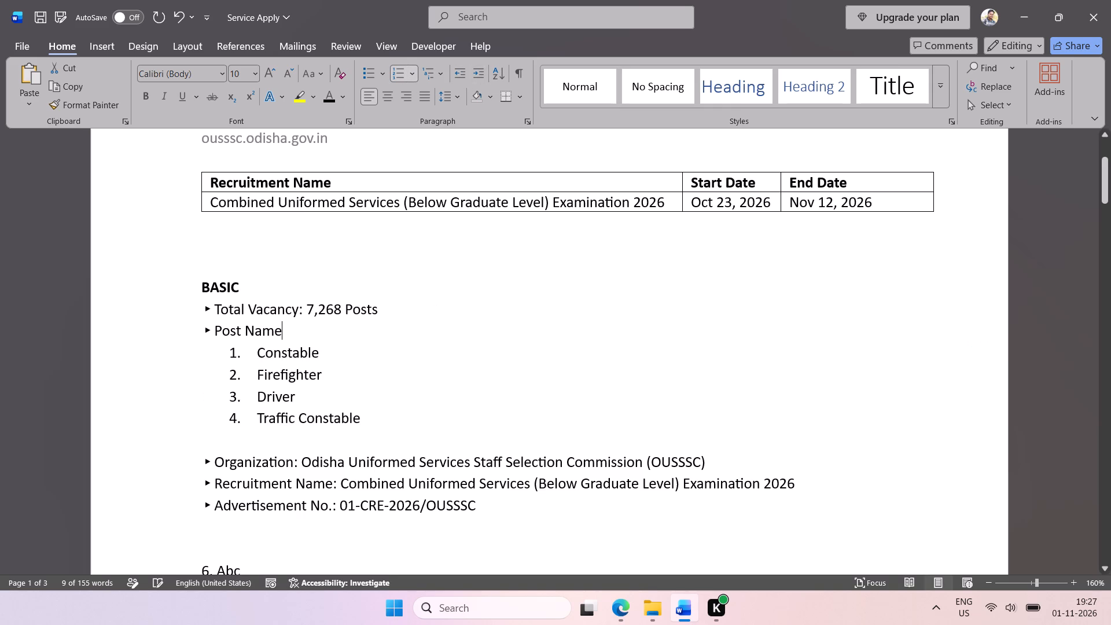
Delete the Recruitment Name line from the BASIC section.
scroll(460, 302, "down", 1)
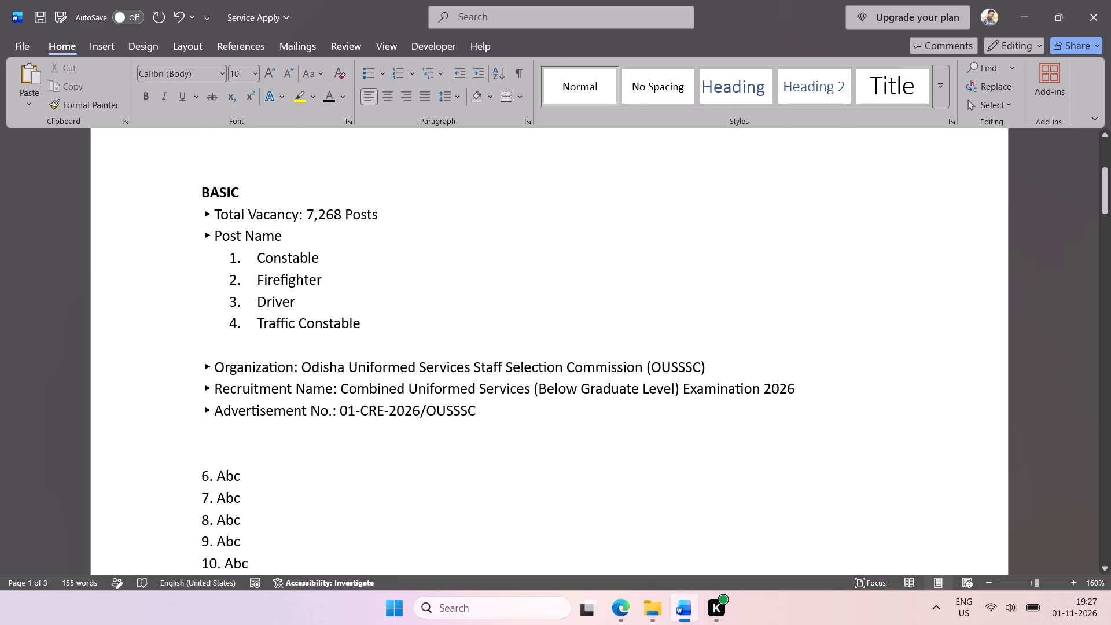
scroll(370, 350, "down", 1)
left_click(329, 345)
left_click_drag(808, 394, 161, 394)
key("BackSpace")
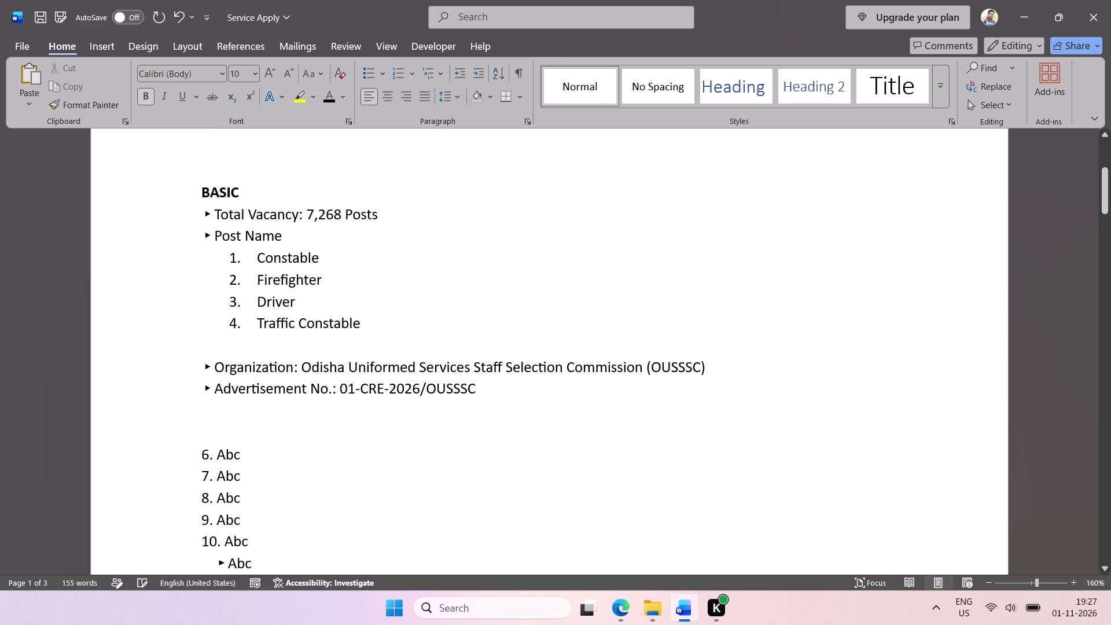
Move the Advertisement No. line beneath Traffic Constable, removing its list number and the blank line below it, and reduce its indent.
left_click_drag(480, 389, 226, 389)
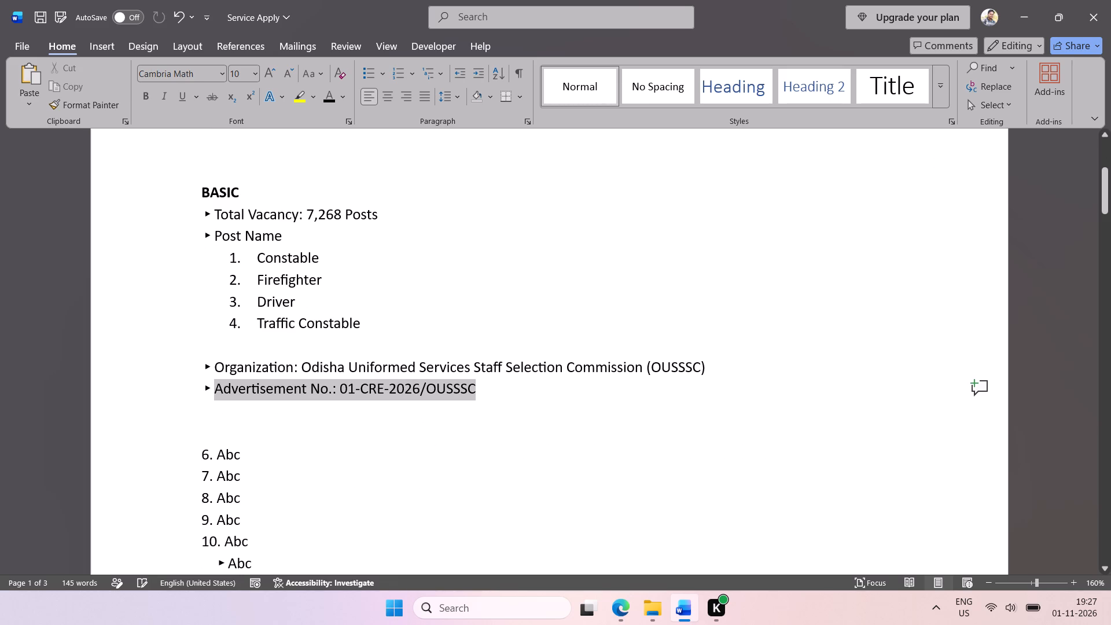
left_click_drag(226, 389, 198, 391)
key("ctrl+x")
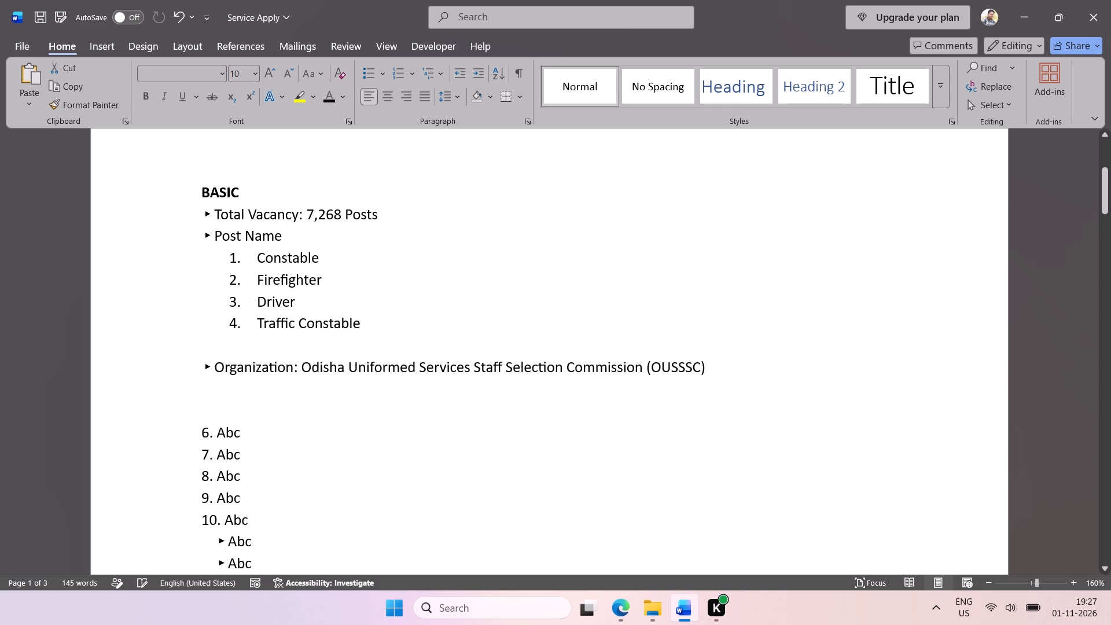
left_click(257, 344)
key("ctrl+v")
left_click(277, 367)
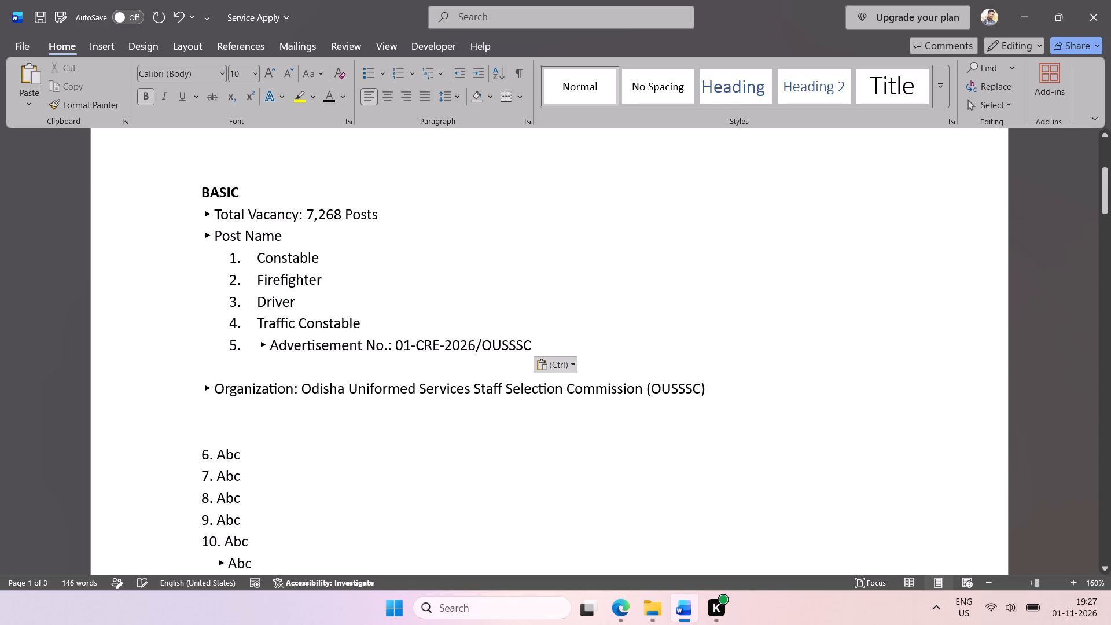
key("BackSpace")
left_click(259, 347)
key("BackSpace")
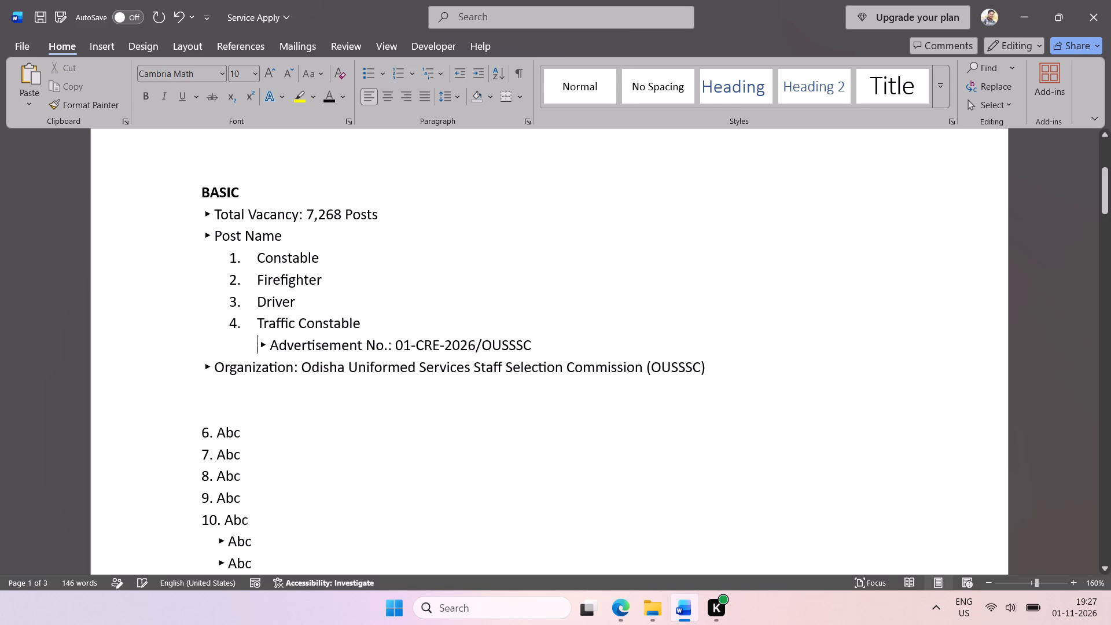
key("BackSpace")
key("BackSpace")
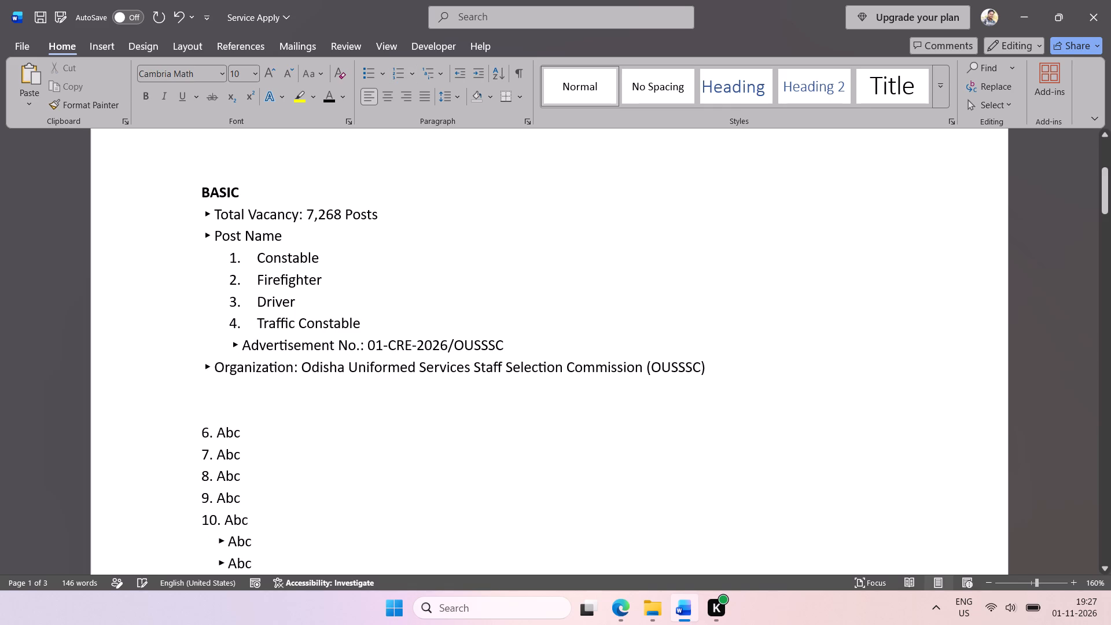
Save the document with the Advertisement No. line repositioned.
left_click(388, 392)
key("ctrl+s")
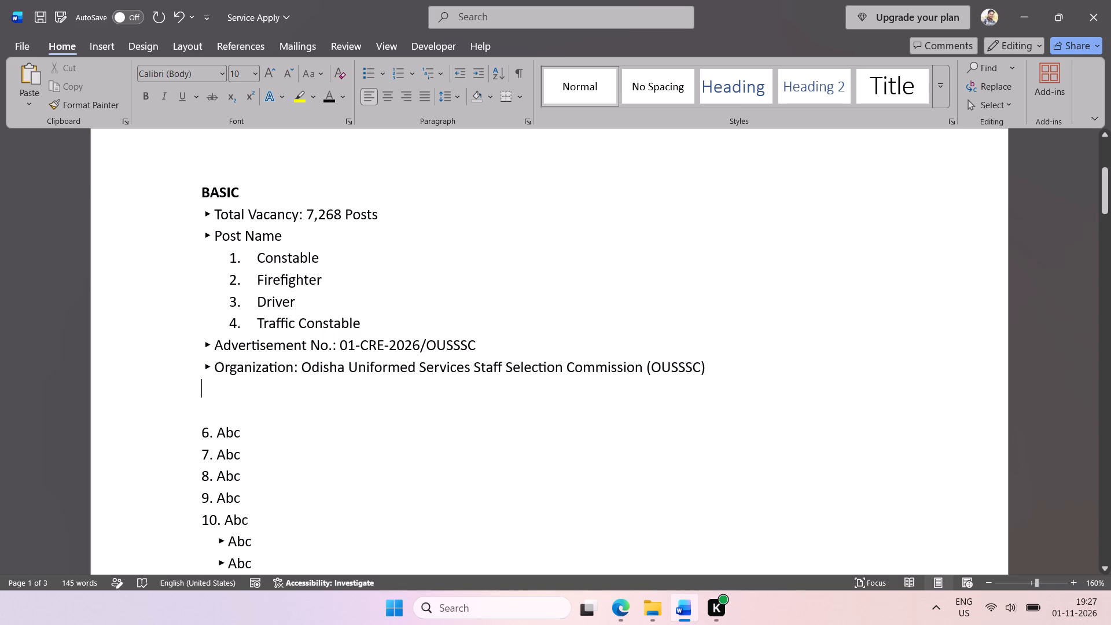
Replace Constable's automatic list number with plain text "1. ", undoing the merge into Post Name and the automatic list conversion.
scroll(469, 354, "up", 1)
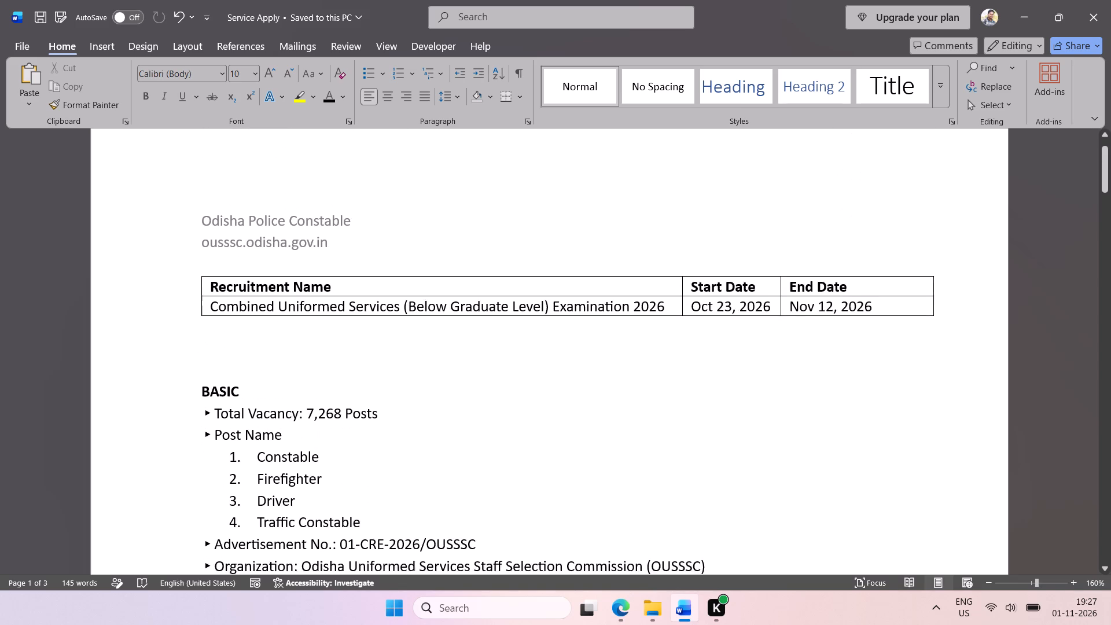
scroll(469, 354, "up", 1)
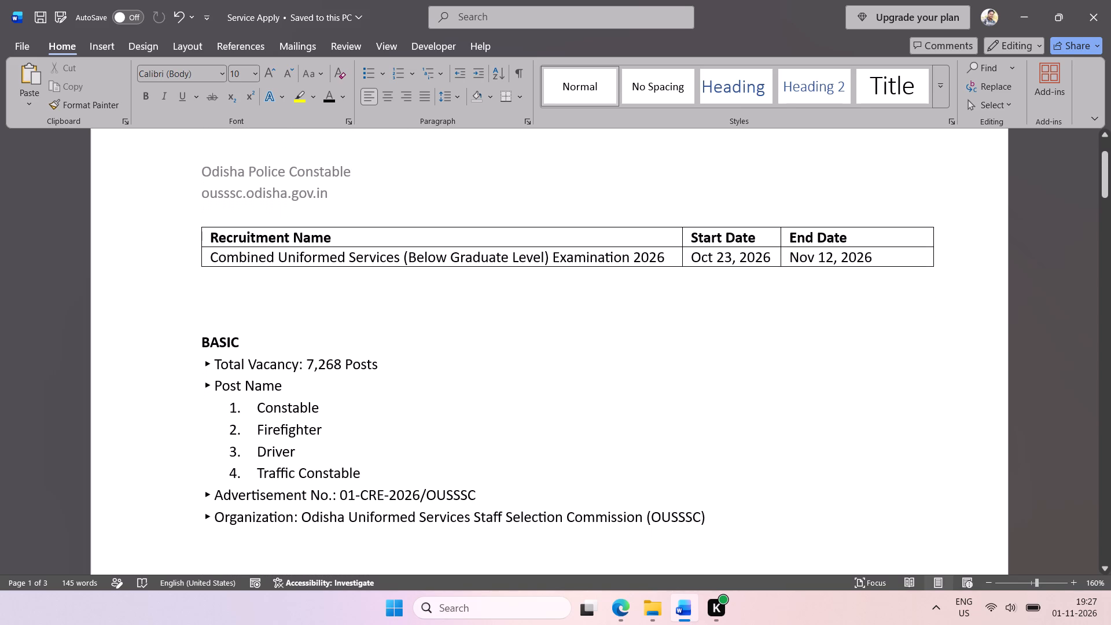
scroll(469, 354, "up", 1)
left_click(258, 405)
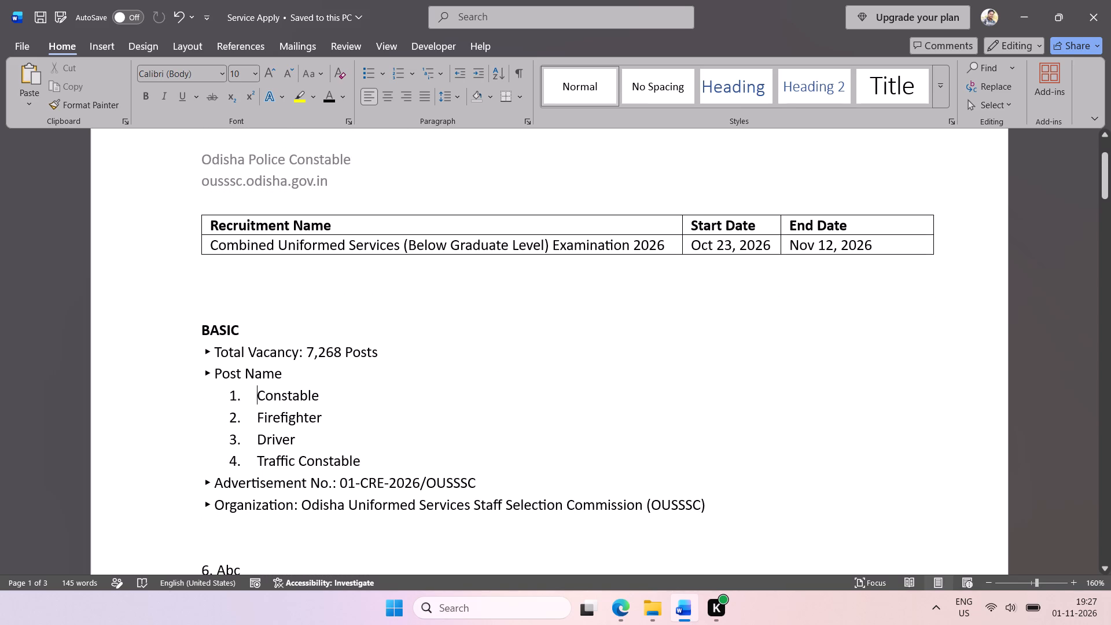
key("BackSpace")
key("BackSpace")
key("BackSpace")
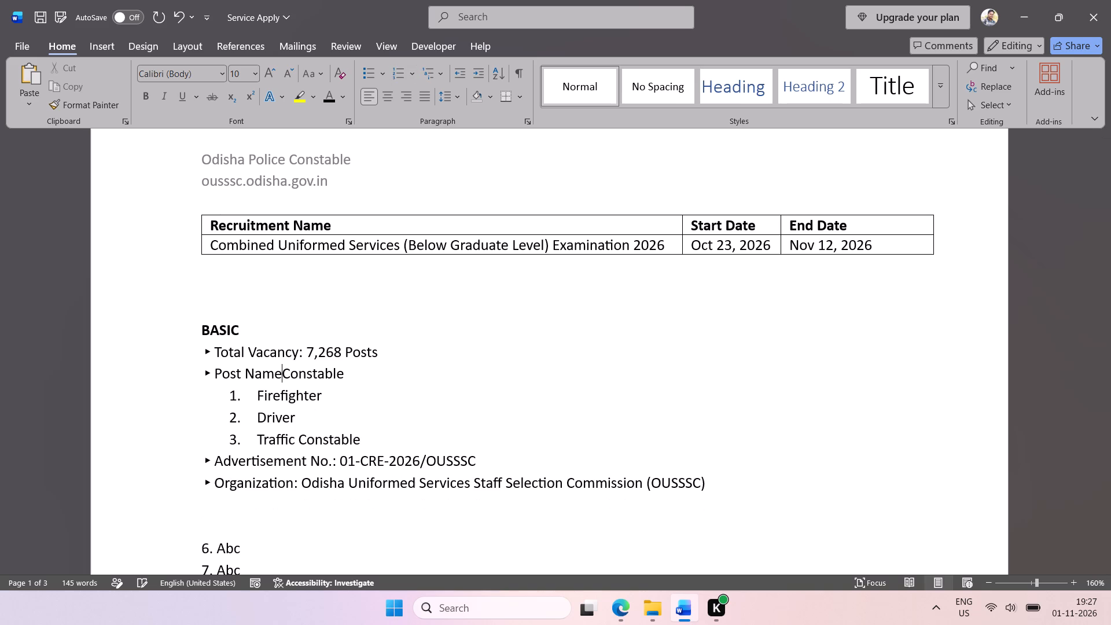
key("ctrl+z")
type("1.")
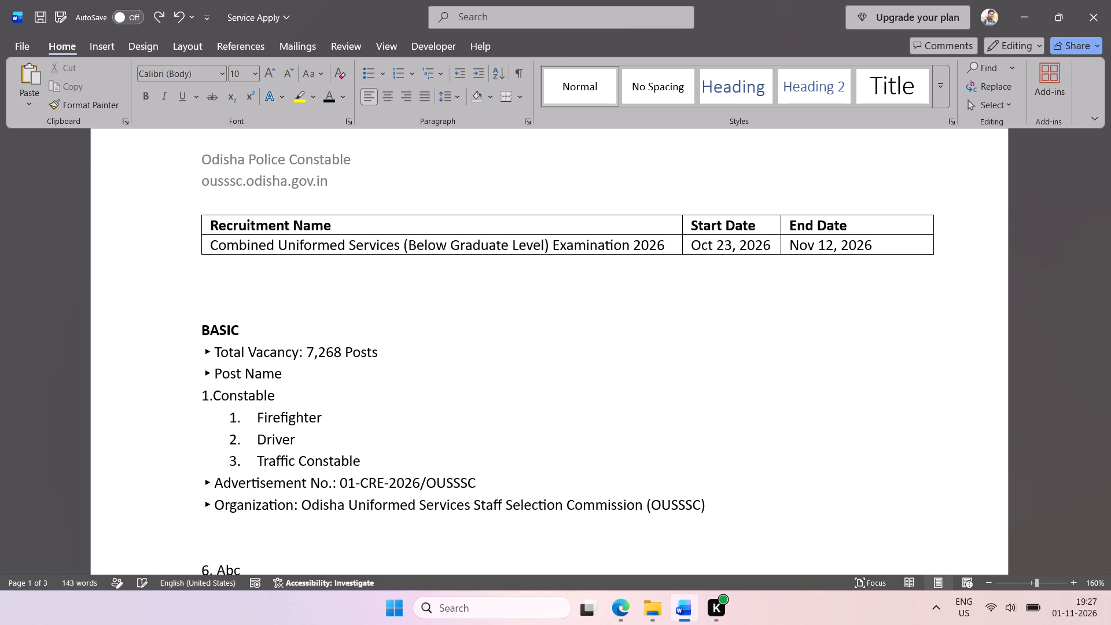
key("space")
key("ctrl+z")
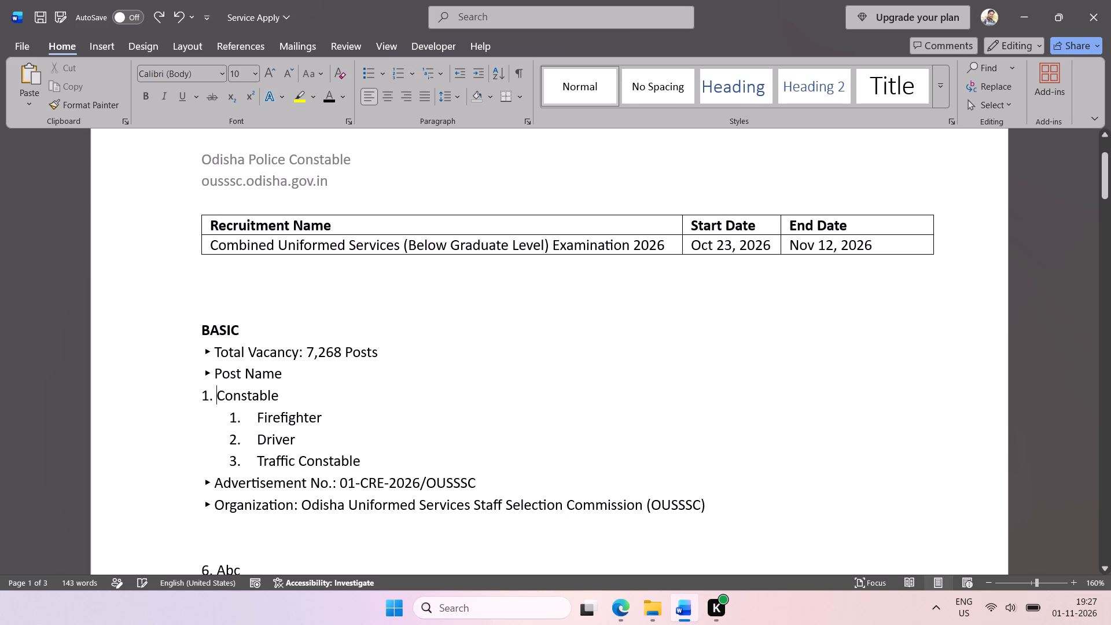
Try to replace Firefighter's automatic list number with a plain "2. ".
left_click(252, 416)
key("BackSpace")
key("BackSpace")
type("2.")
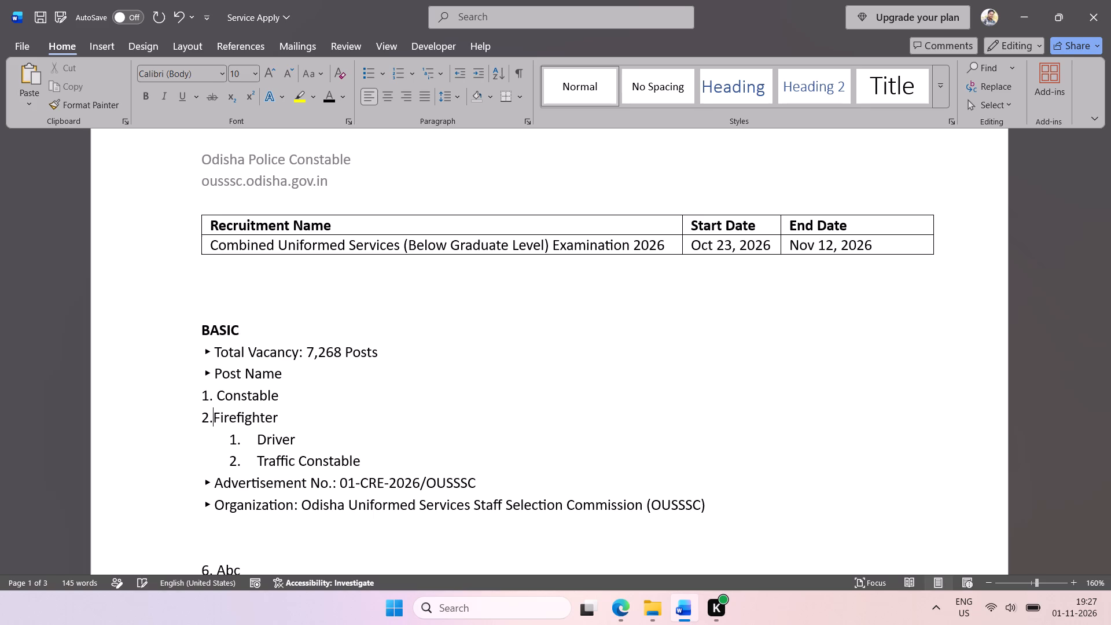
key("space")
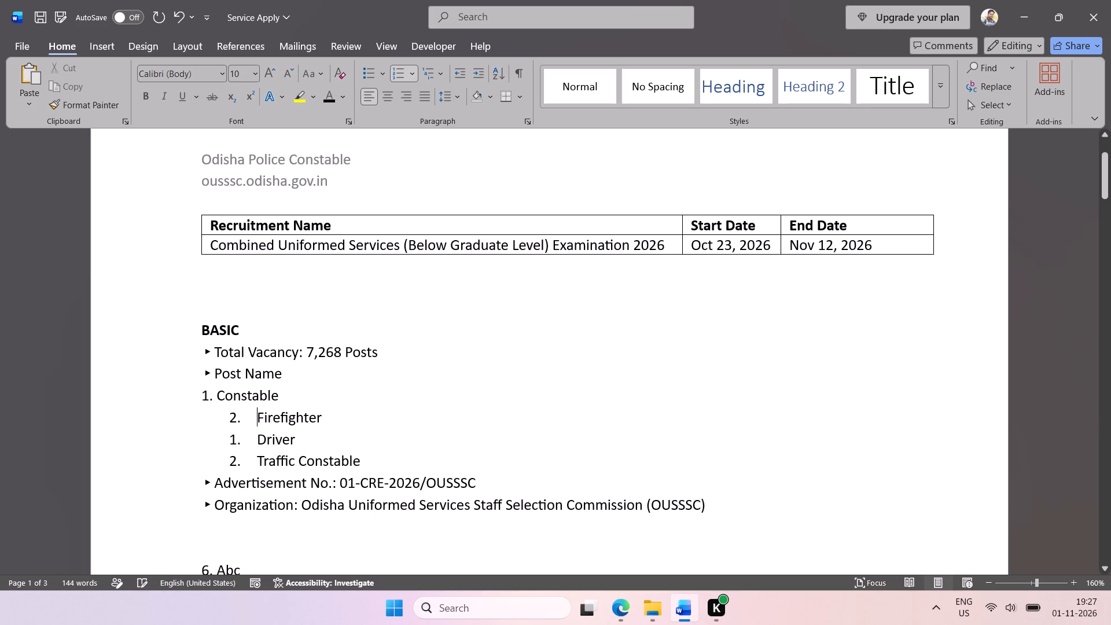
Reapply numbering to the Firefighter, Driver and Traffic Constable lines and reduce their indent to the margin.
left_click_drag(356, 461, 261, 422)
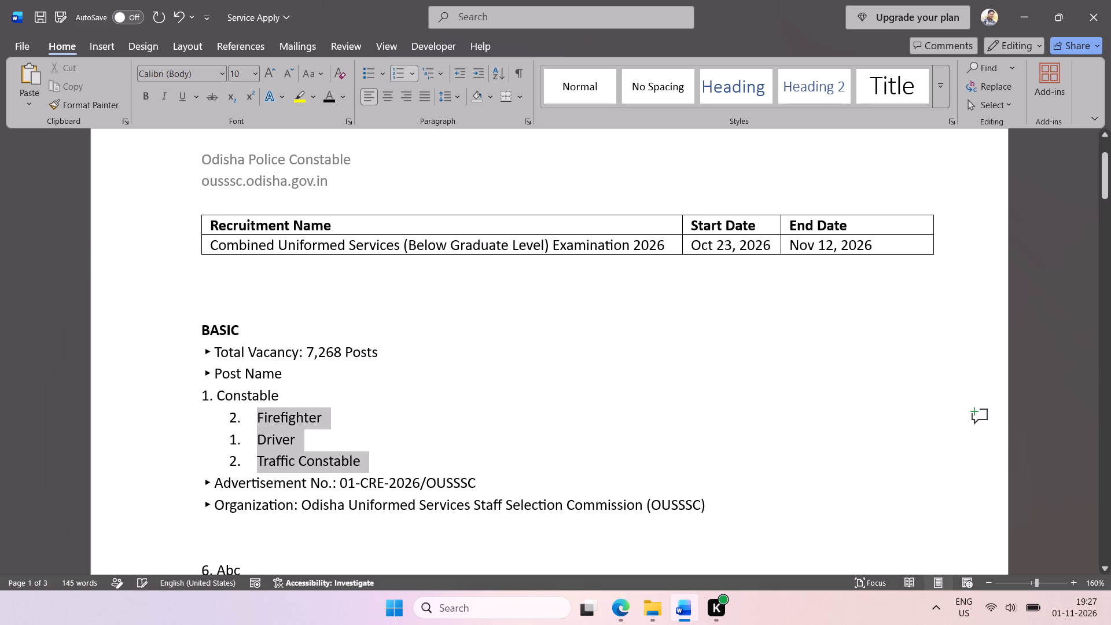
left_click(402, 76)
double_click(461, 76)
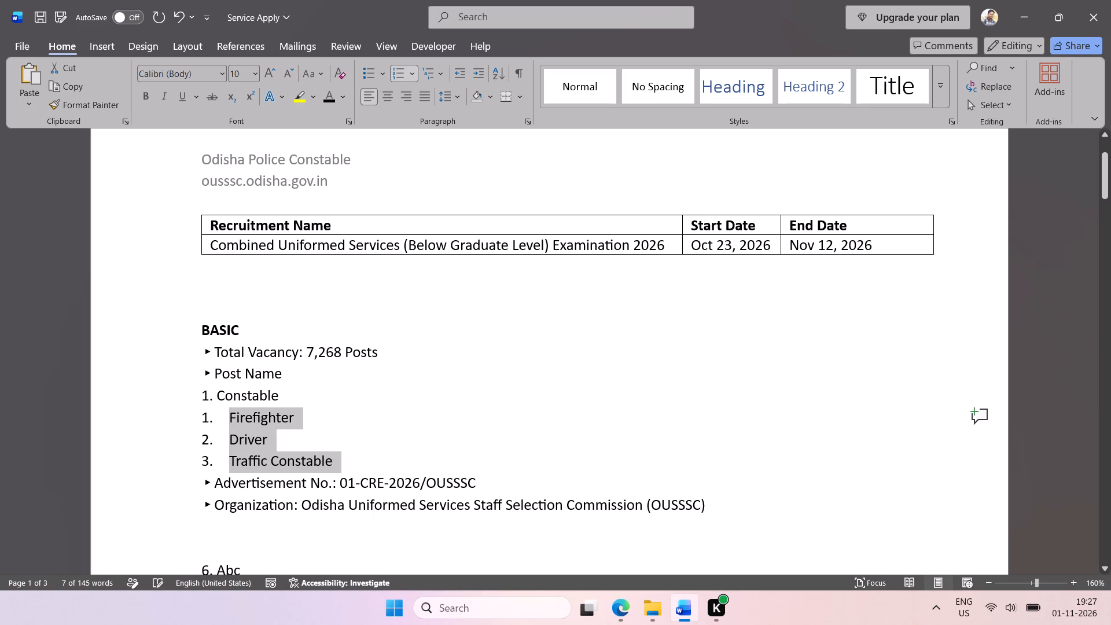
Indent the "1. Constable" line with four leading spaces.
left_click(241, 402)
left_click(202, 399)
key("space")
key("space")
key("space")
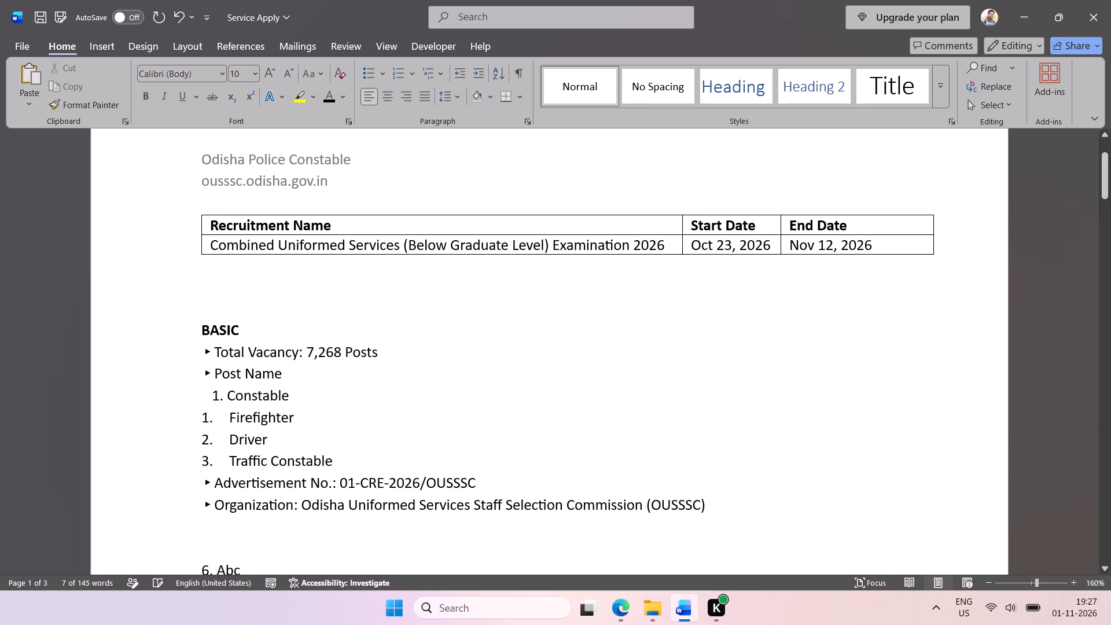
key("space")
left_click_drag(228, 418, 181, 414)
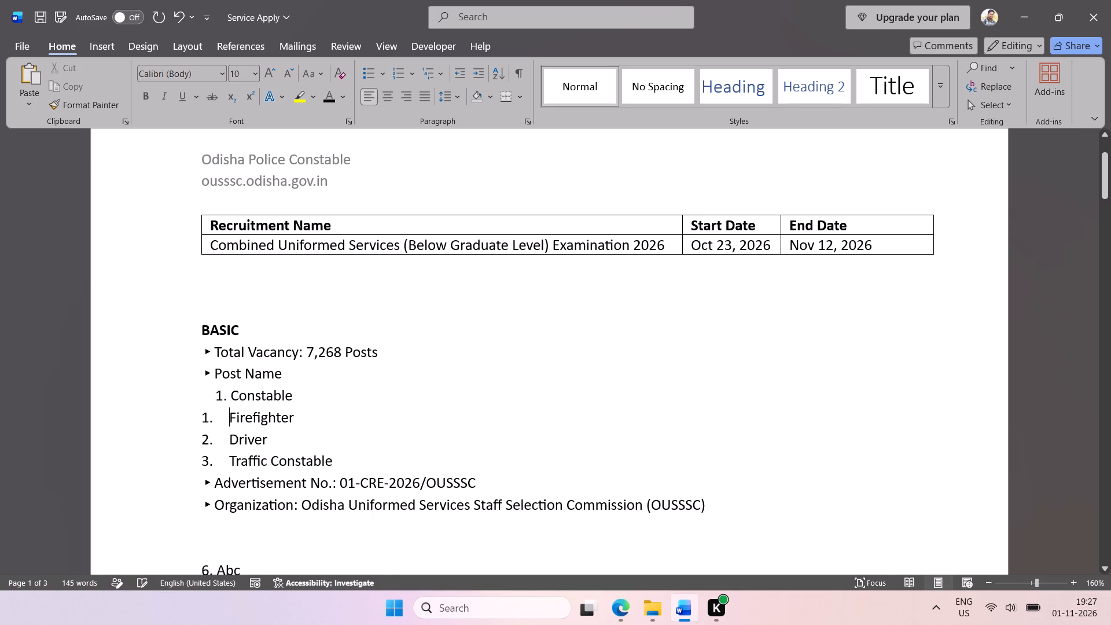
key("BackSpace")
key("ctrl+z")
Remove the automatic numbering from Firefighter, Driver and Traffic Constable and align them with the margin.
left_click(322, 458)
left_click_drag(338, 461, 183, 420)
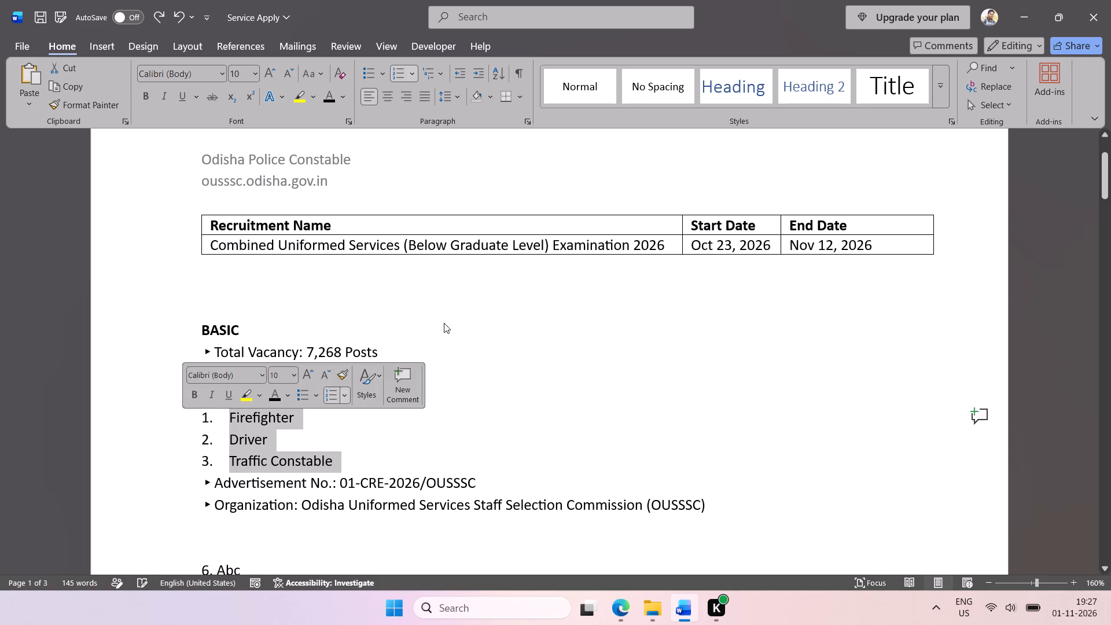
left_click(396, 72)
left_click(463, 74)
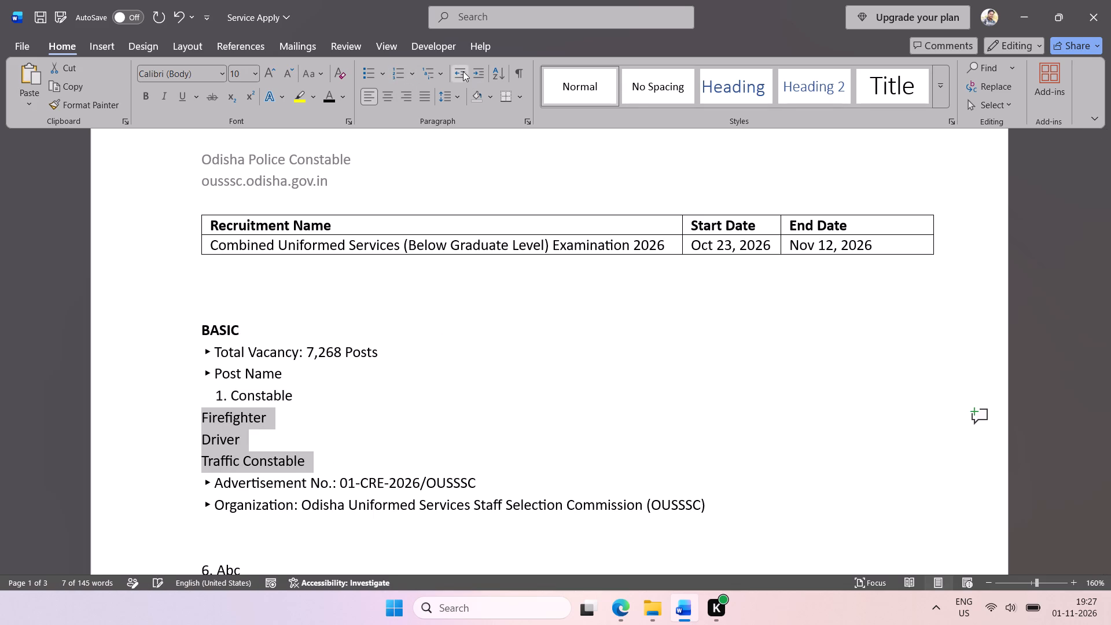
Copy the leading spaces of the Constable line in front of Firefighter and number it with plain text "2. ".
left_click(220, 435)
left_click(214, 391)
double_click(208, 396)
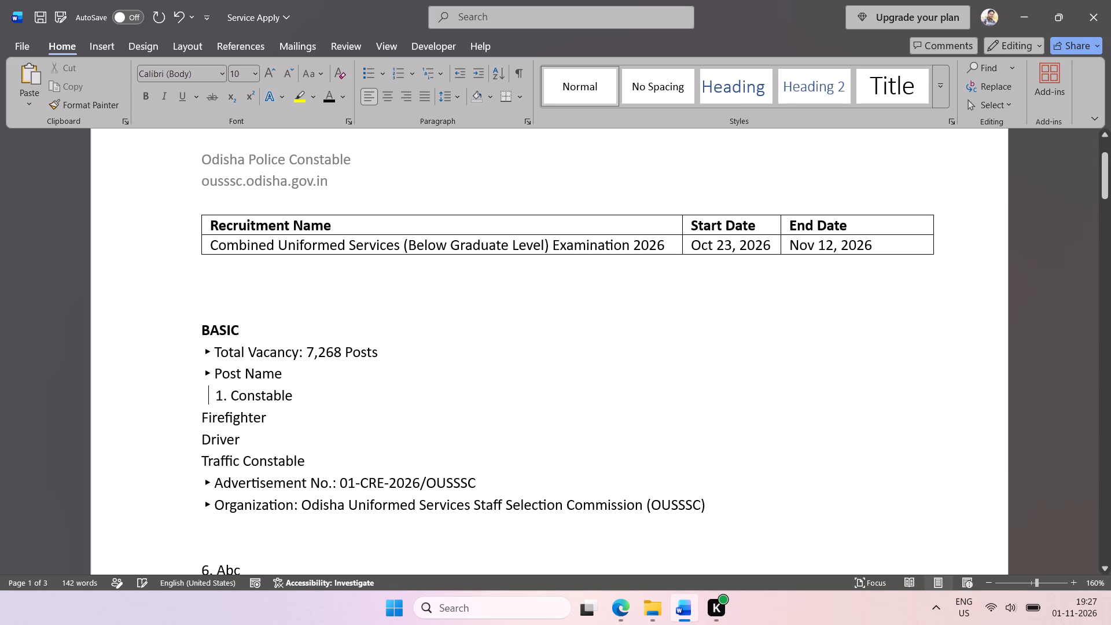
key("ctrl+c")
left_click(199, 411)
key("ctrl+v")
type("2.")
key("space")
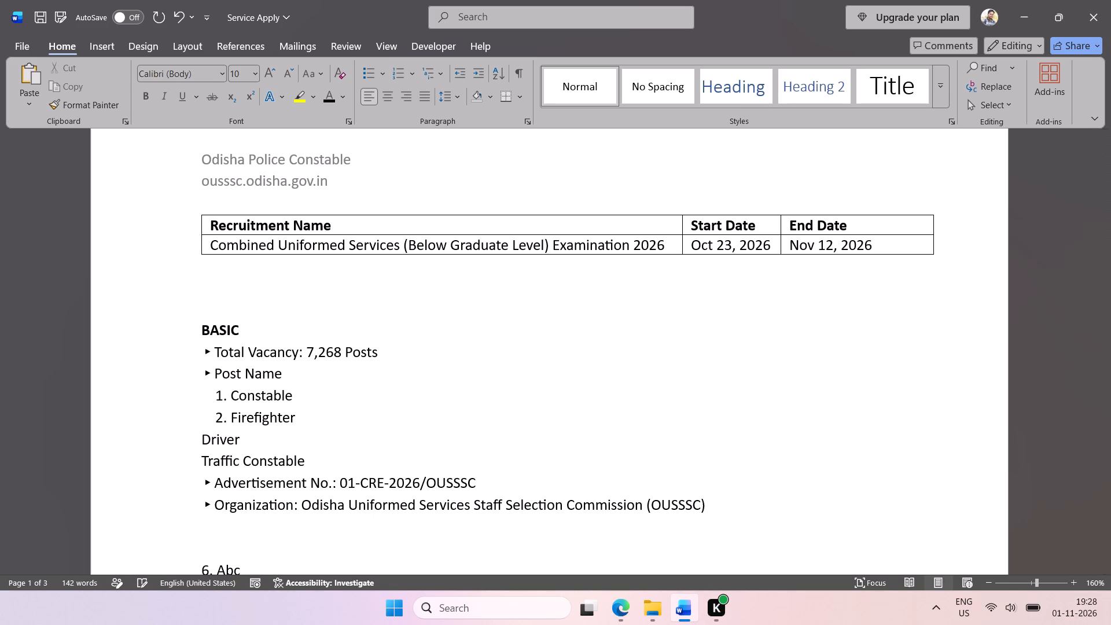
Insert the same copied leading spaces before Driver and Traffic Constable, numbering them with plain text "3. " and "4. ".
left_click(198, 444)
key("ctrl+v")
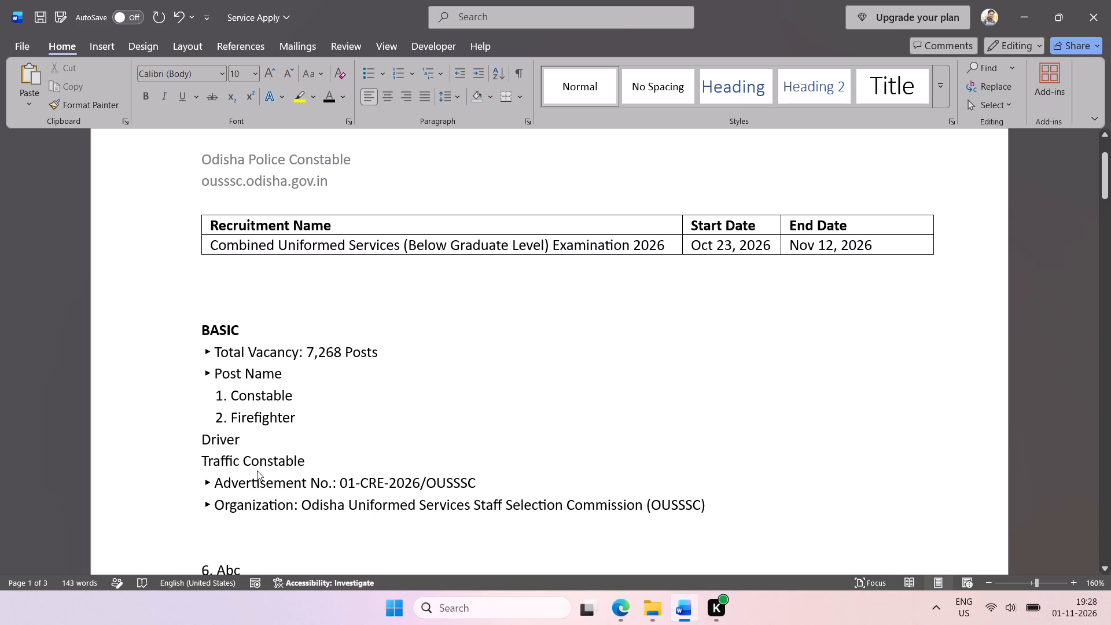
type("3.")
key("space")
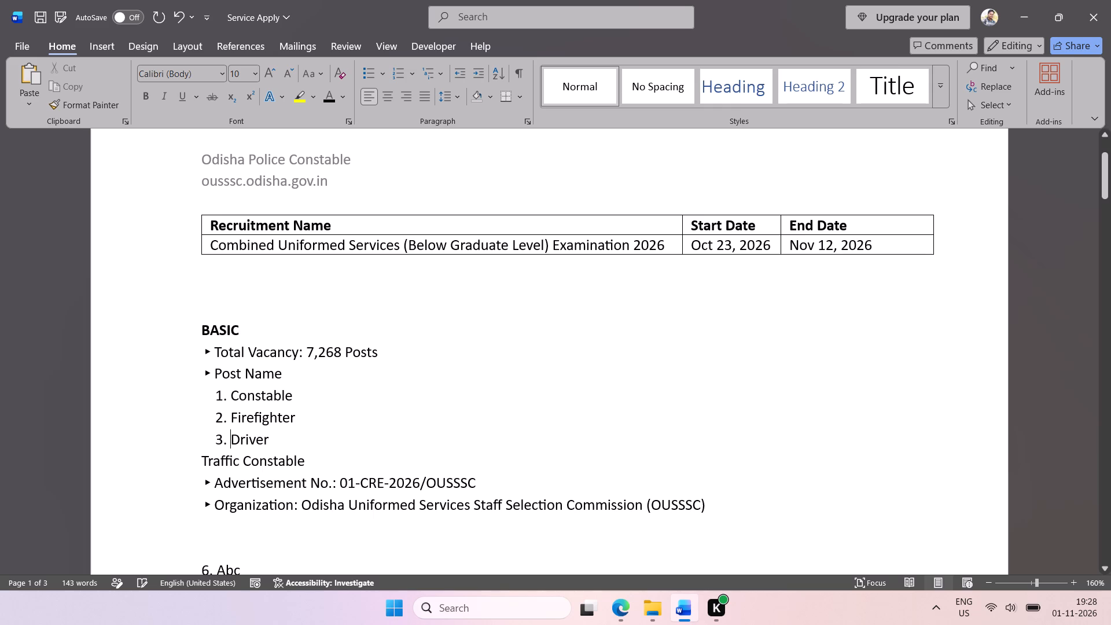
left_click(197, 458)
key("ctrl+v")
type("4.")
key("space")
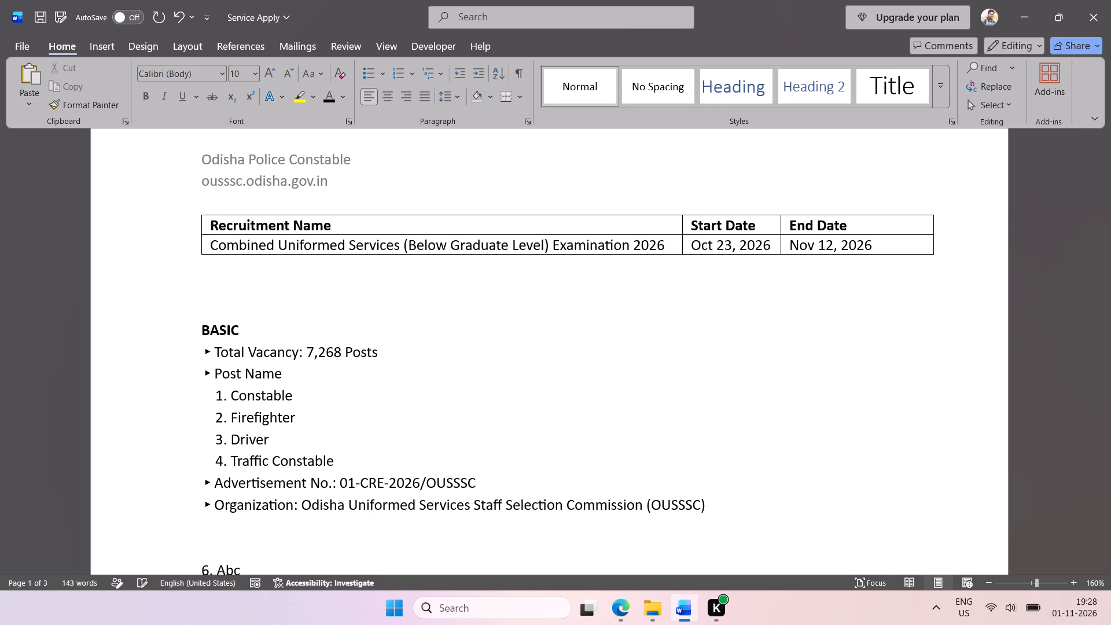
Save the document with the manually numbered post list.
left_click(332, 452)
key("ctrl+s")
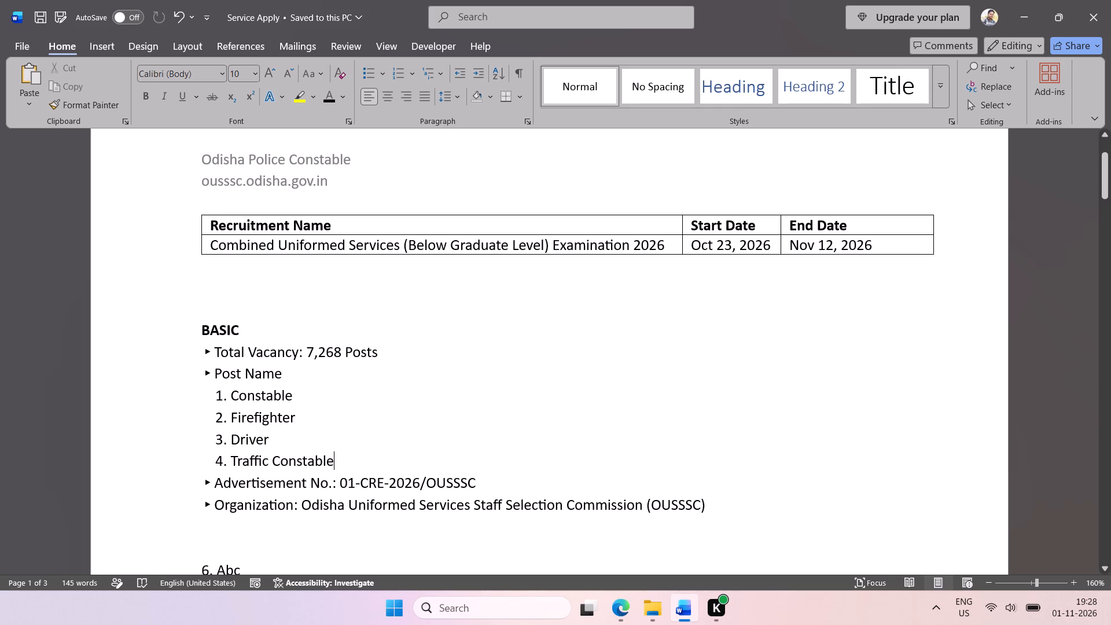
Delete two blank lines between the recruitment table and the BASIC heading.
scroll(333, 373, "down", 1)
scroll(356, 365, "down", 1, "ctrl")
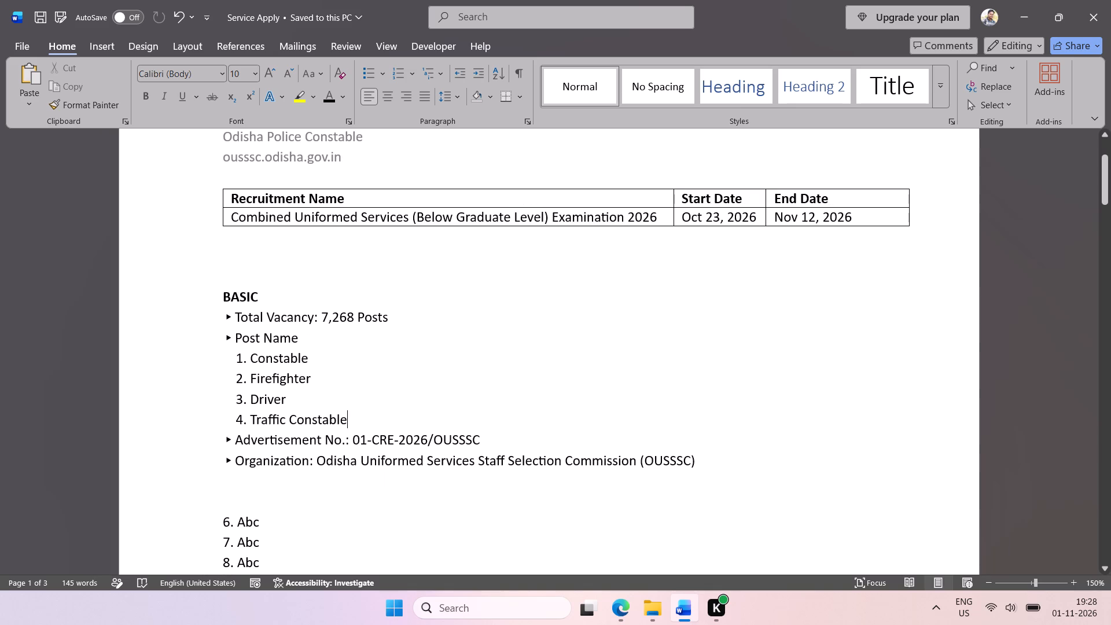
left_click(243, 274)
key("BackSpace")
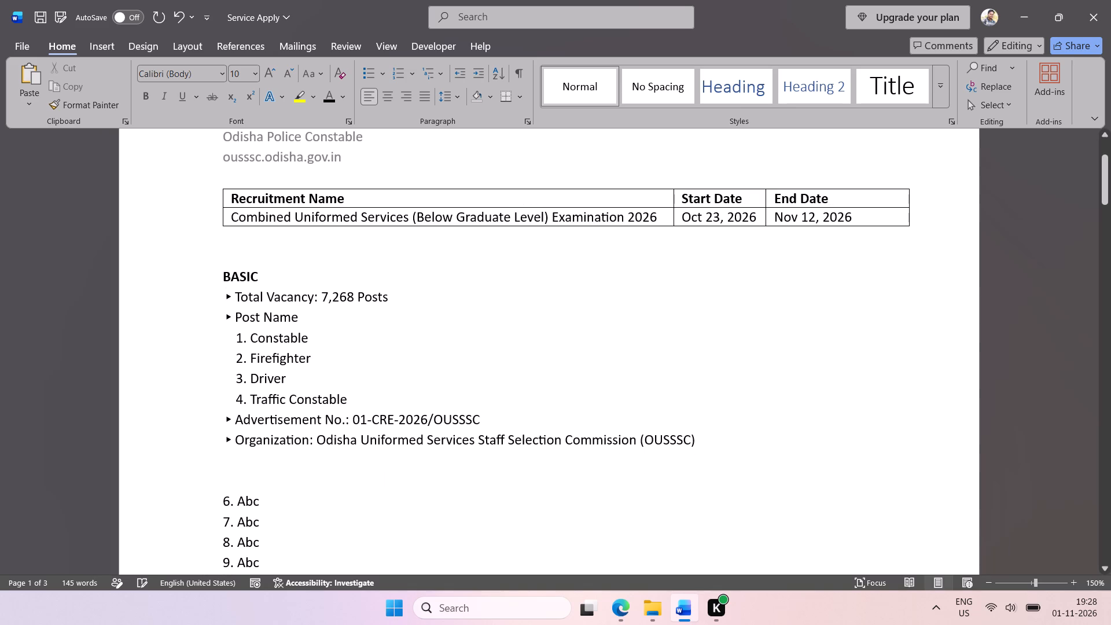
key("BackSpace")
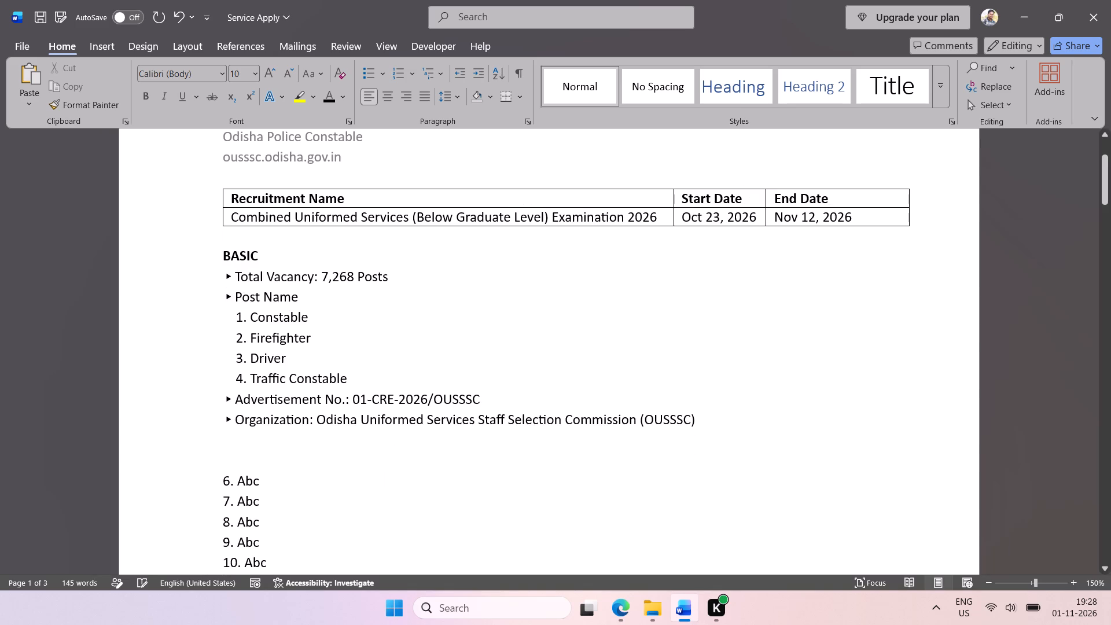
Save the document with the tightened spacing above BASIC.
scroll(367, 340, "down", 1)
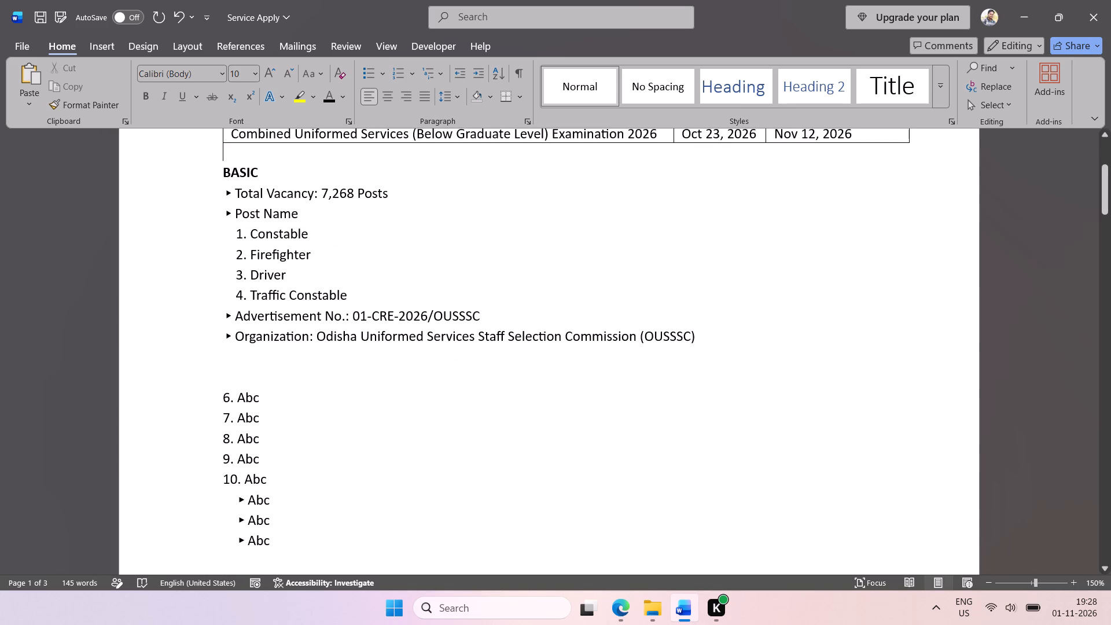
key("ctrl+s")
In the browser's recruitment article, copy the Notification Release Date row from the Important Dates table.
left_click(619, 604)
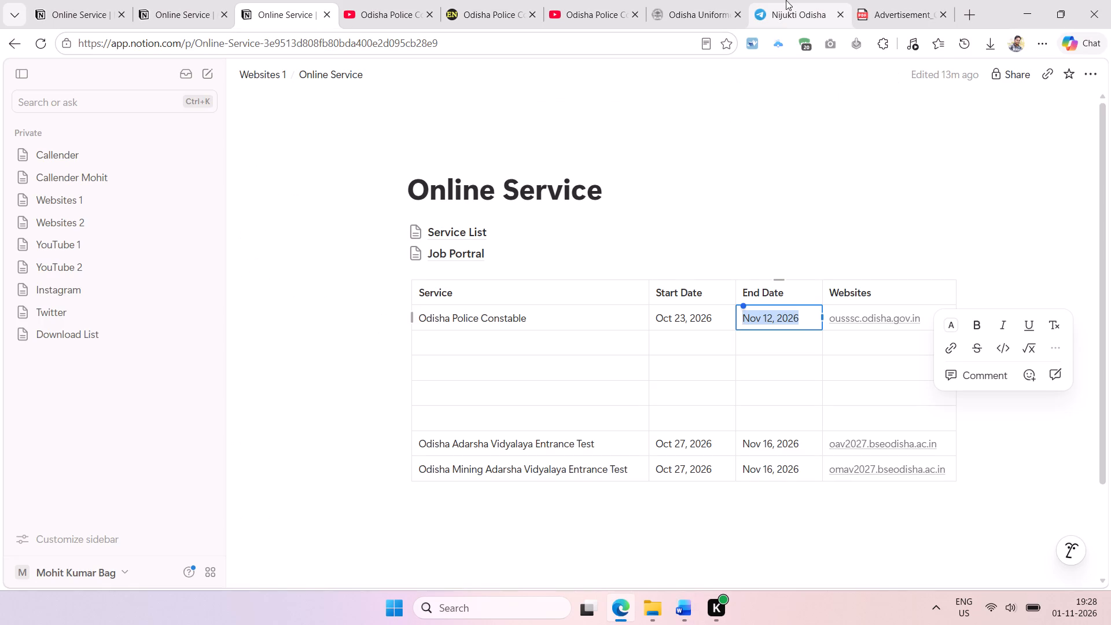
left_click(501, 9)
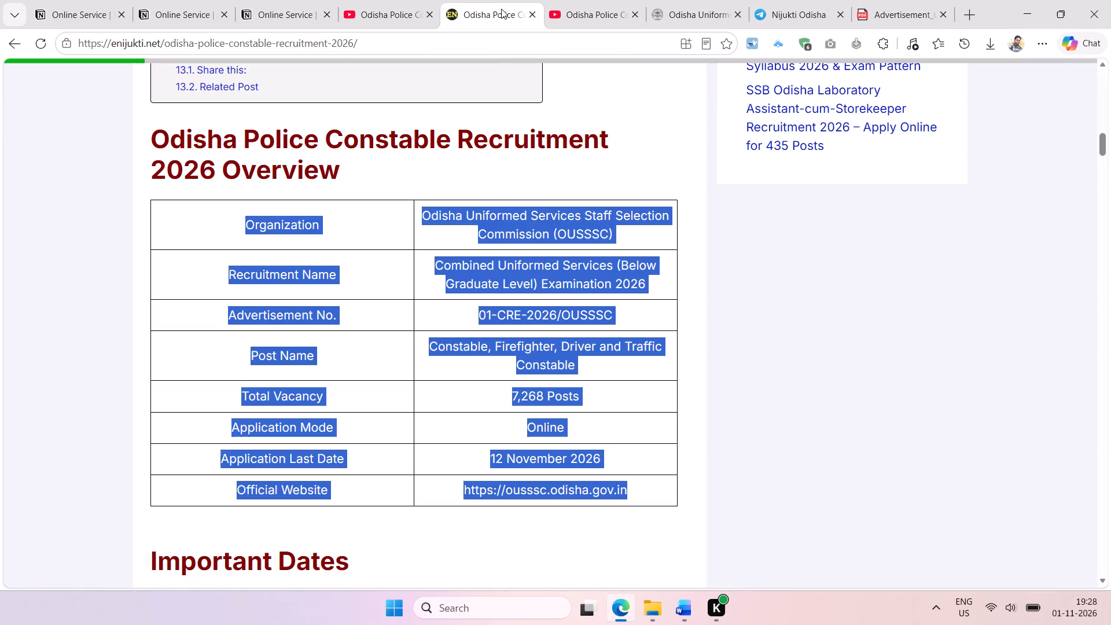
left_click(396, 361)
scroll(398, 366, "down", 1)
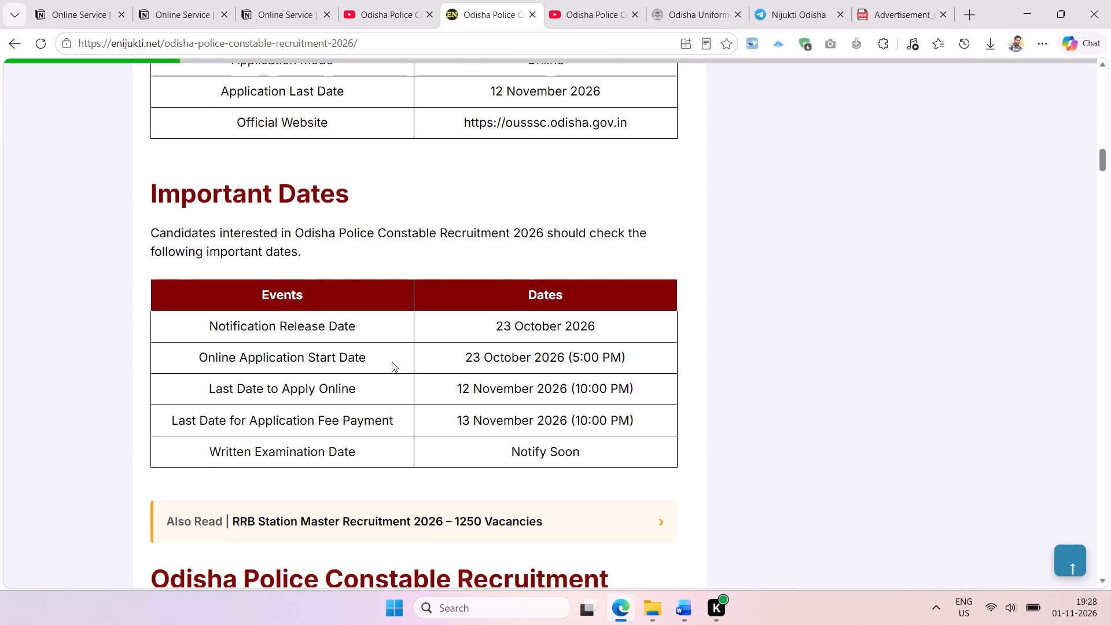
scroll(392, 362, "down", 1)
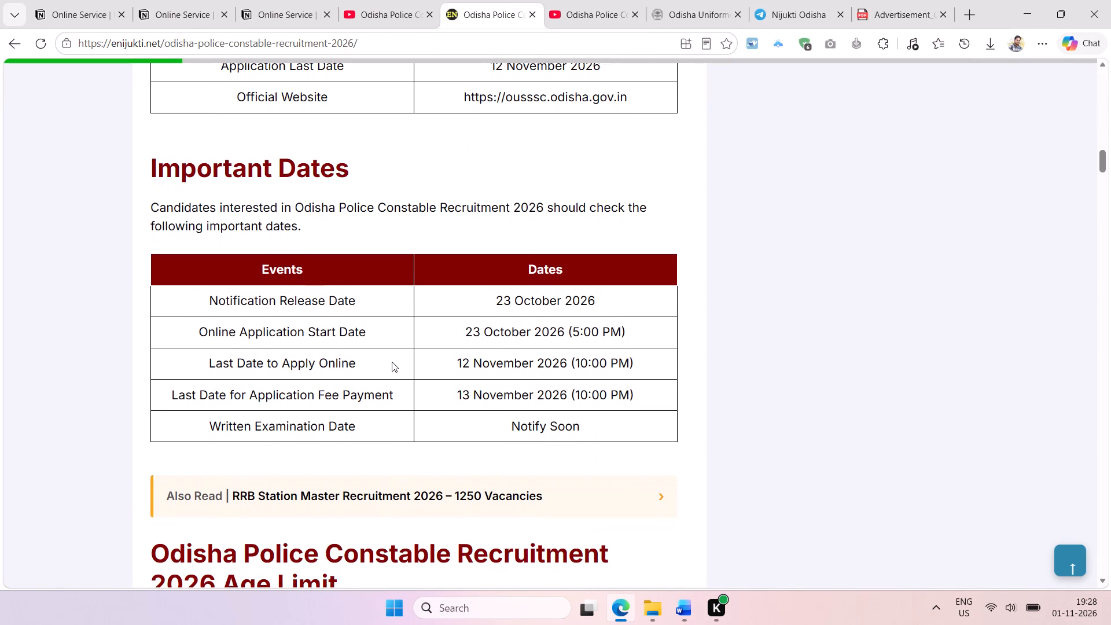
scroll(392, 362, "down", 1)
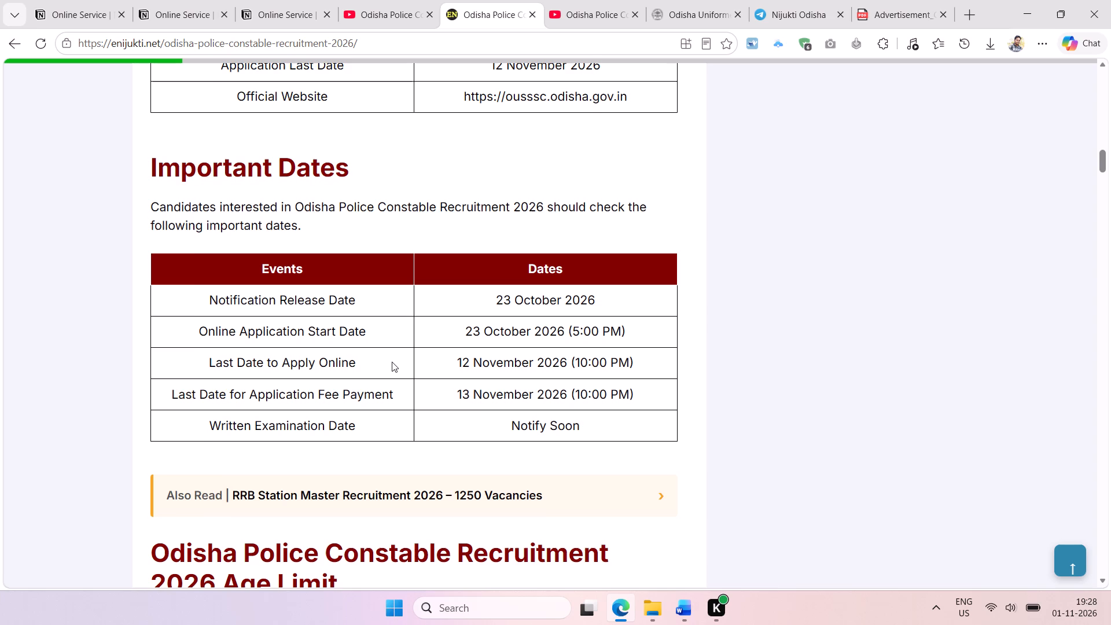
scroll(392, 362, "down", 2)
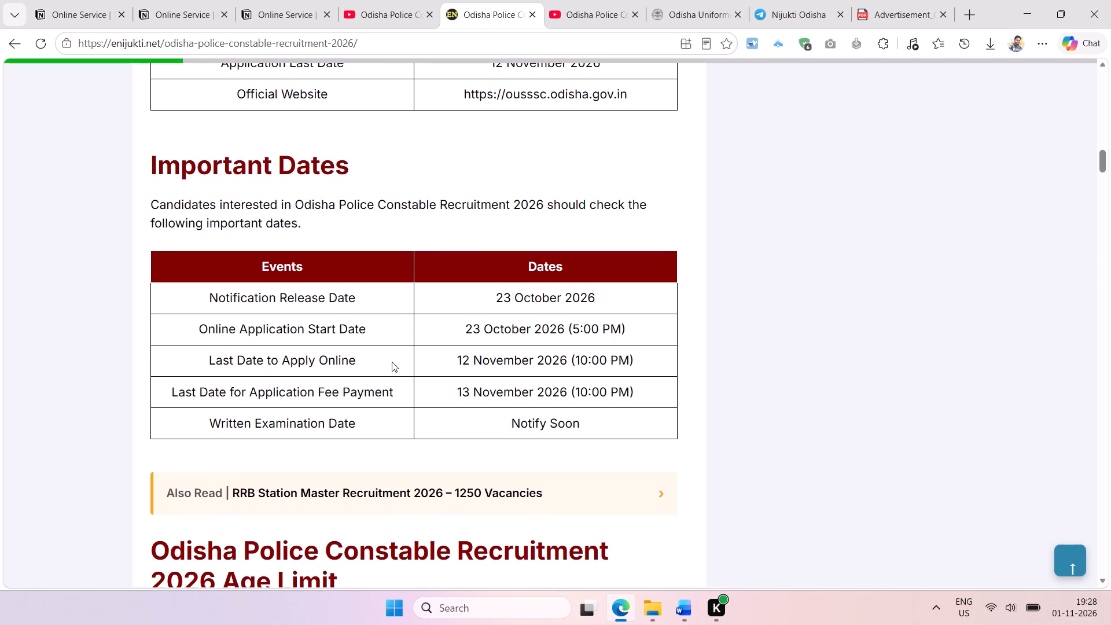
scroll(392, 362, "down", 2)
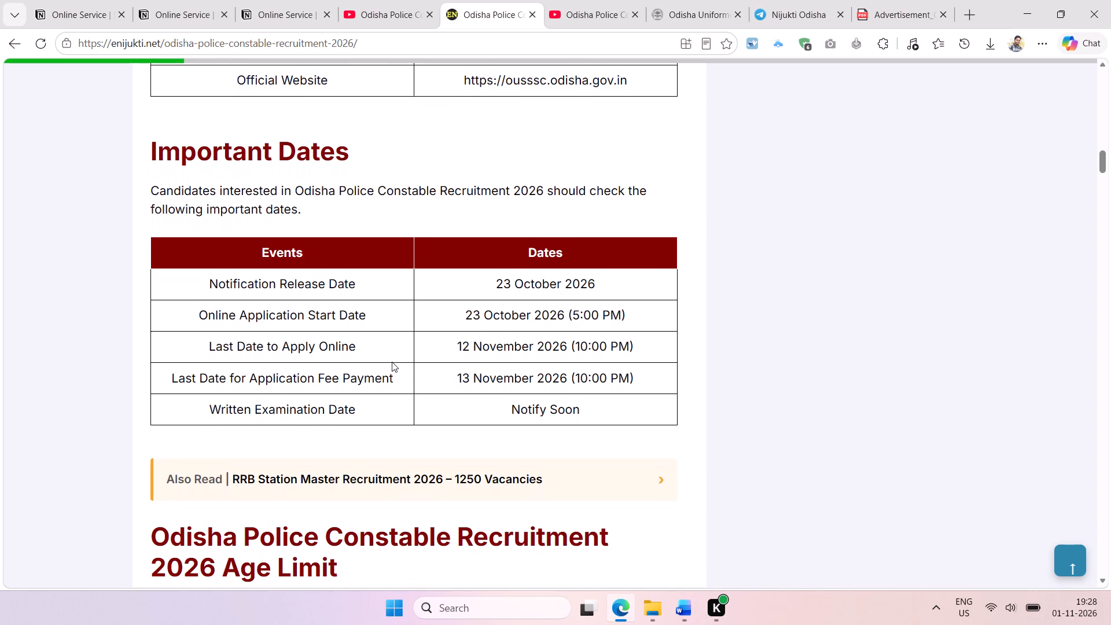
scroll(392, 362, "down", 1)
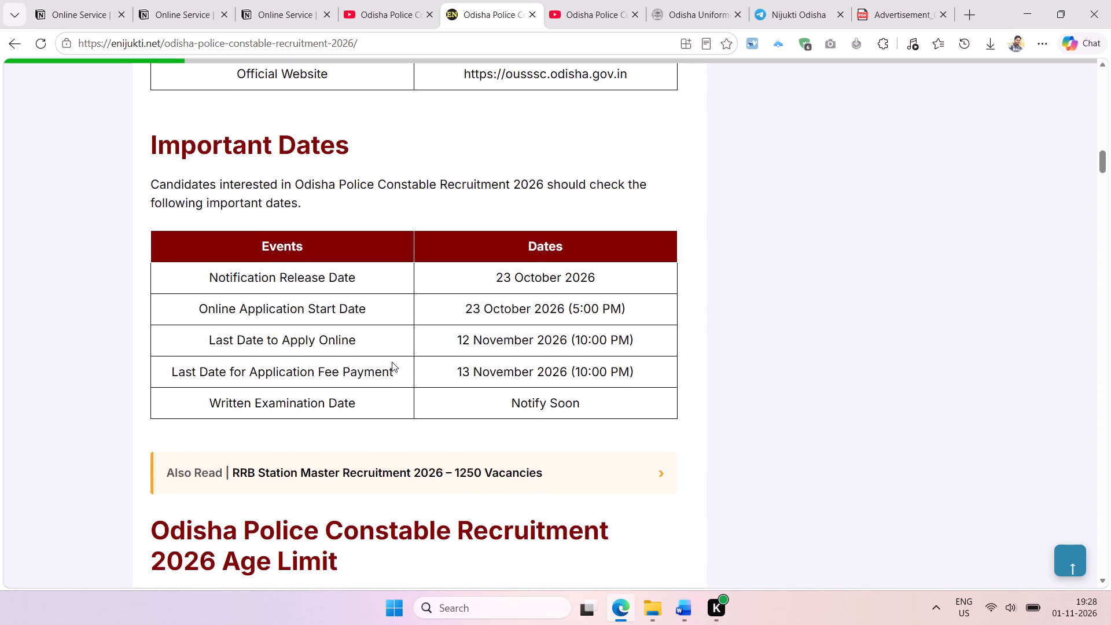
scroll(392, 362, "down", 1)
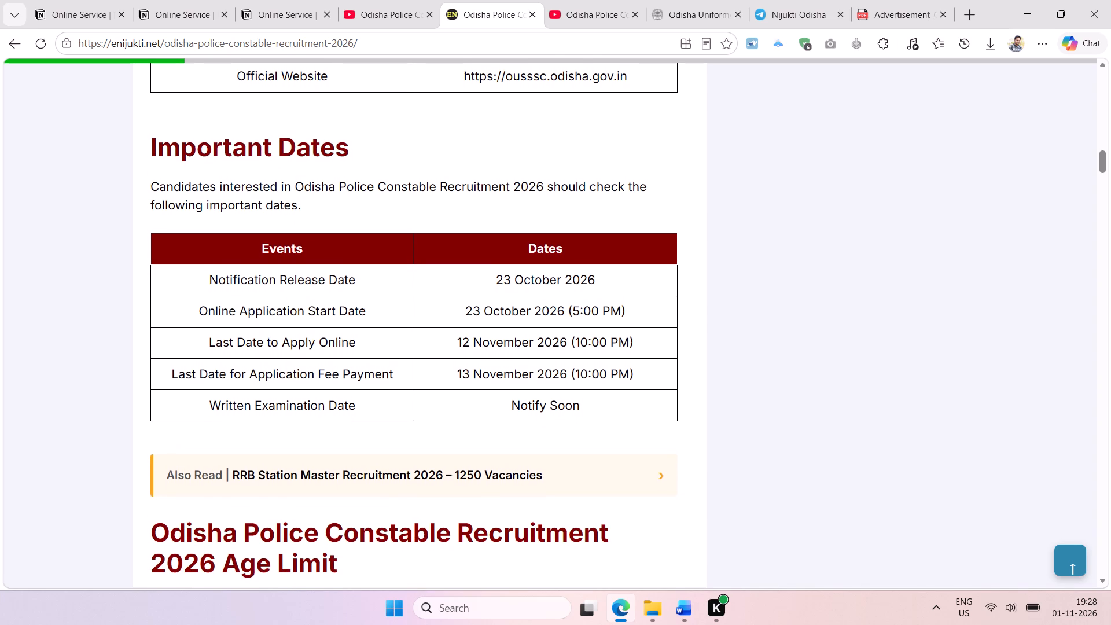
left_click(606, 278)
left_click_drag(601, 280, 293, 284)
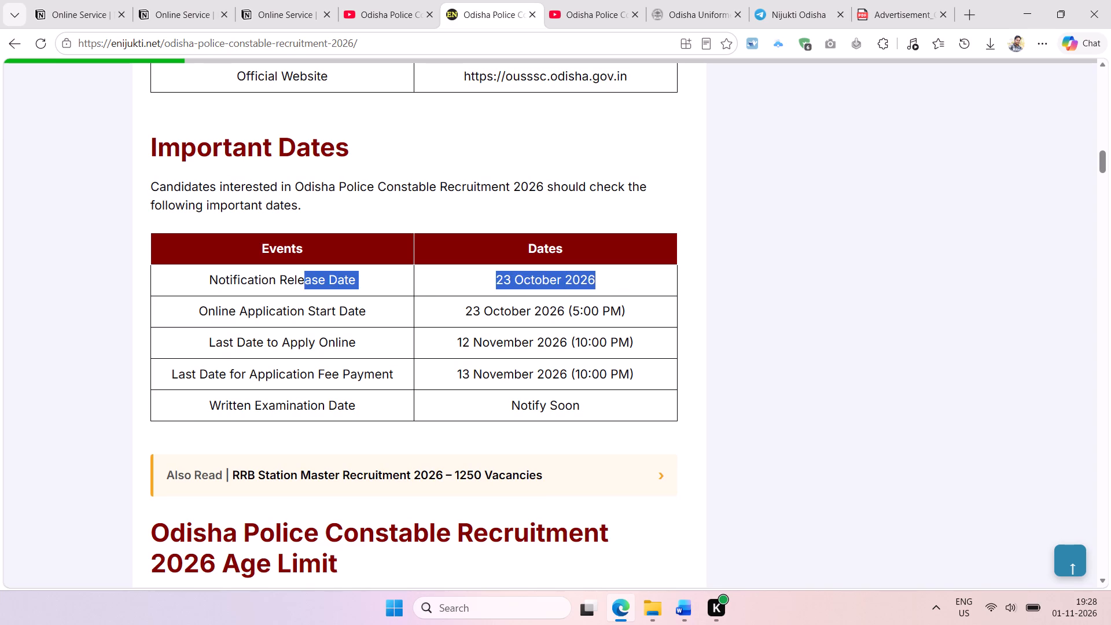
left_click_drag(293, 284, 207, 284)
key("ctrl+c")
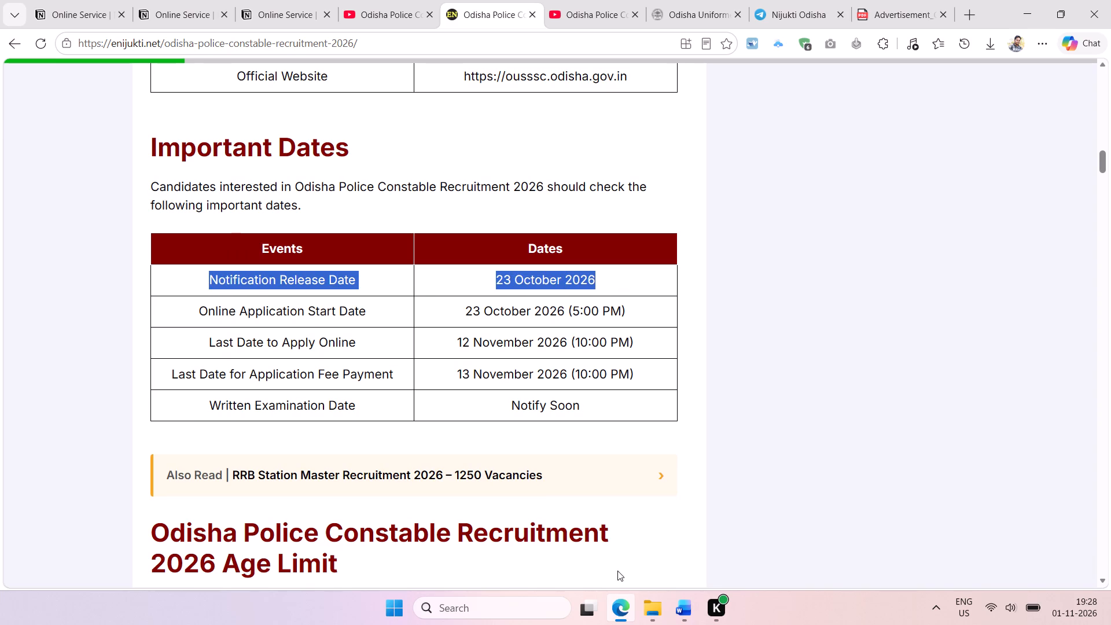
Back in the Word document, paste the copied row as plain text on the blank line below Organization.
left_click(677, 613)
left_click(292, 356)
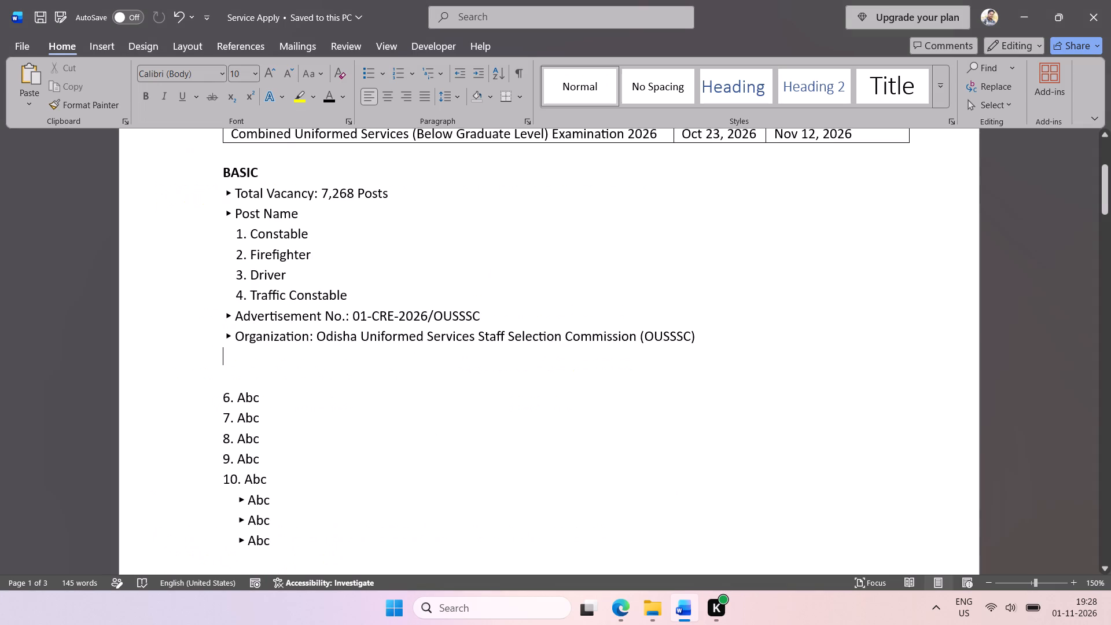
key("ctrl+v")
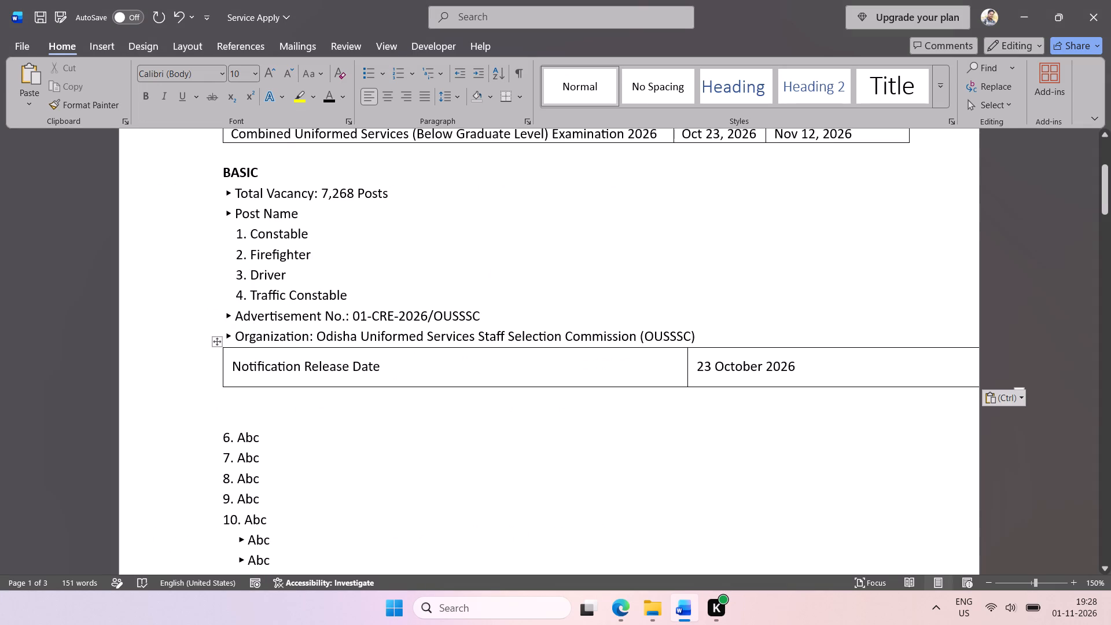
key("ctrl+z")
right_click(242, 362)
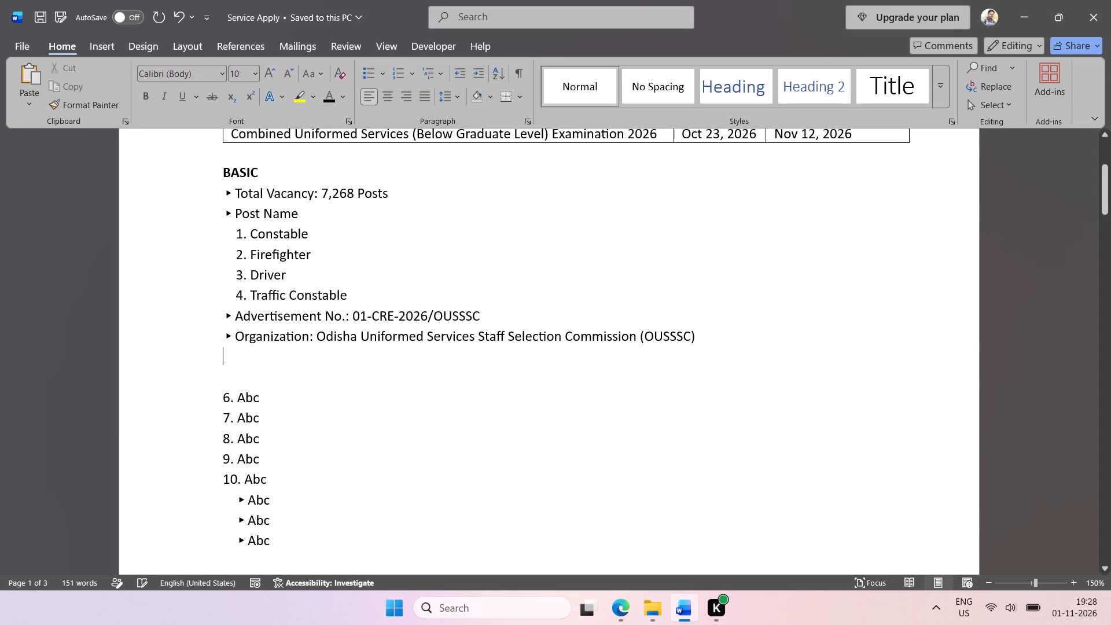
left_click(331, 178)
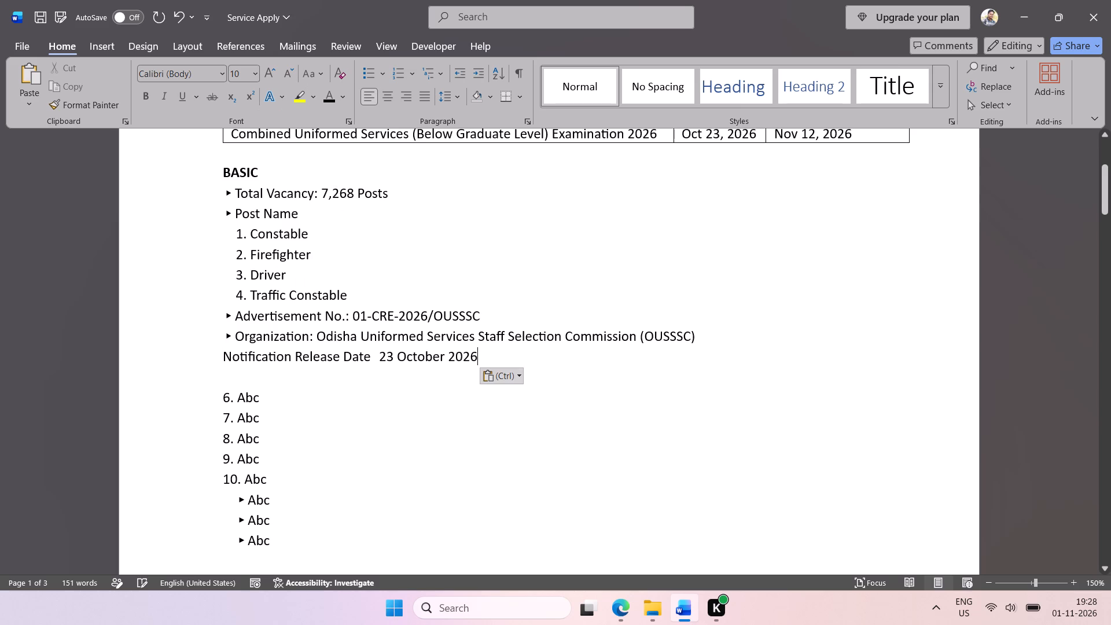
Copy the arrow marker with its spacing from the Organization line and insert it before Notification Release Date.
scroll(413, 306, "left", 1)
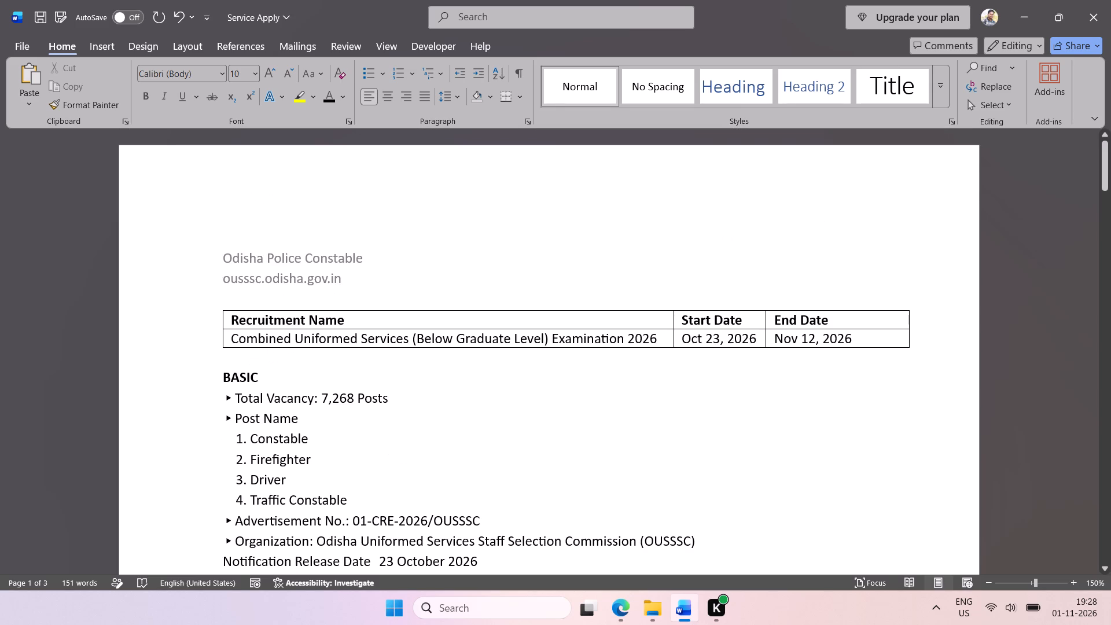
scroll(413, 306, "left", 1)
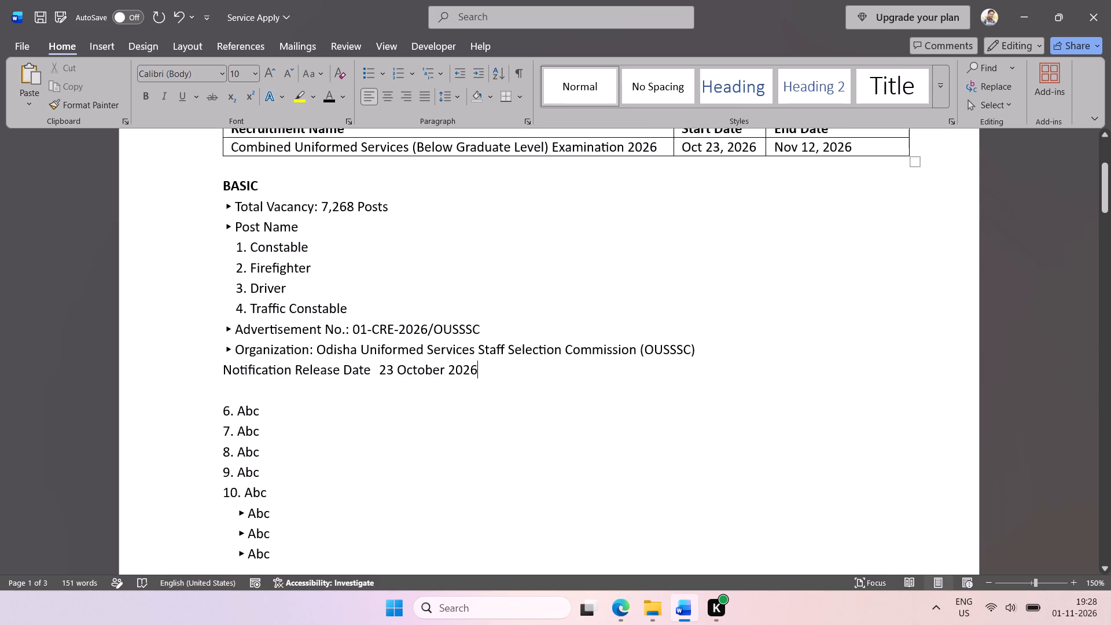
scroll(413, 306, "left", 1)
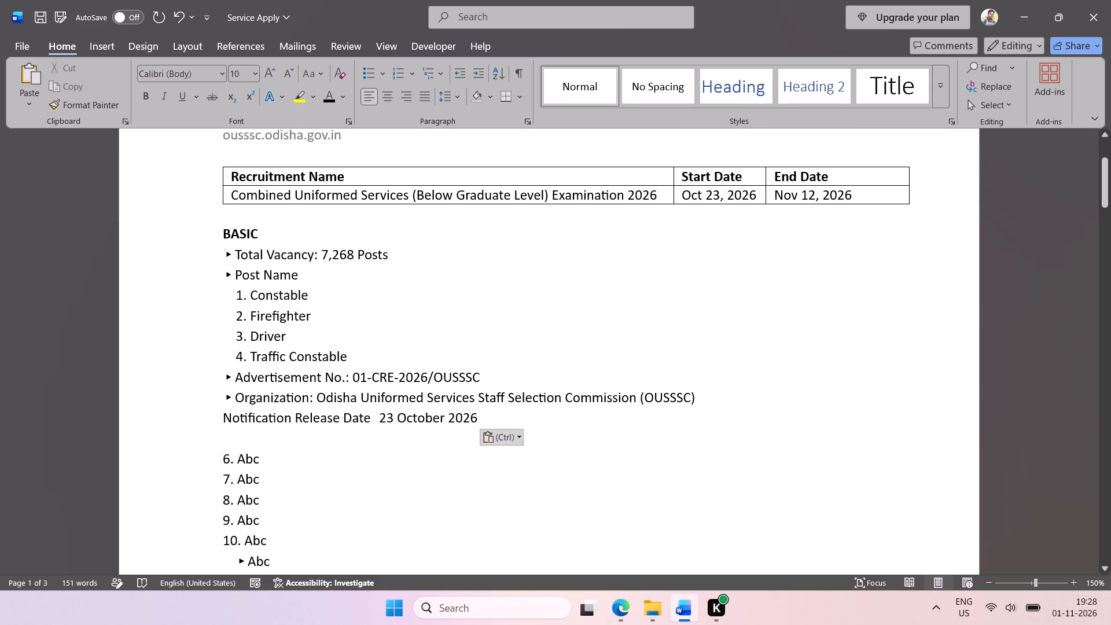
left_click_drag(233, 397, 197, 396)
key("ctrl+c")
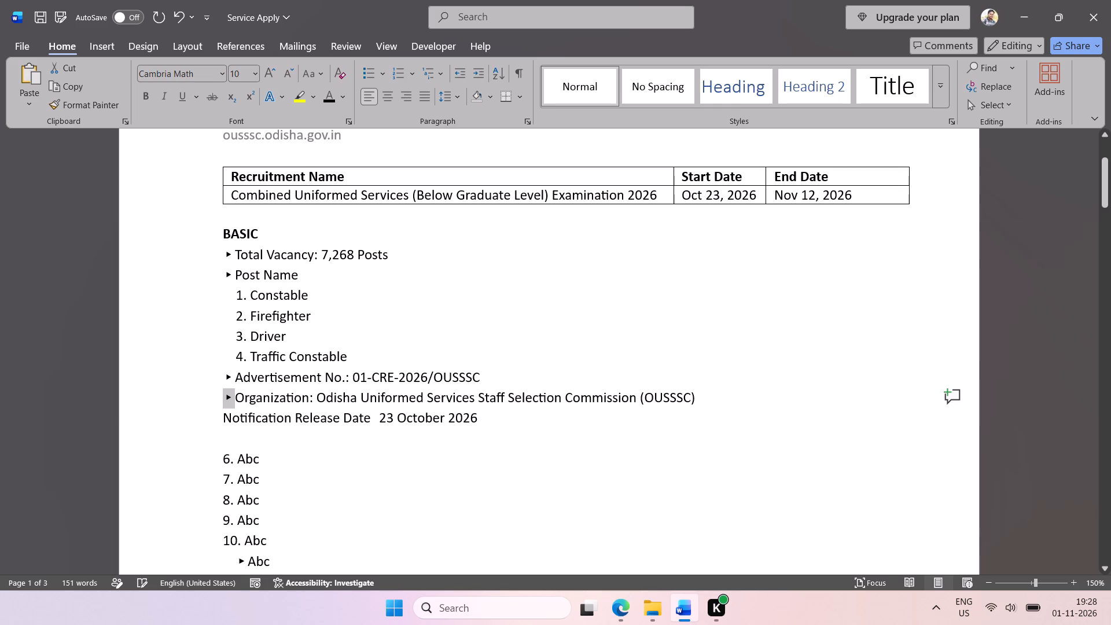
left_click(222, 420)
key("ctrl+v")
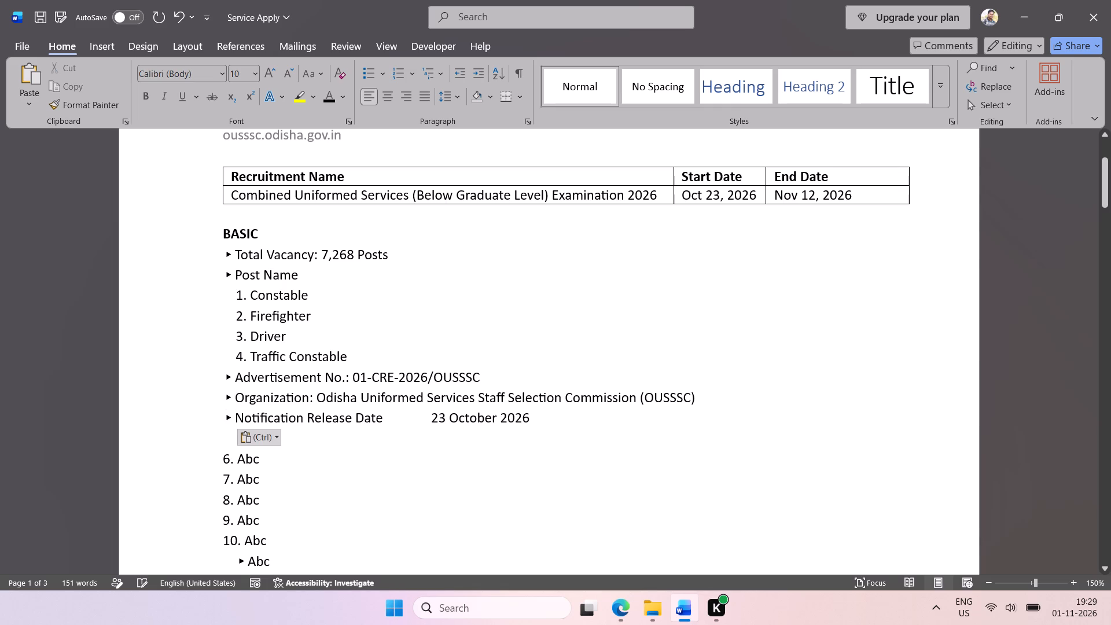
Reword the new line to read "Notification Release:Oct 23, 2026", dropping the word Date and the wide gap.
left_click_drag(429, 417, 356, 417)
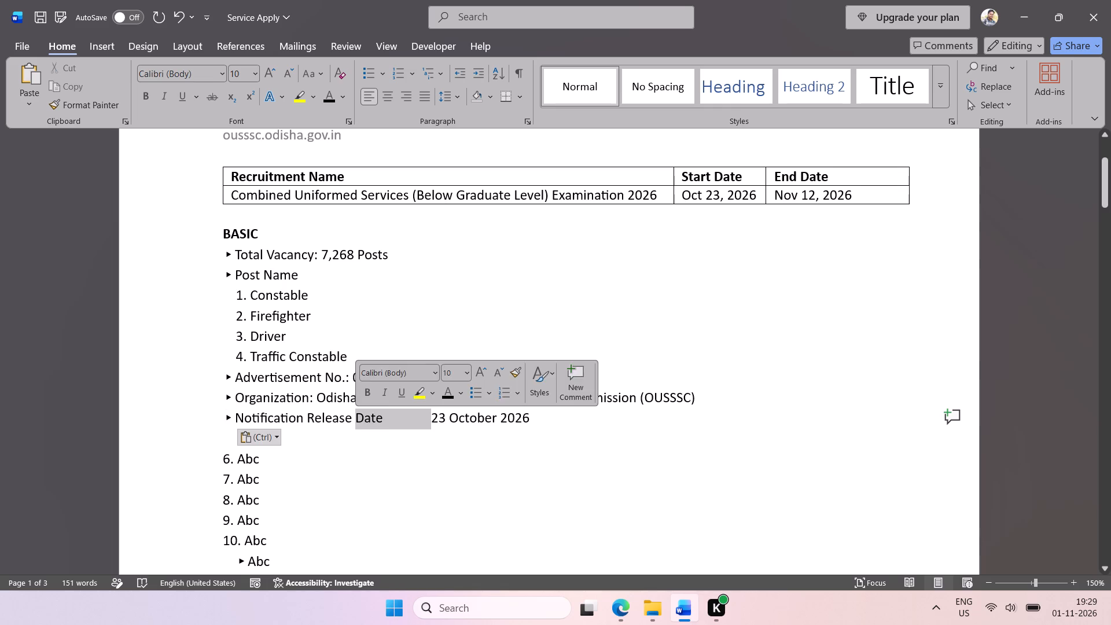
key("BackSpace")
key("BackSpace")
key("shift+colon")
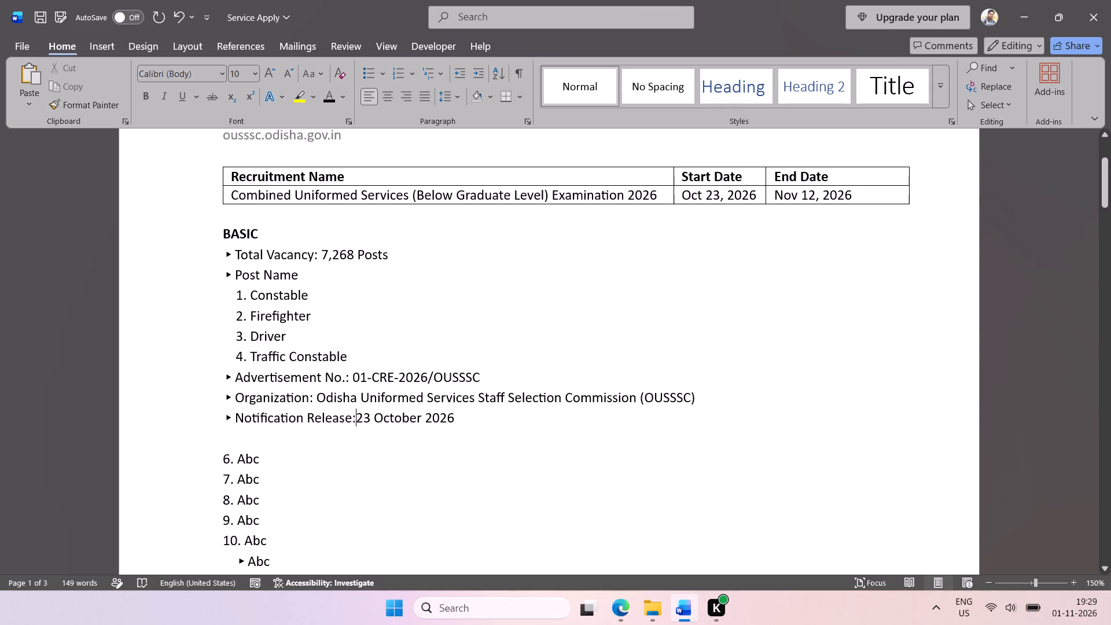
left_click_drag(426, 417, 360, 422)
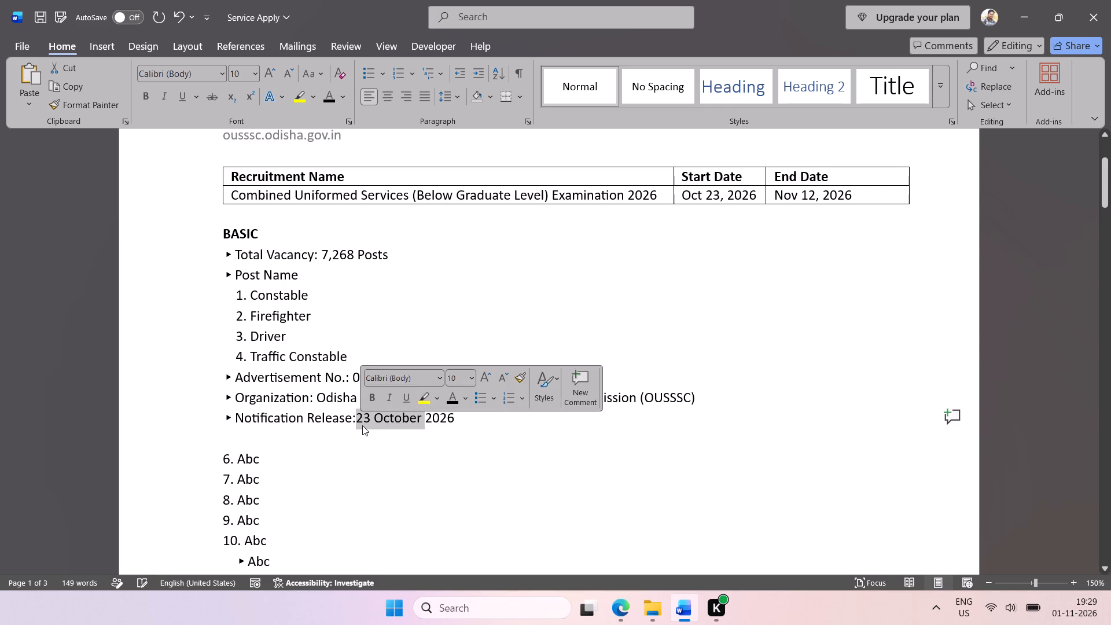
type("Oct")
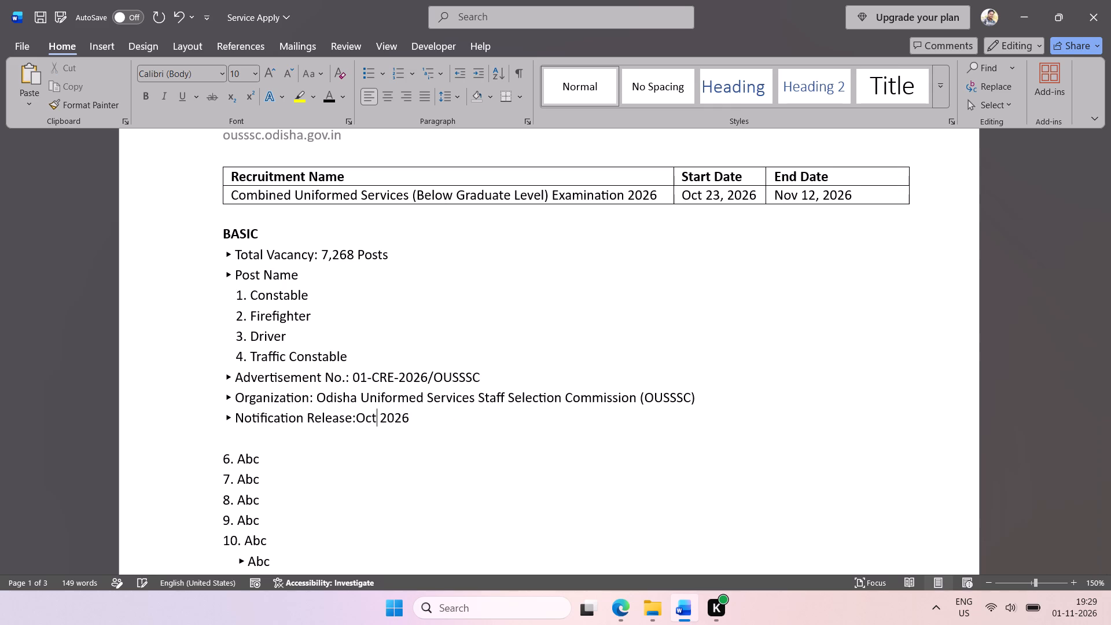
key("space")
type("23,")
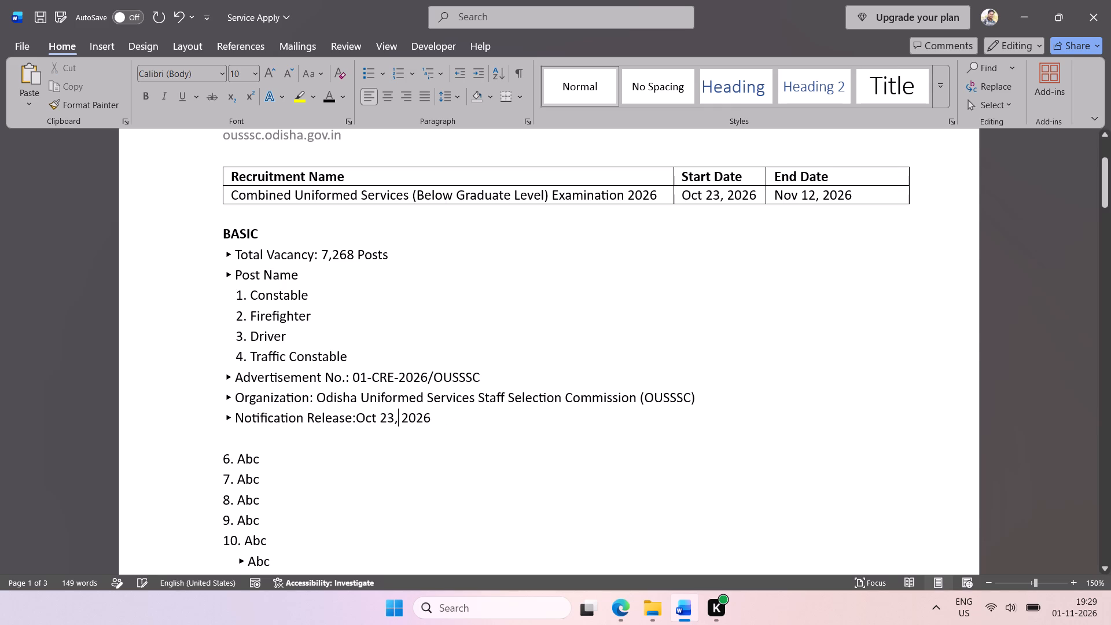
Move the Notification Release line between Advertisement No. and Organization, leaving no extra blank line.
left_click_drag(437, 419, 195, 418)
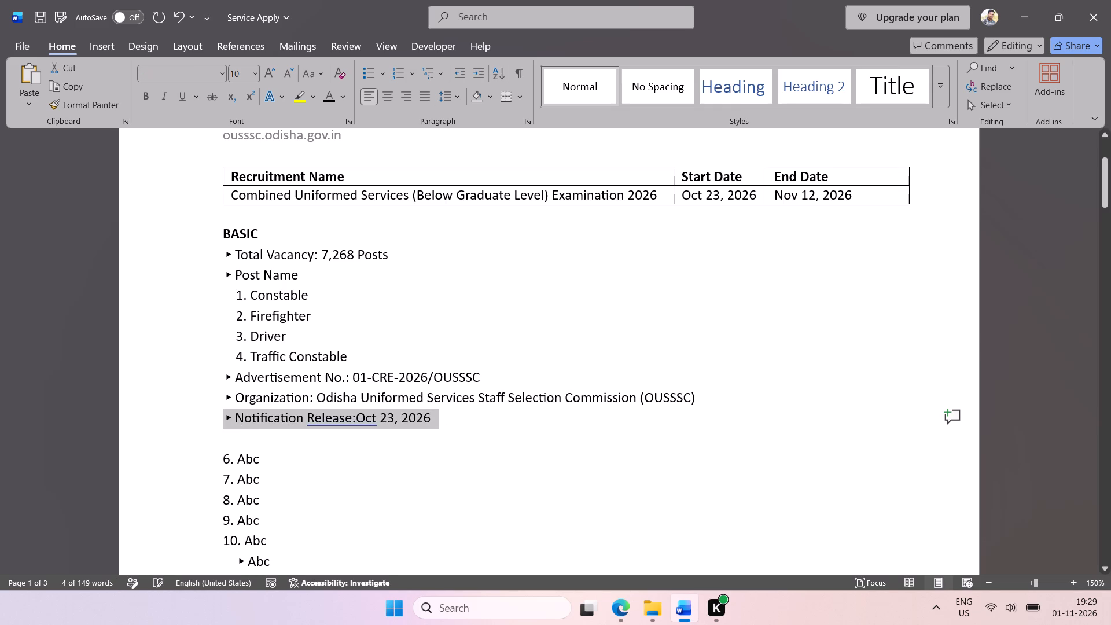
key("ctrl+x")
left_click(485, 374)
key("Return")
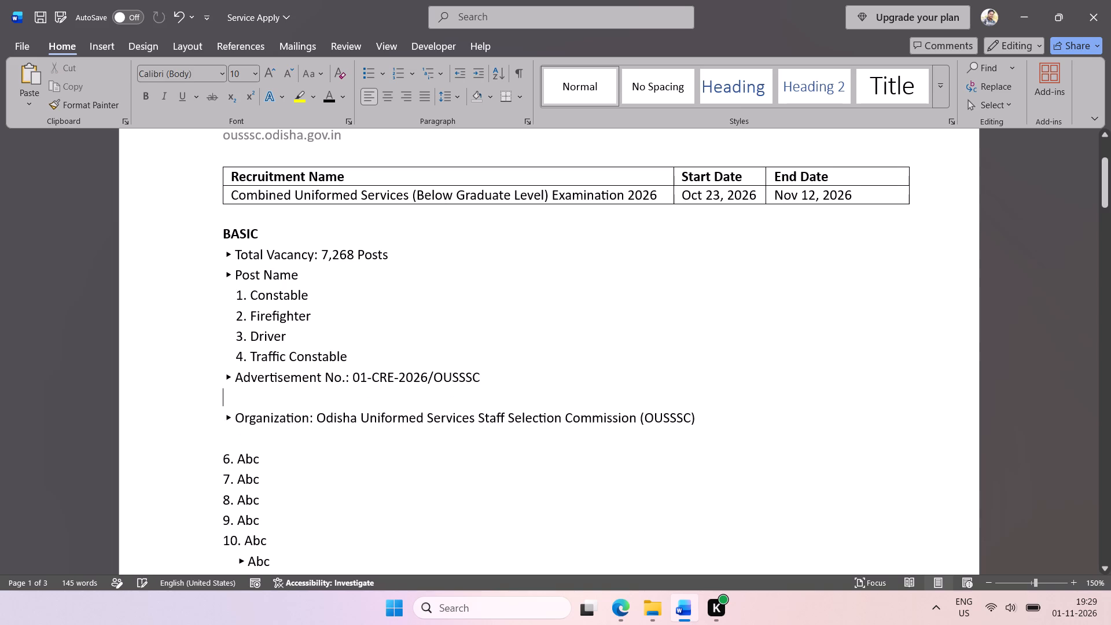
key("ctrl+v")
left_click(371, 412)
key("BackSpace")
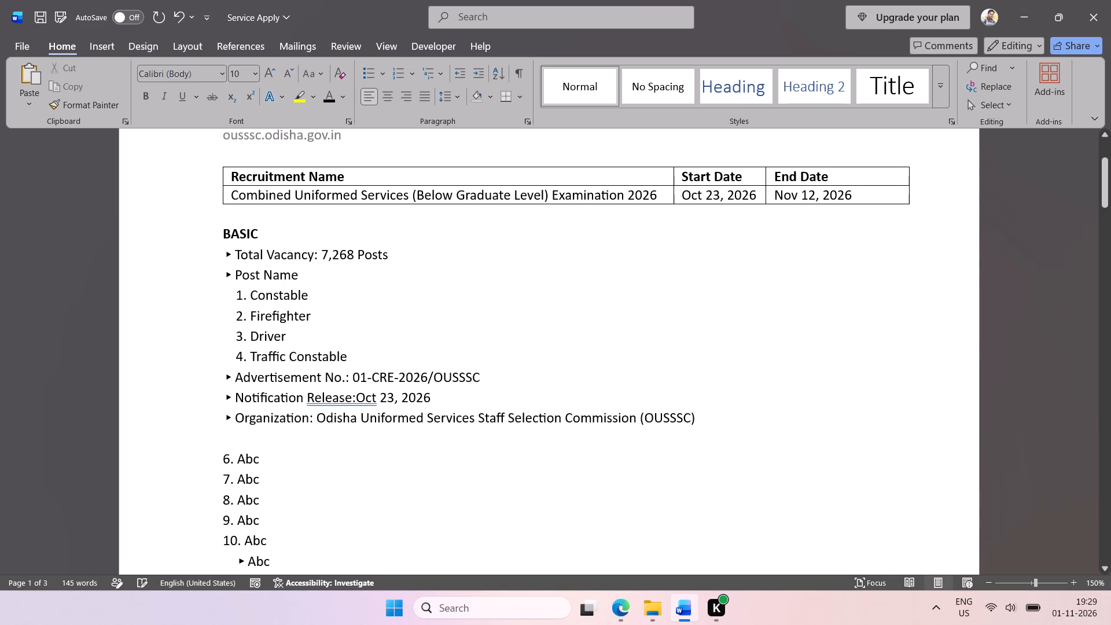
left_click(514, 372)
Apply the suggested spacing correction so the line reads "Notification Release: Oct 23, 2026".
right_click(348, 400)
left_click(301, 136)
left_click(437, 395)
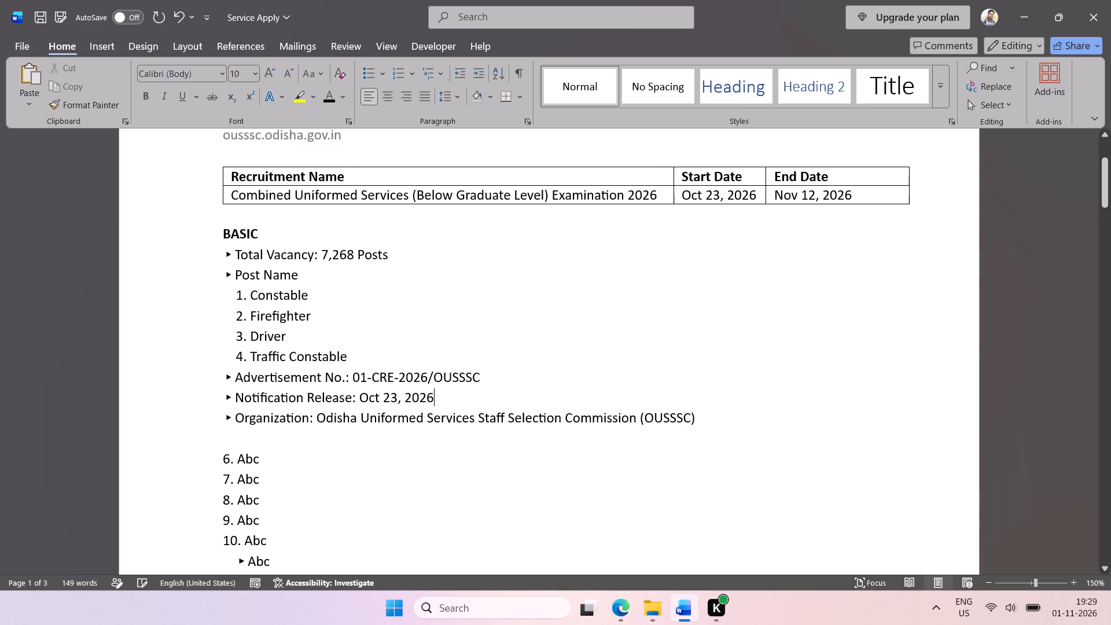
Save the document with the added notification release date.
key("ctrl+s")
Switch to the recruitment article in Edge and review the age limit, age relaxation, application fee and educational qualification sections.
left_click(620, 612)
left_click(471, 361)
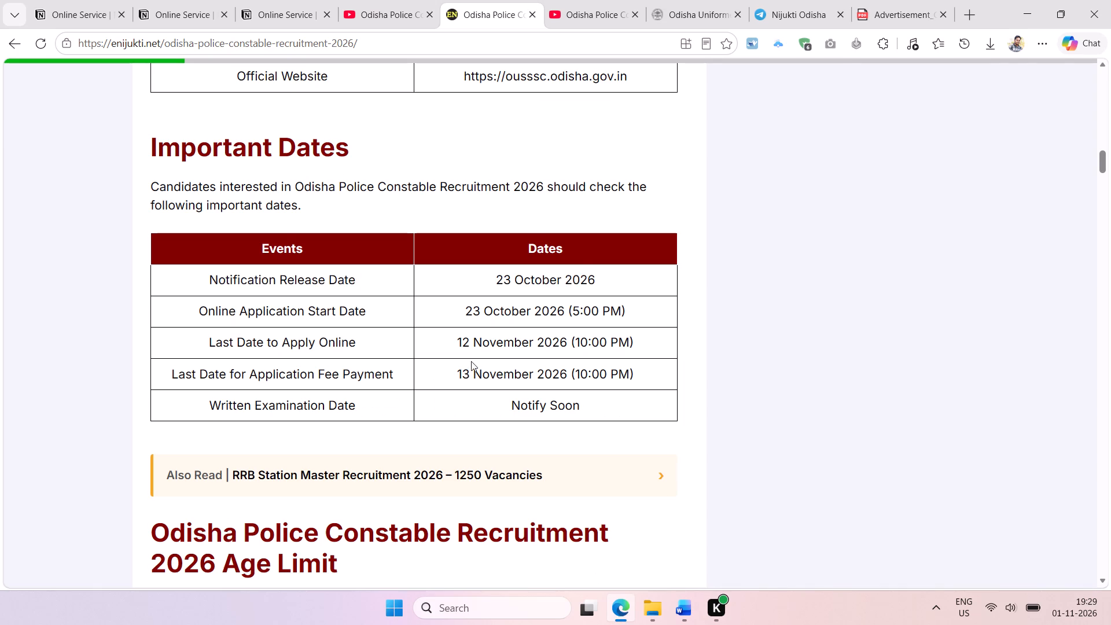
scroll(363, 432, "down", 5)
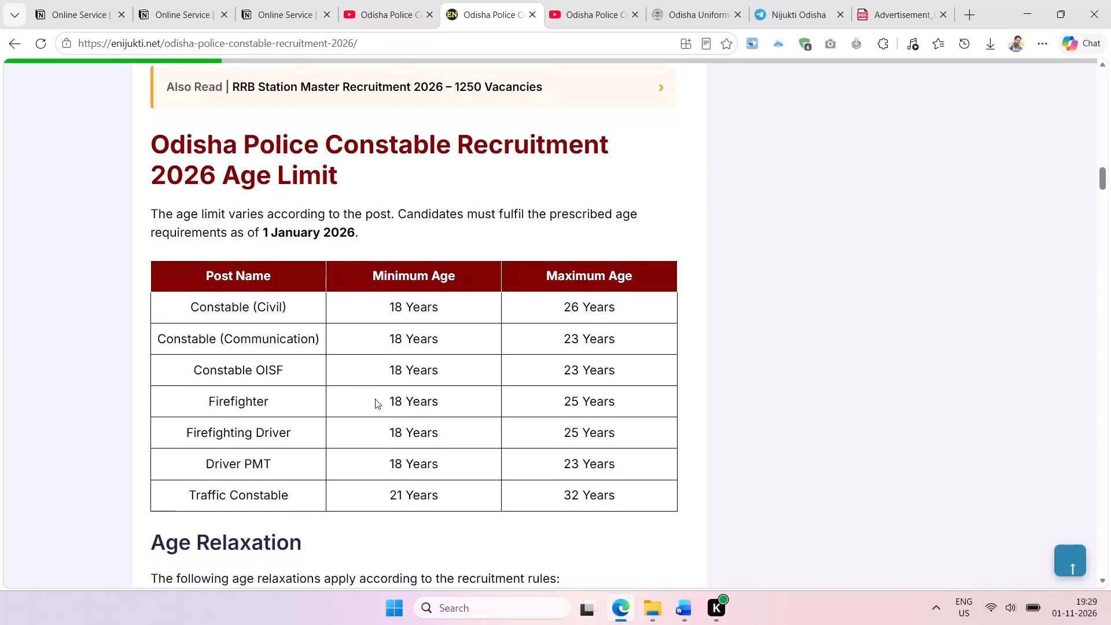
scroll(375, 399, "down", 1)
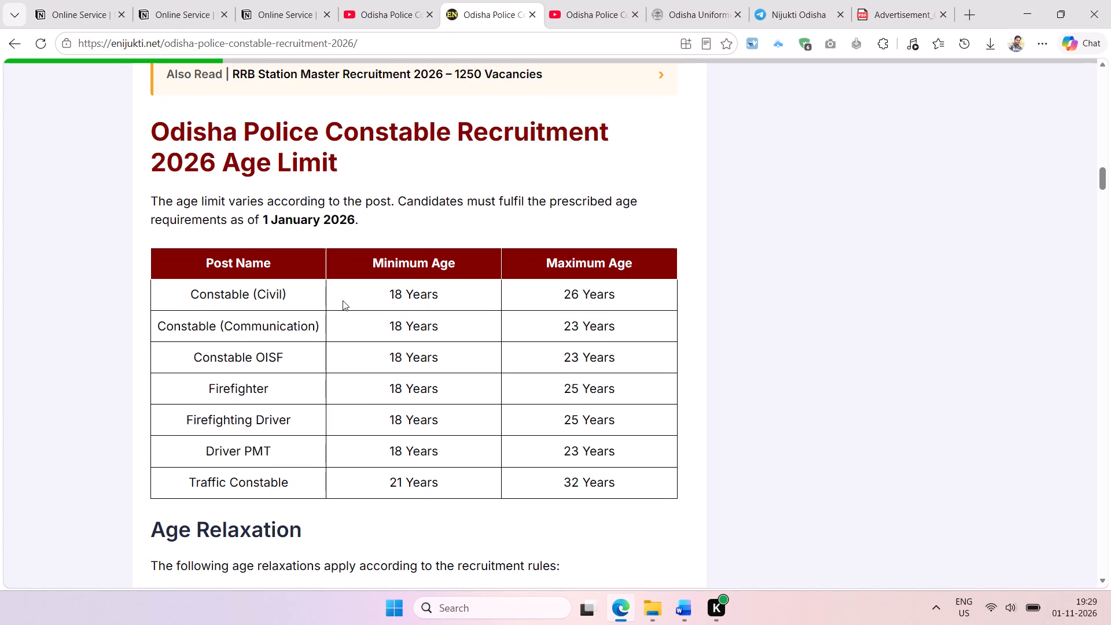
scroll(343, 300, "down", 4)
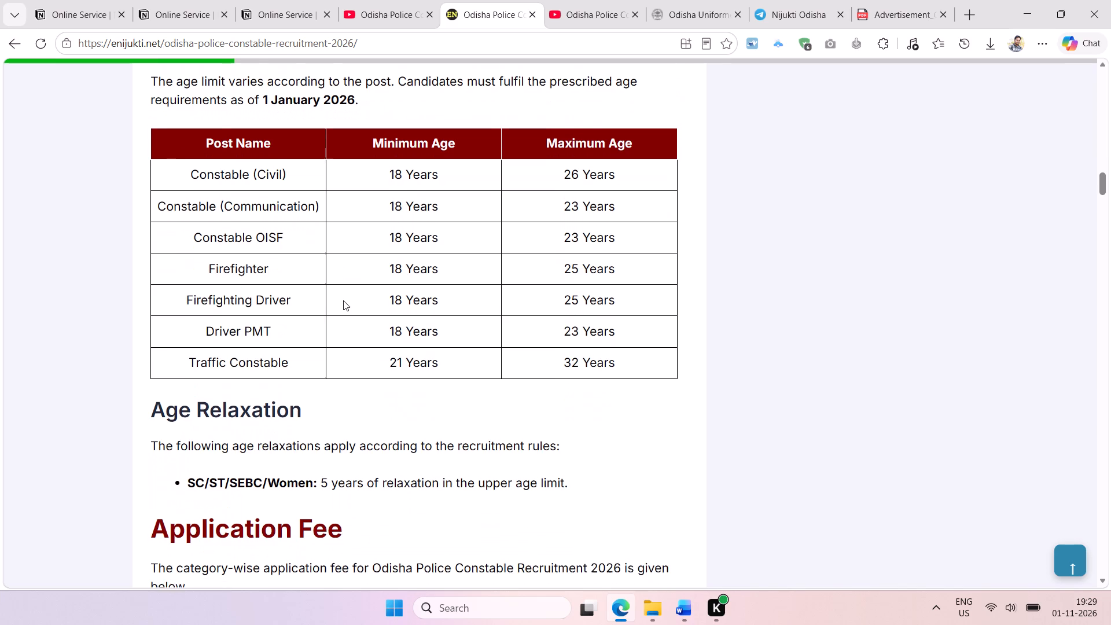
scroll(343, 300, "down", 4)
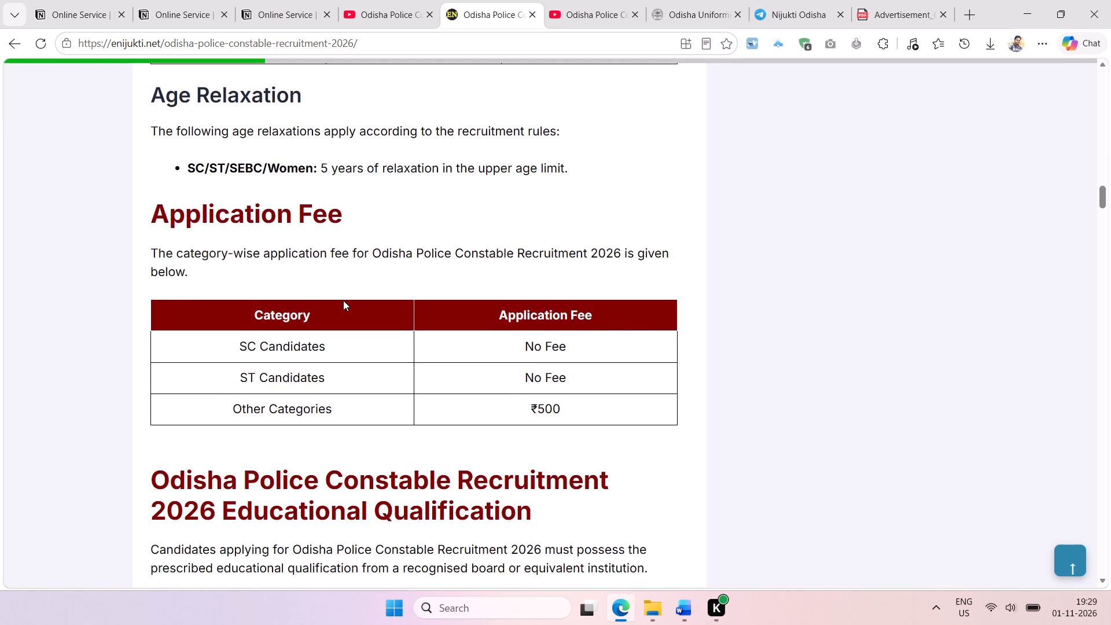
scroll(343, 300, "down", 4)
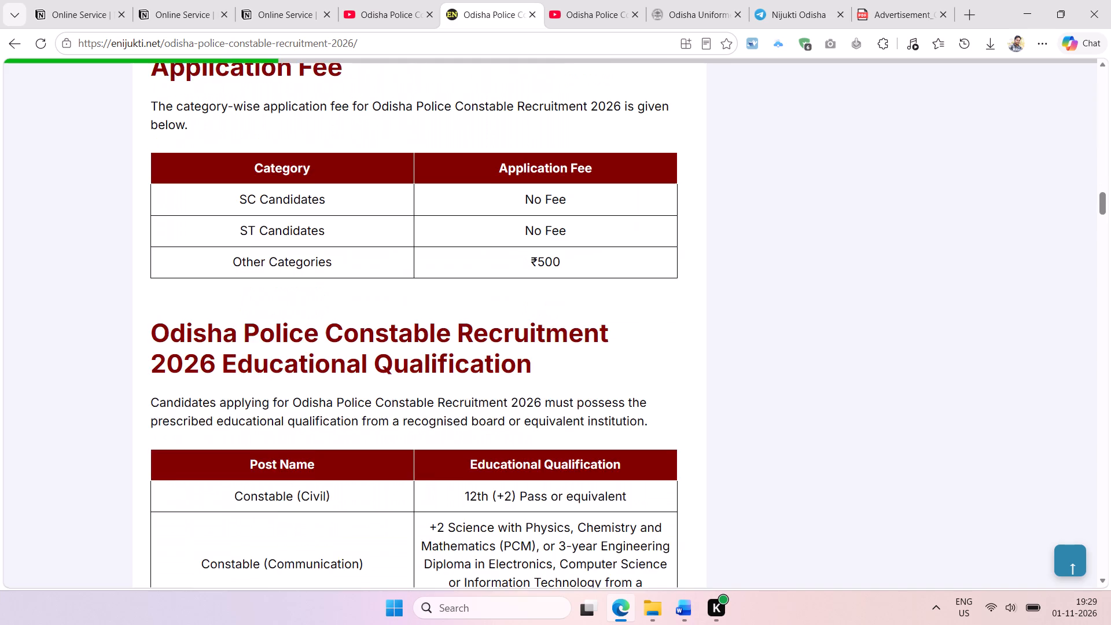
scroll(343, 300, "down", 4)
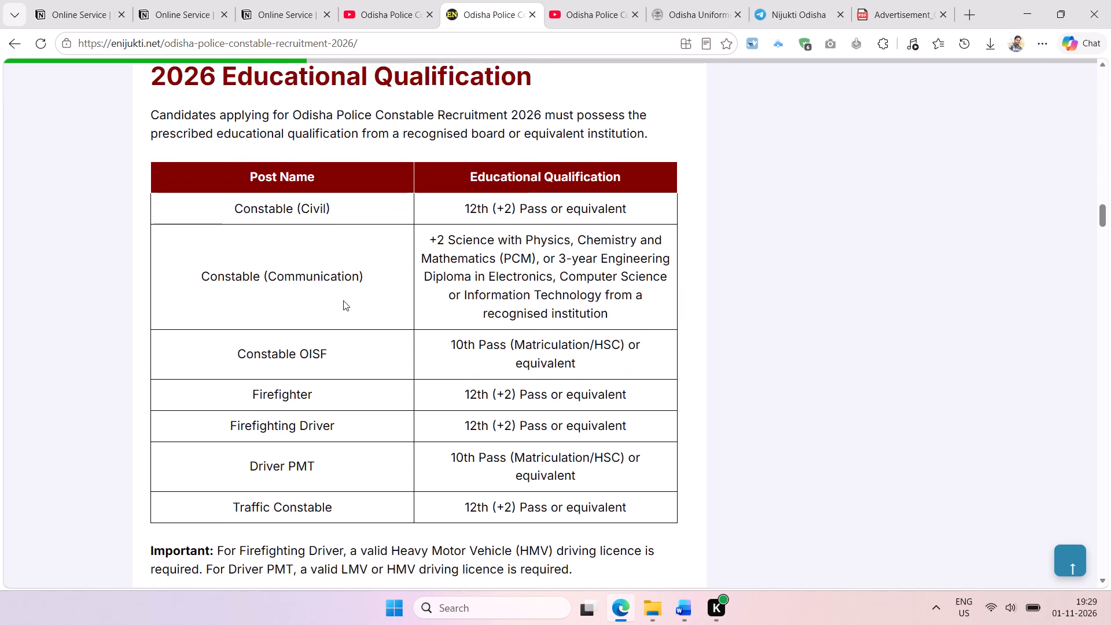
scroll(343, 300, "up", 1)
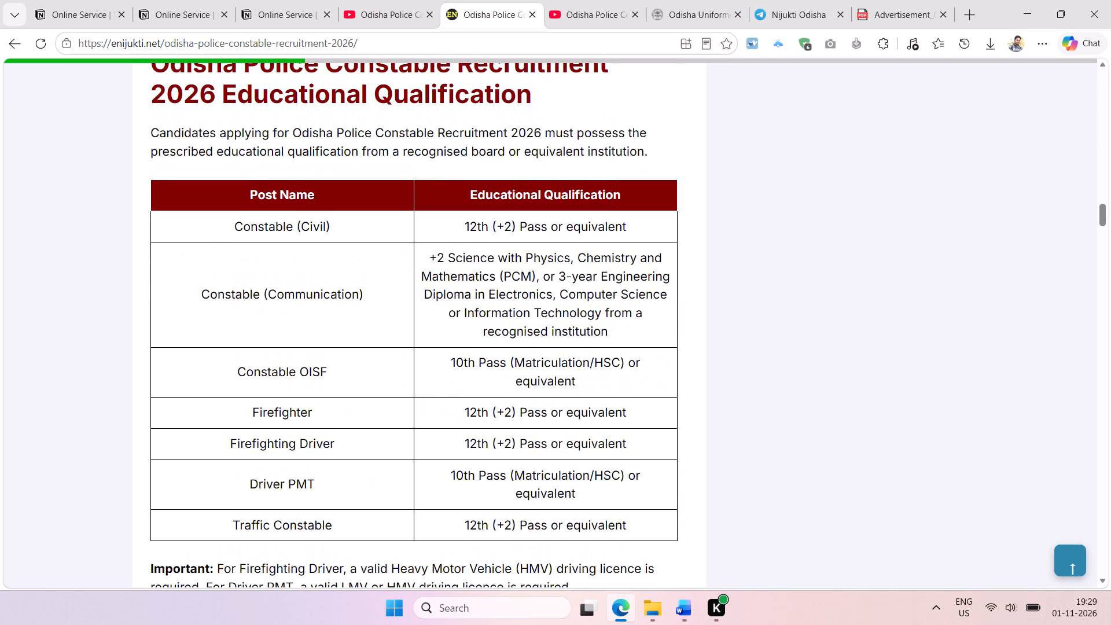
scroll(343, 300, "up", 1)
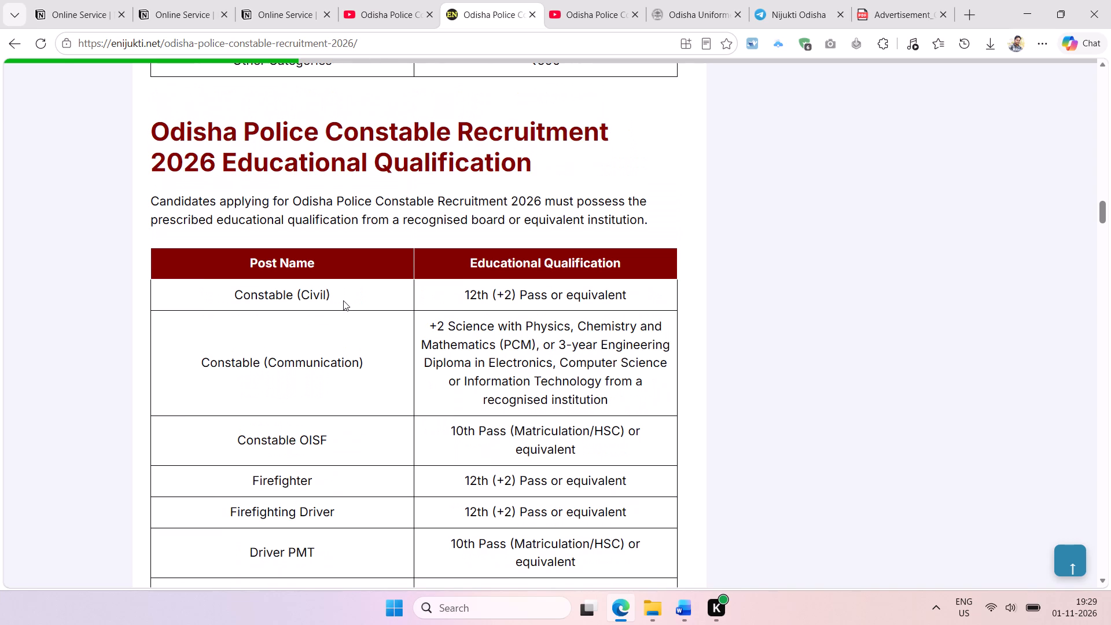
scroll(343, 300, "down", 6)
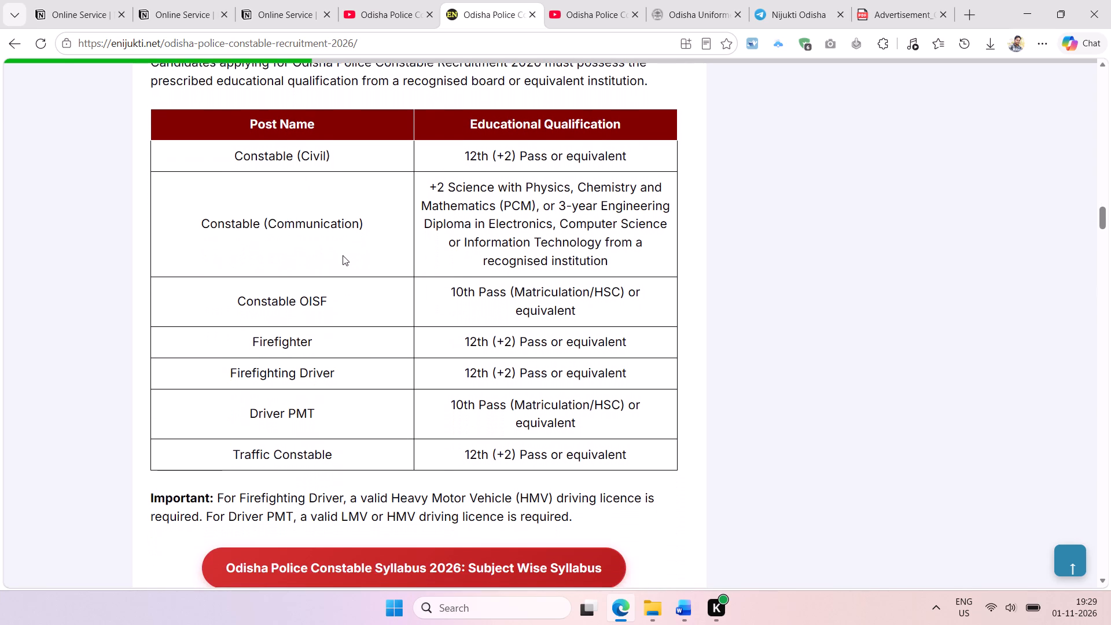
Read through the article's selection process and exam pattern sections, including the special written examinations.
scroll(343, 255, "down", 12)
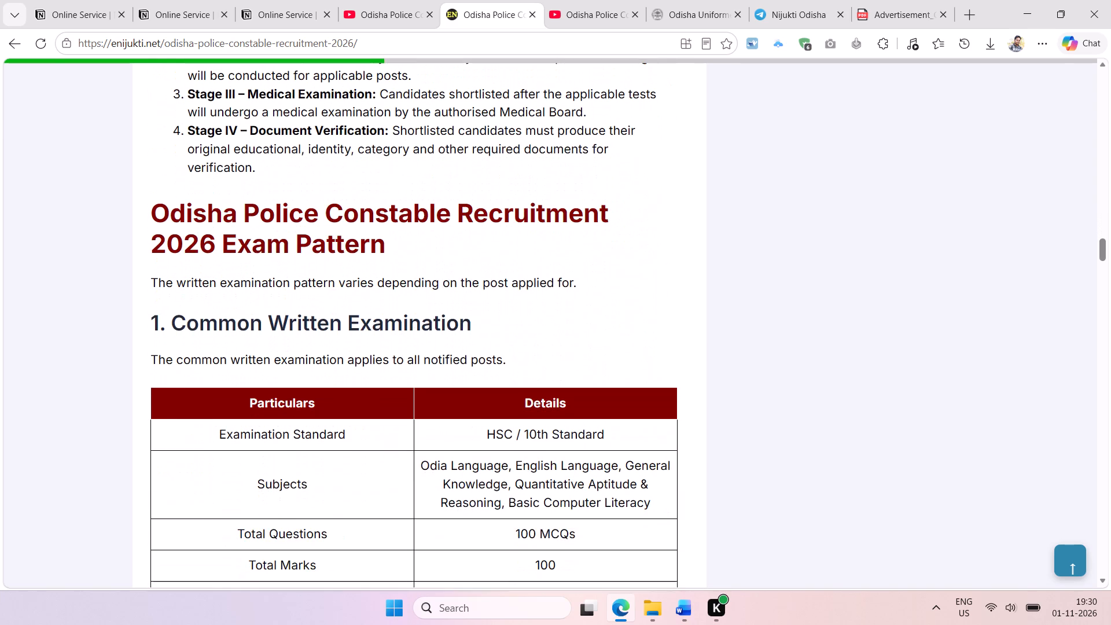
scroll(343, 255, "down", 8)
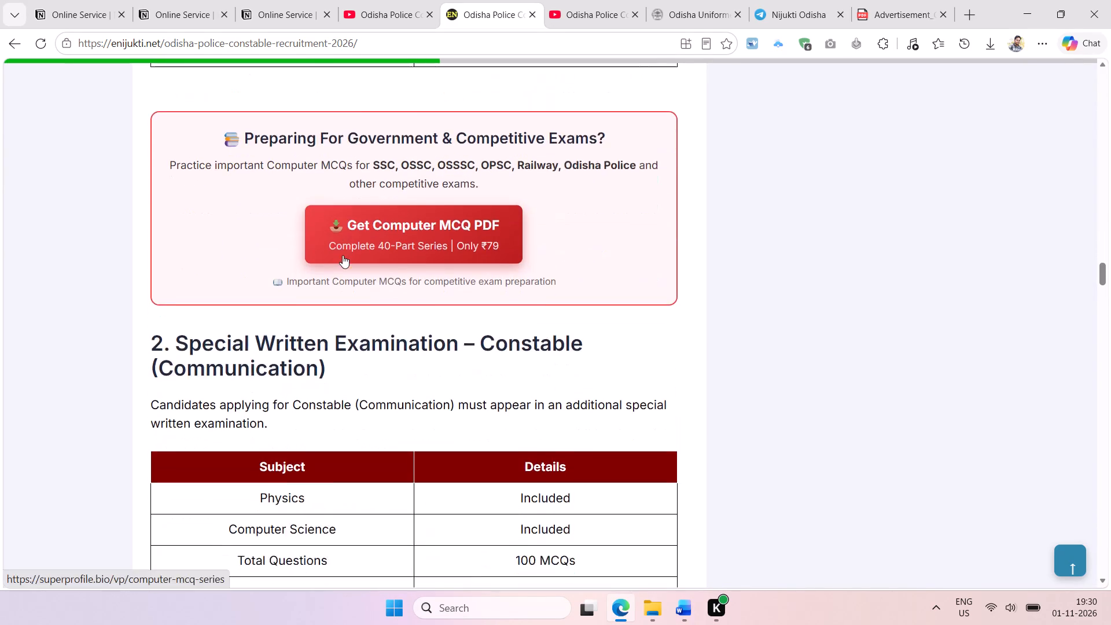
scroll(343, 255, "down", 5)
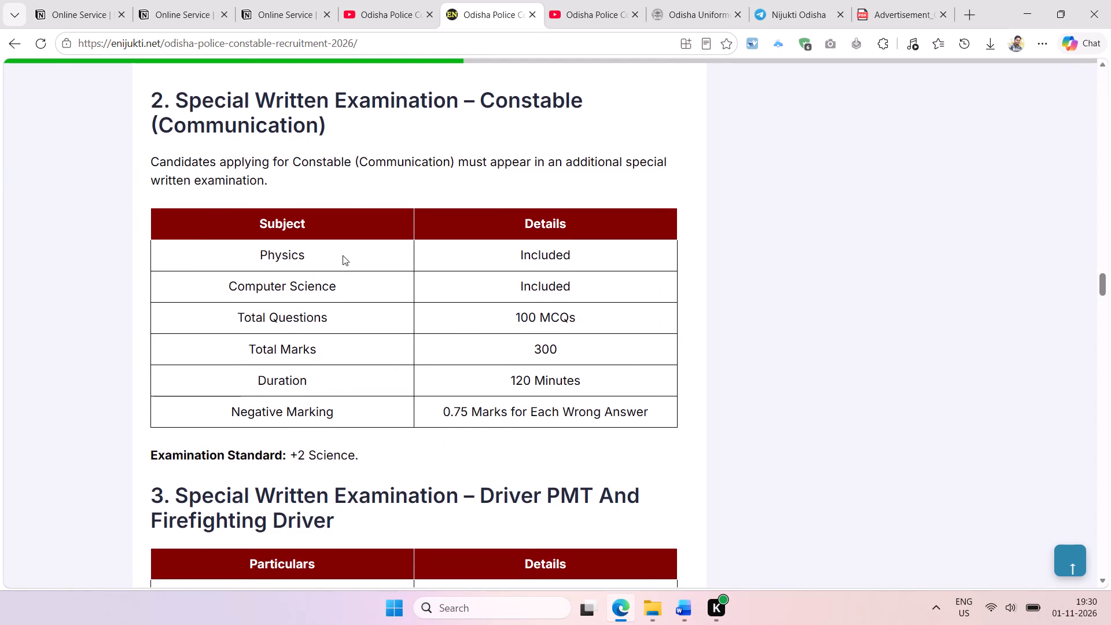
scroll(343, 255, "down", 2)
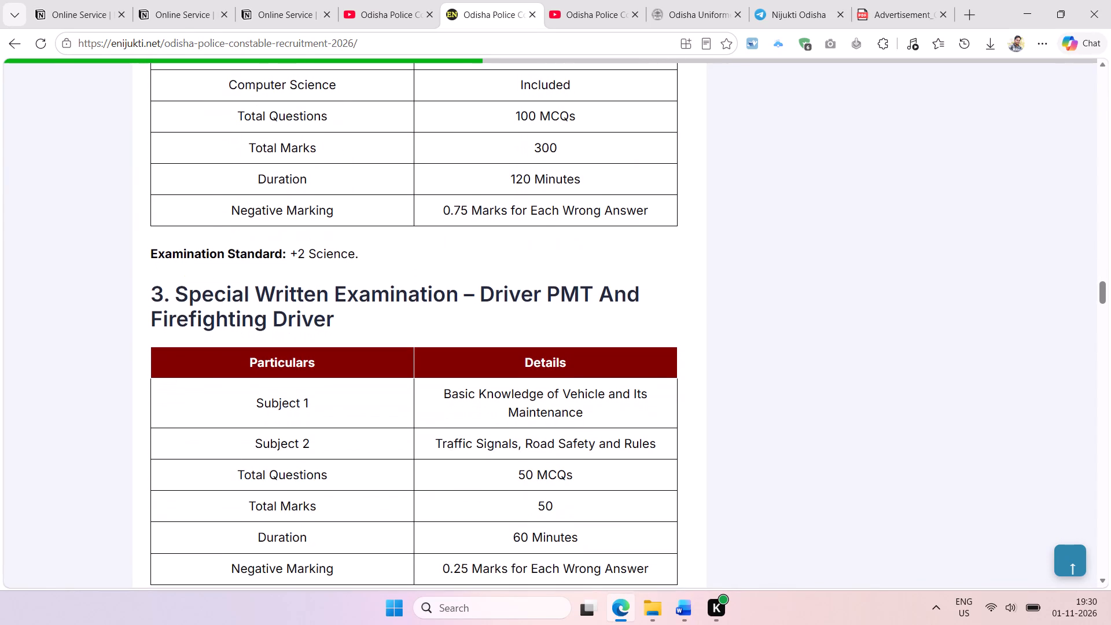
Return to the article's Age Limit section and copy the whole table of minimum and maximum ages by post.
scroll(343, 255, "up", 9)
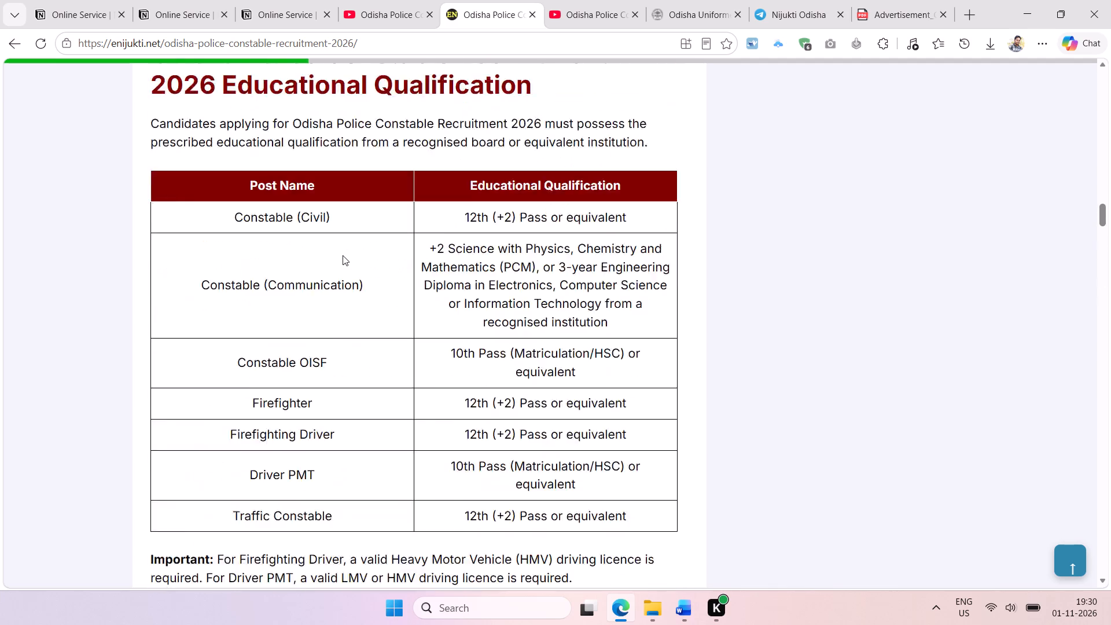
scroll(343, 255, "up", 7)
scroll(343, 255, "down", 9)
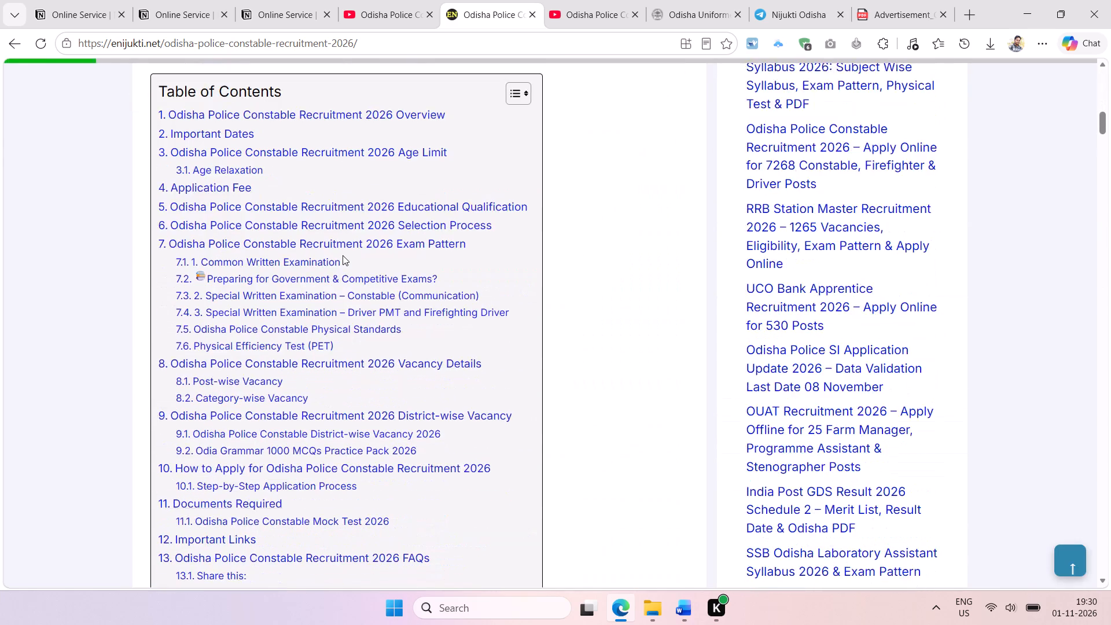
scroll(343, 255, "down", 3)
scroll(557, 446, "down", 7)
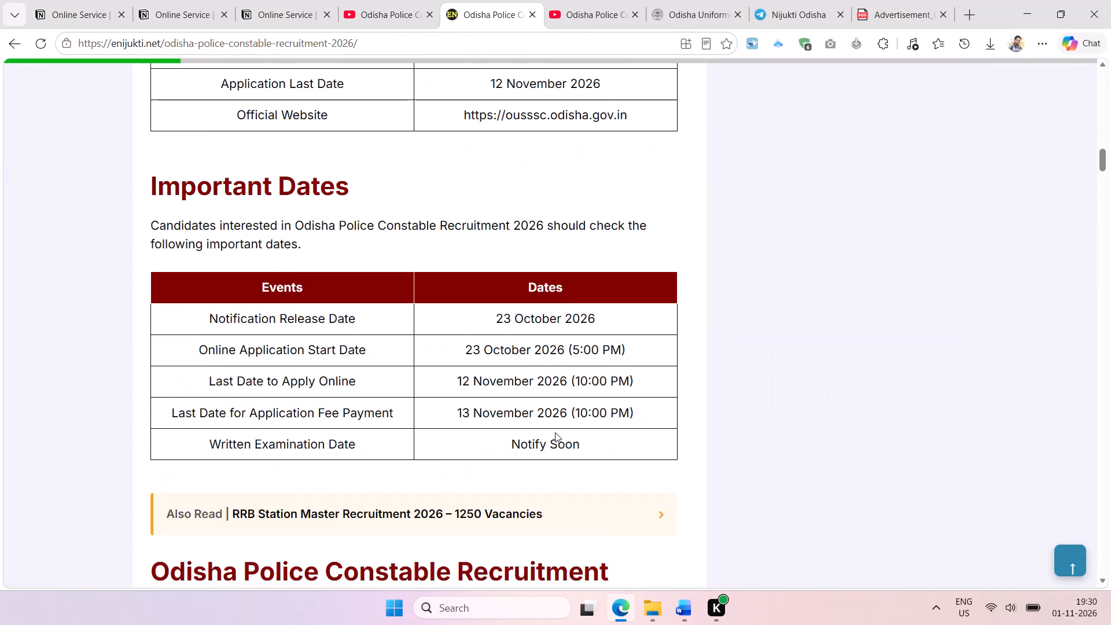
scroll(555, 432, "down", 6)
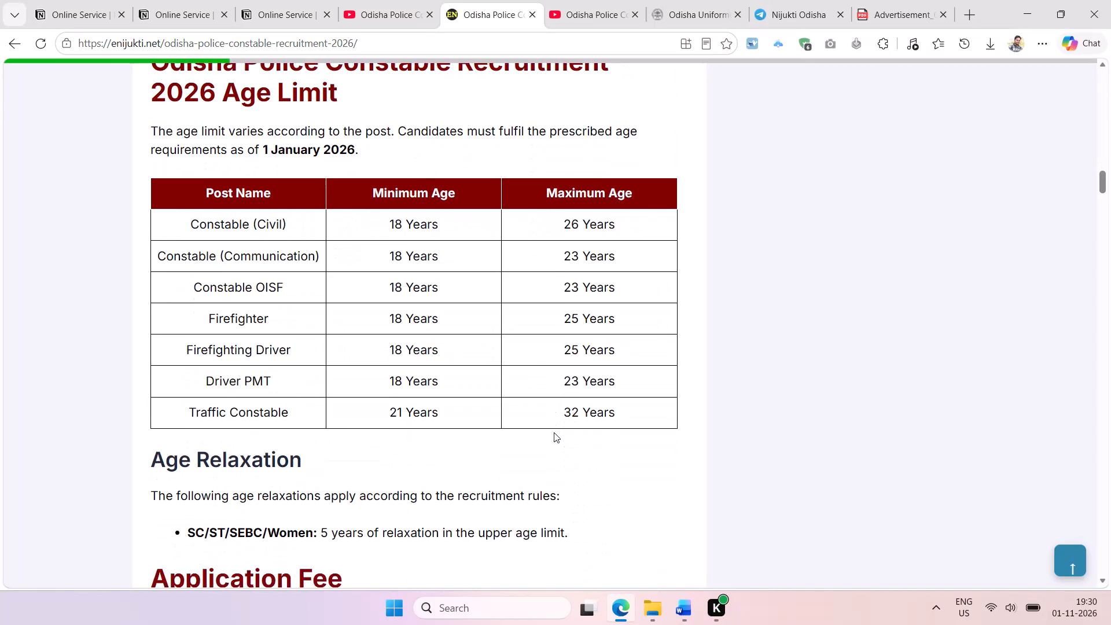
left_click_drag(173, 186, 558, 354)
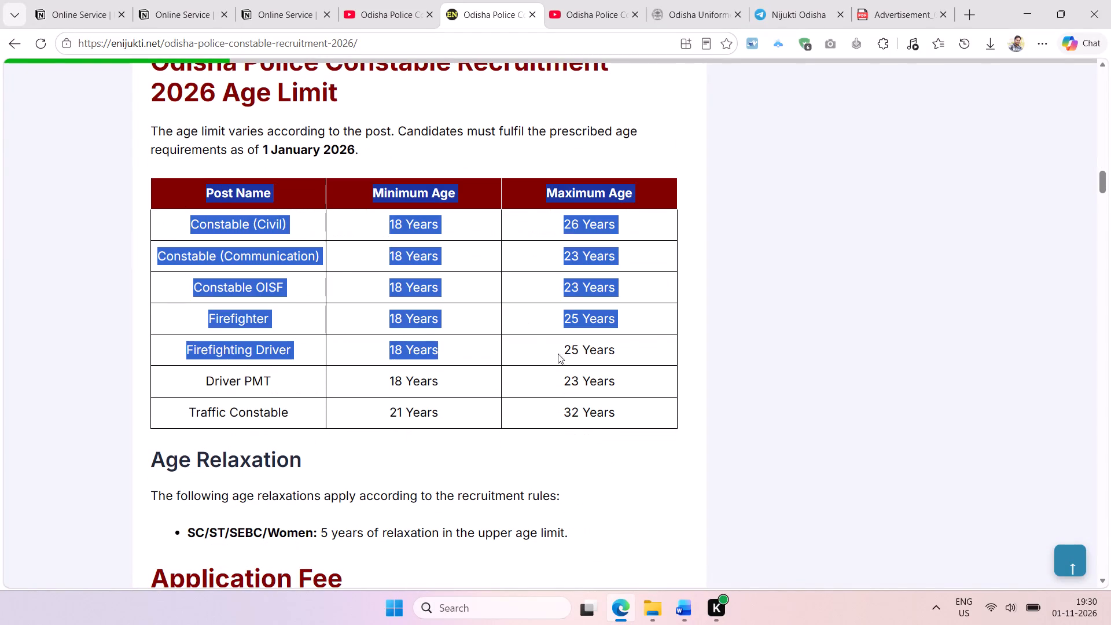
left_click_drag(558, 354, 623, 423)
key("ctrl+c")
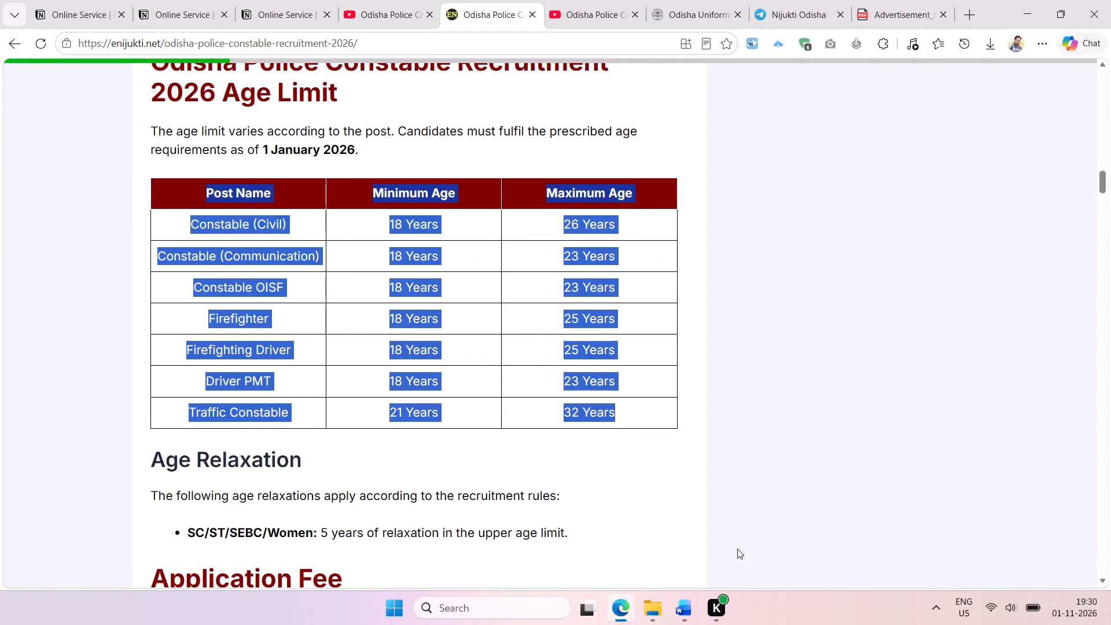
Switch to Word, open up blank lines below the Organization line and paste the age limit table there.
left_click(681, 606)
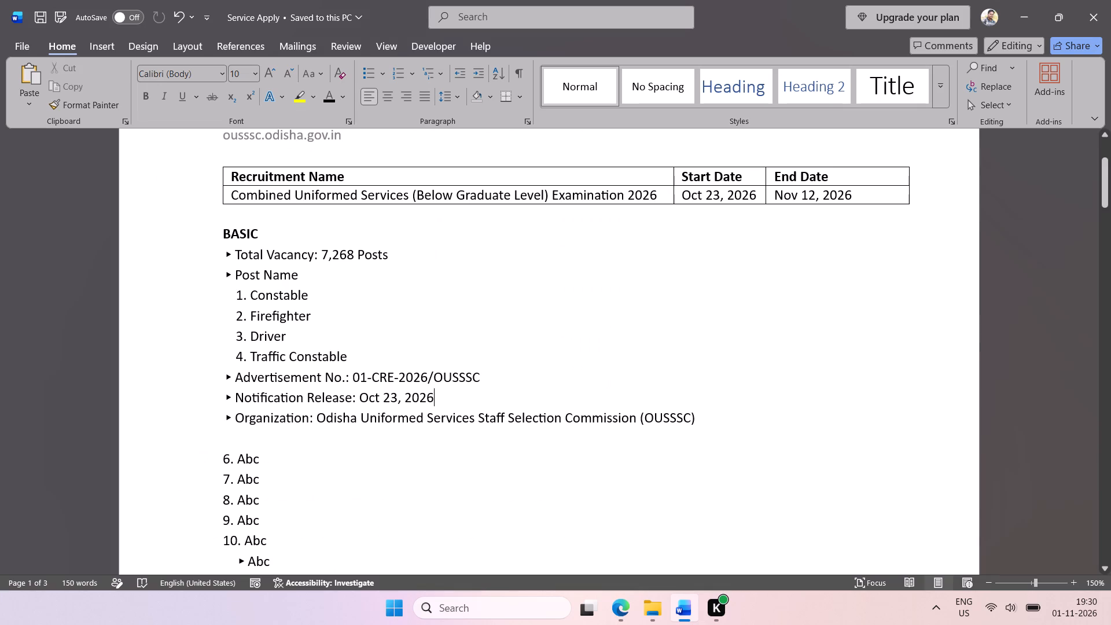
left_click(252, 440)
key("Return")
key("Return")
key("Return")
key("Return")
key("Return")
key("Return")
left_click(237, 495)
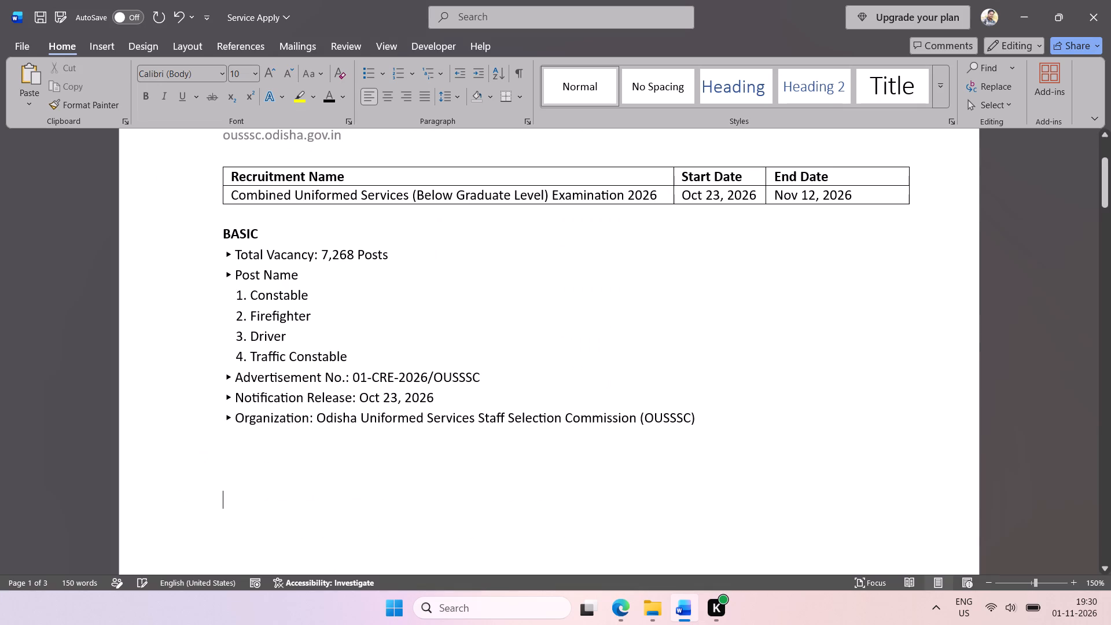
key("ctrl+v")
Add two blank lines between the website address and the Recruitment Name table.
scroll(377, 336, "up", 3)
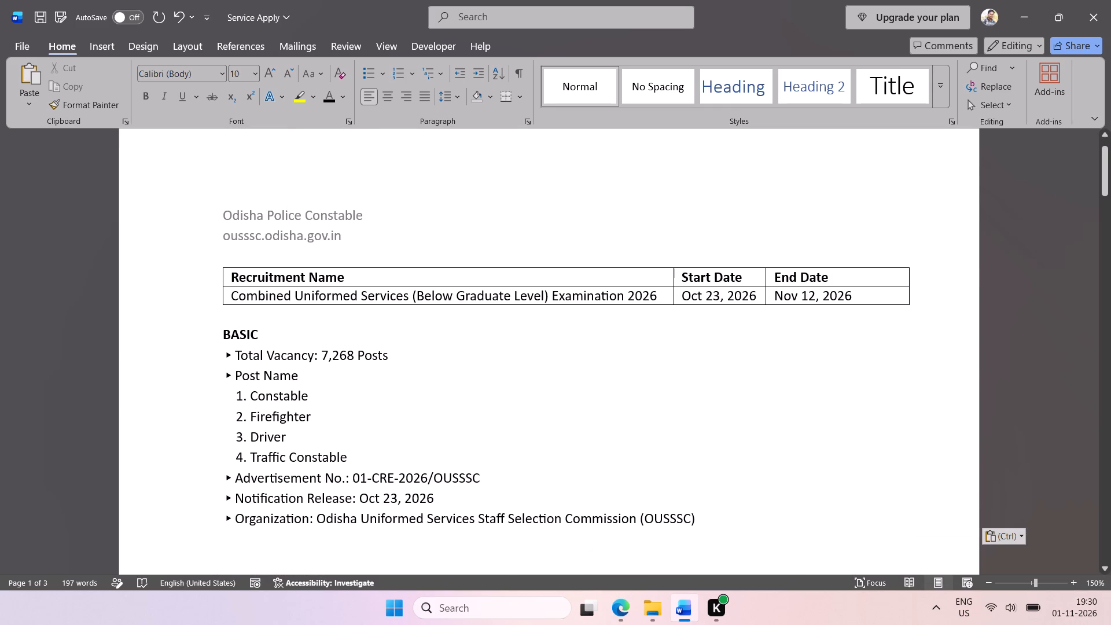
left_click(246, 258)
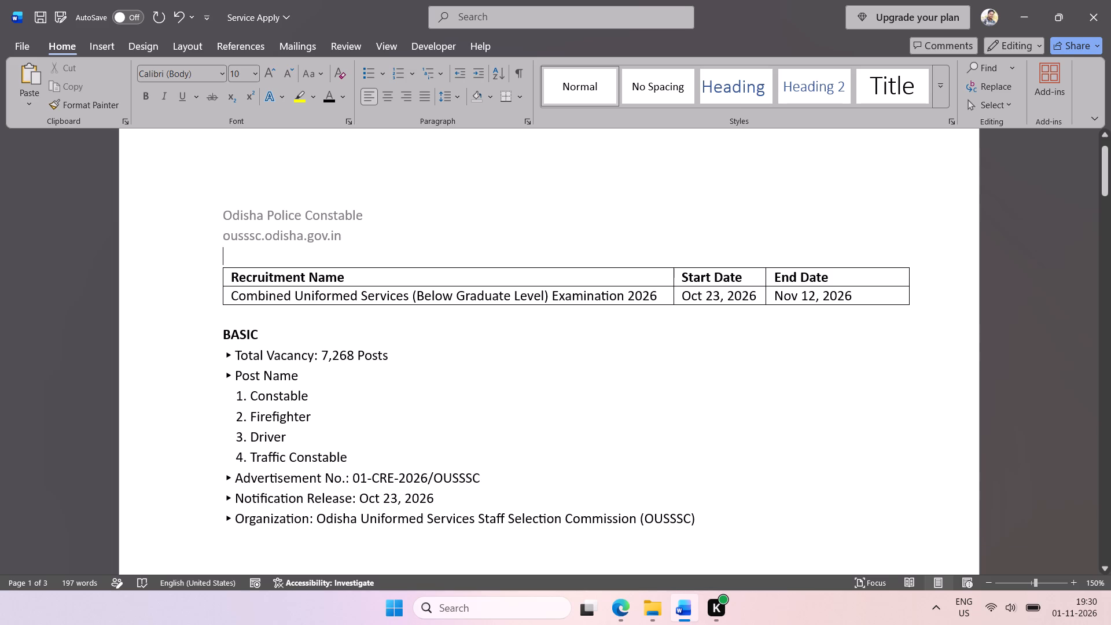
left_click(372, 243)
left_click(254, 255)
key("Return")
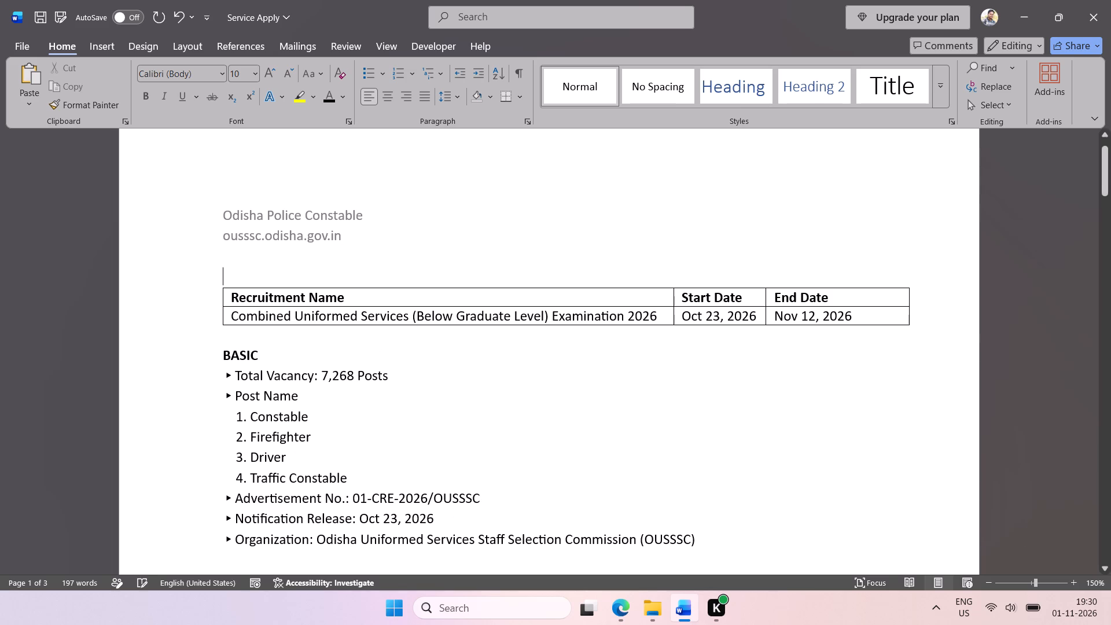
key("Return")
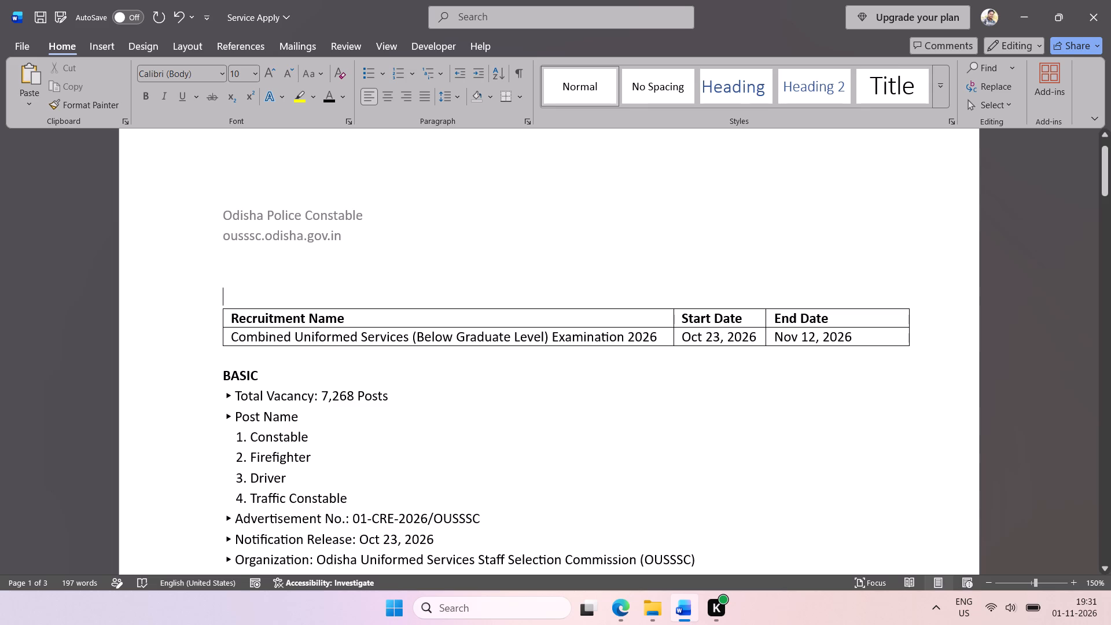
Prefix the ousssc.odisha.gov.in line with the label "Website: ".
left_click(224, 238)
type("Website")
type(":")
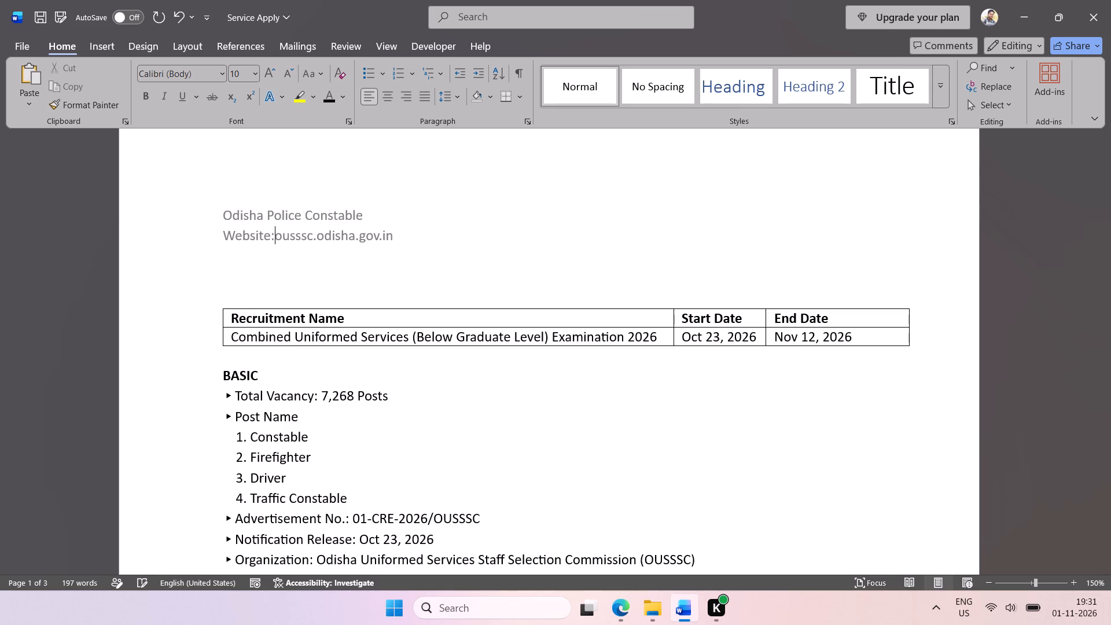
key("space")
left_click(380, 277)
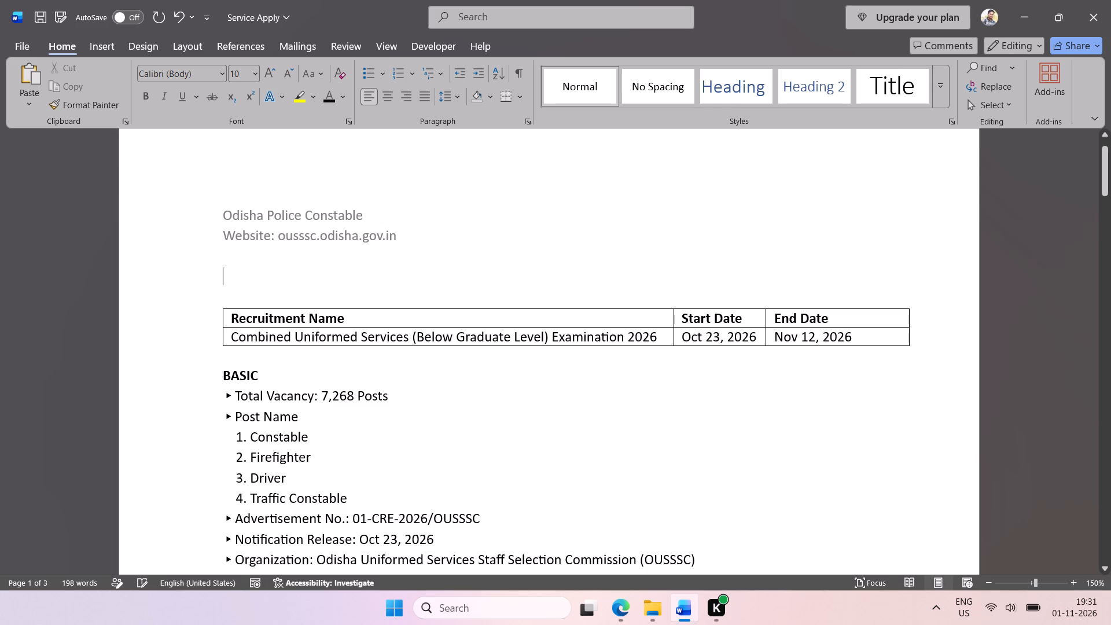
Save the document.
key("ctrl+s")
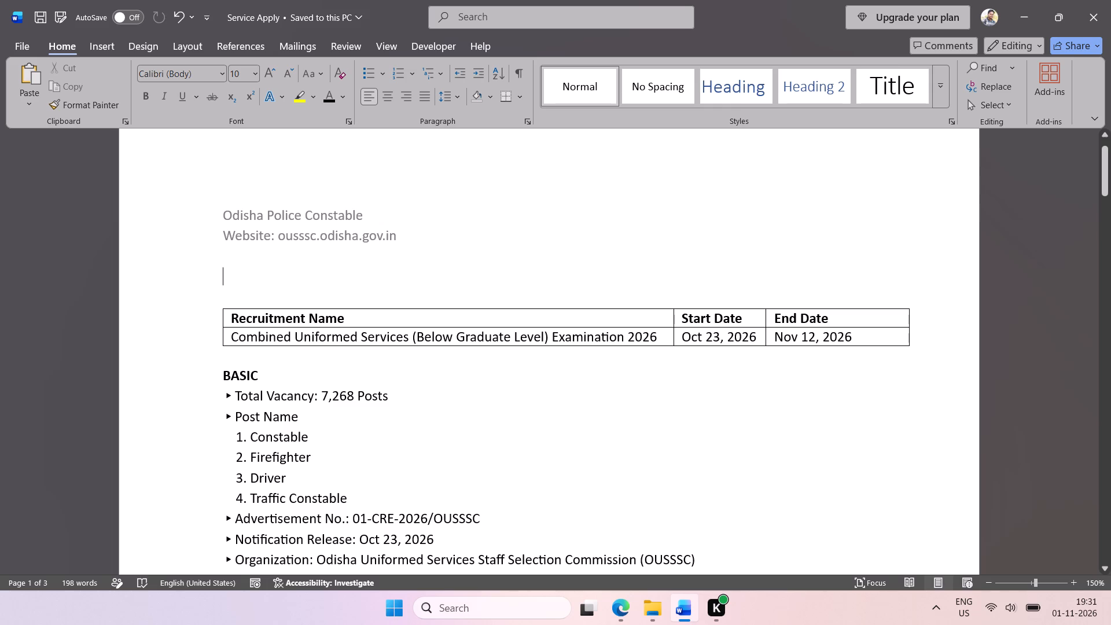
Insert a blank line between the BASIC heading and the Total Vacancy line.
left_click(263, 382)
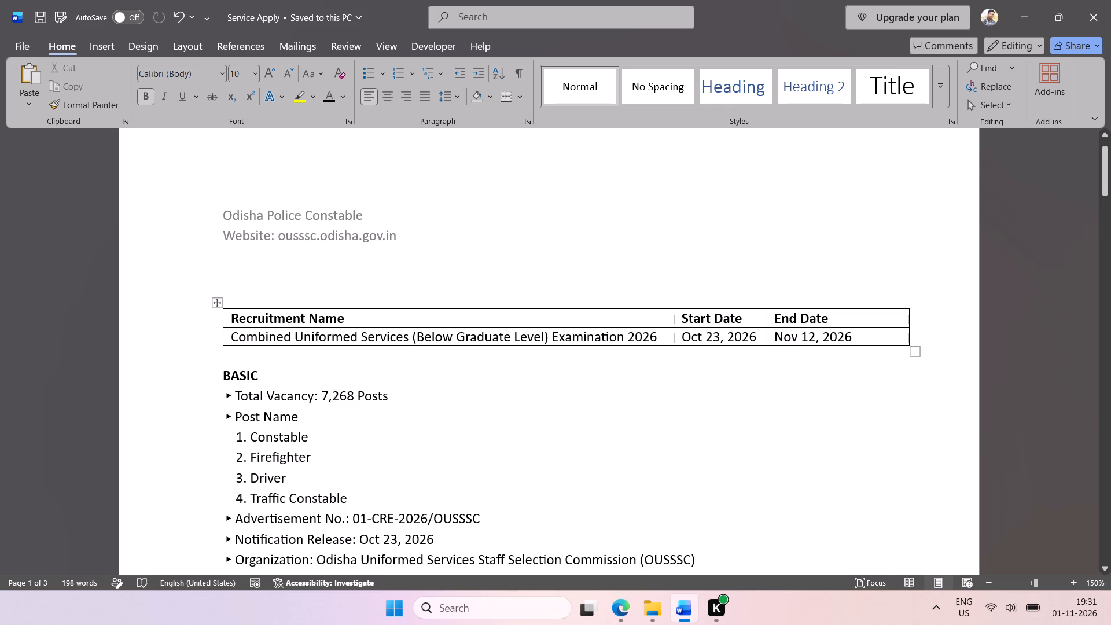
left_click(268, 379)
key("Return")
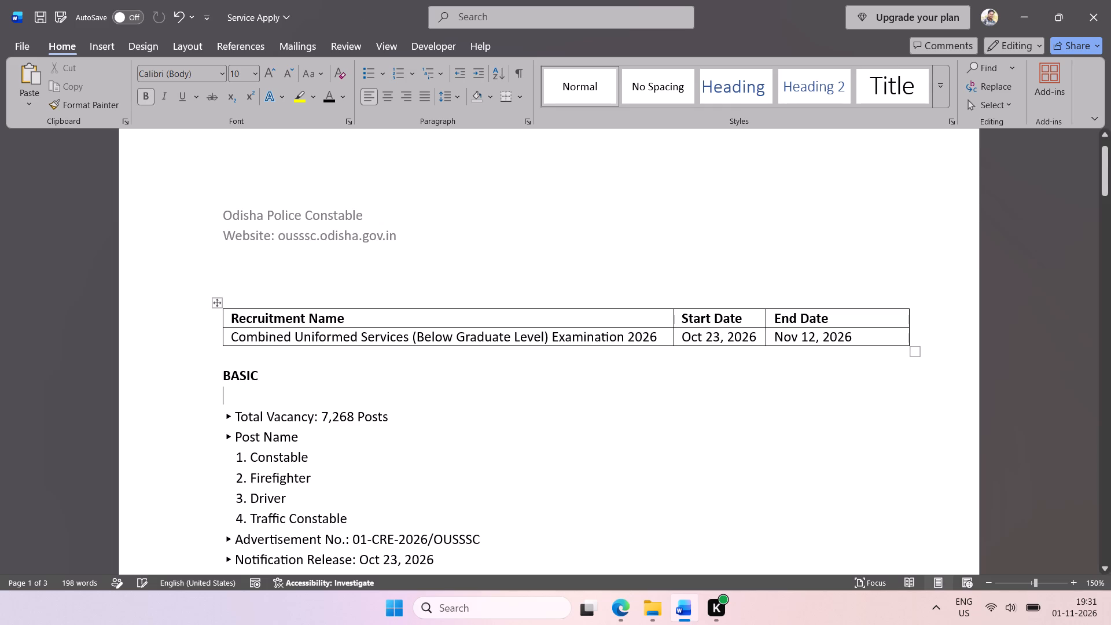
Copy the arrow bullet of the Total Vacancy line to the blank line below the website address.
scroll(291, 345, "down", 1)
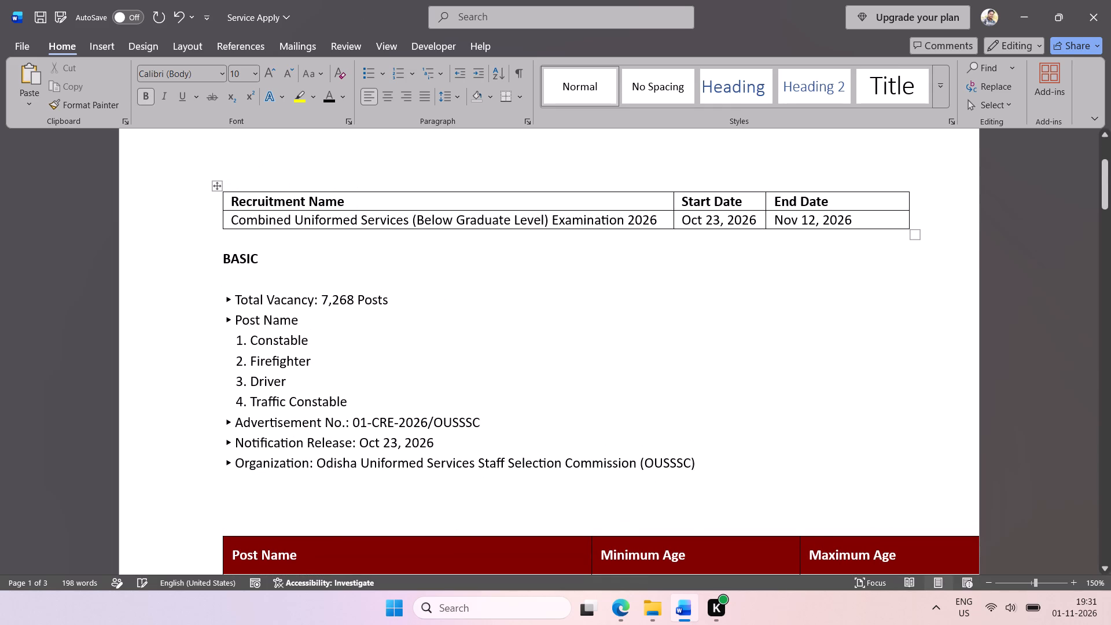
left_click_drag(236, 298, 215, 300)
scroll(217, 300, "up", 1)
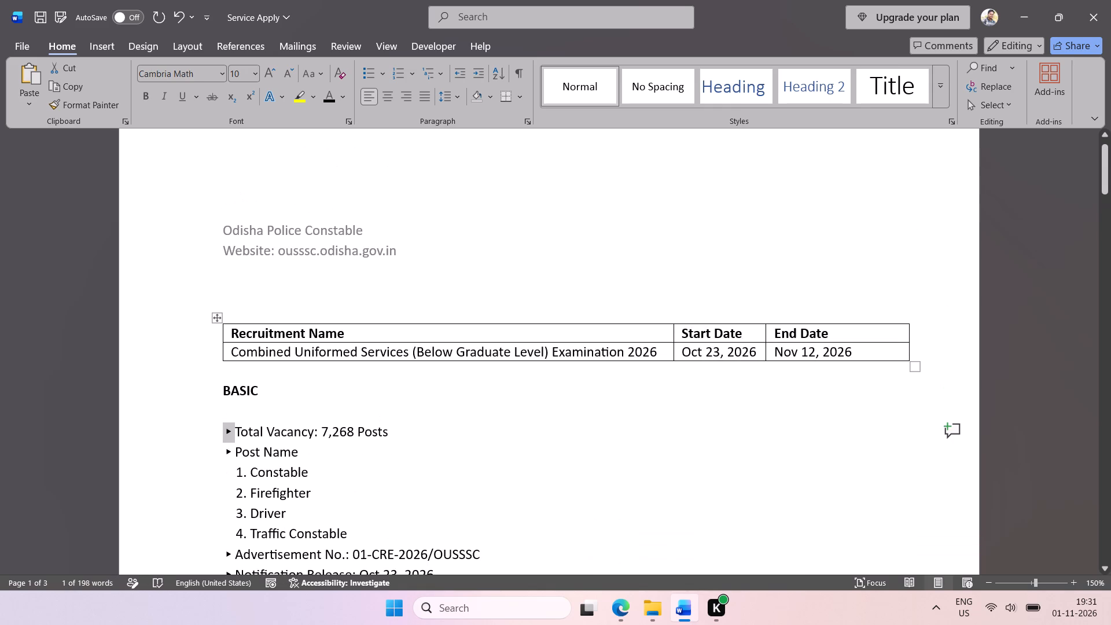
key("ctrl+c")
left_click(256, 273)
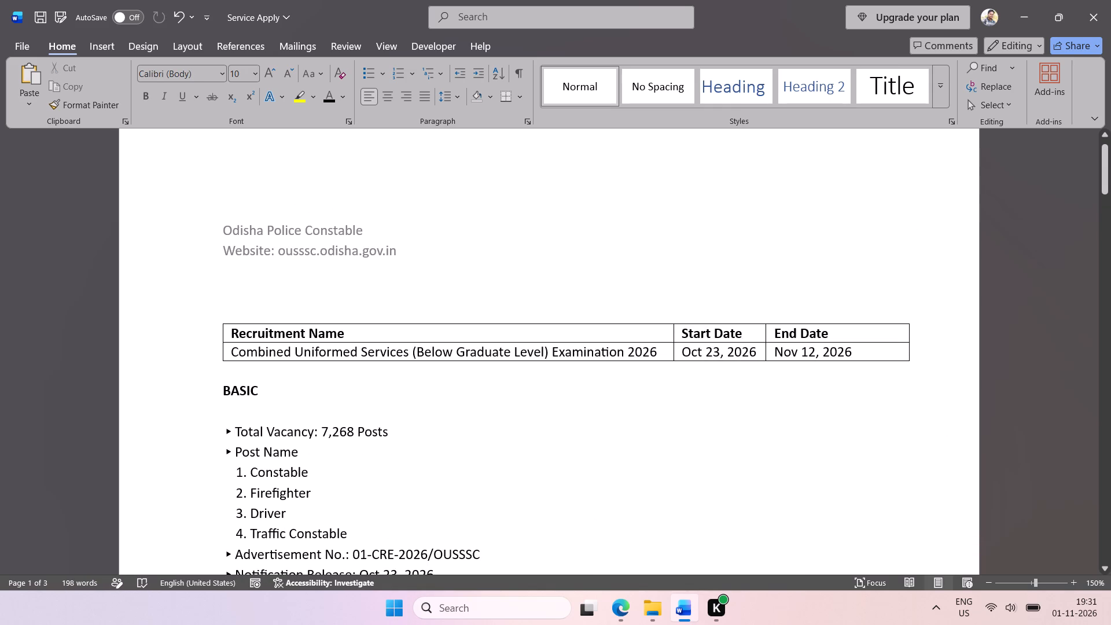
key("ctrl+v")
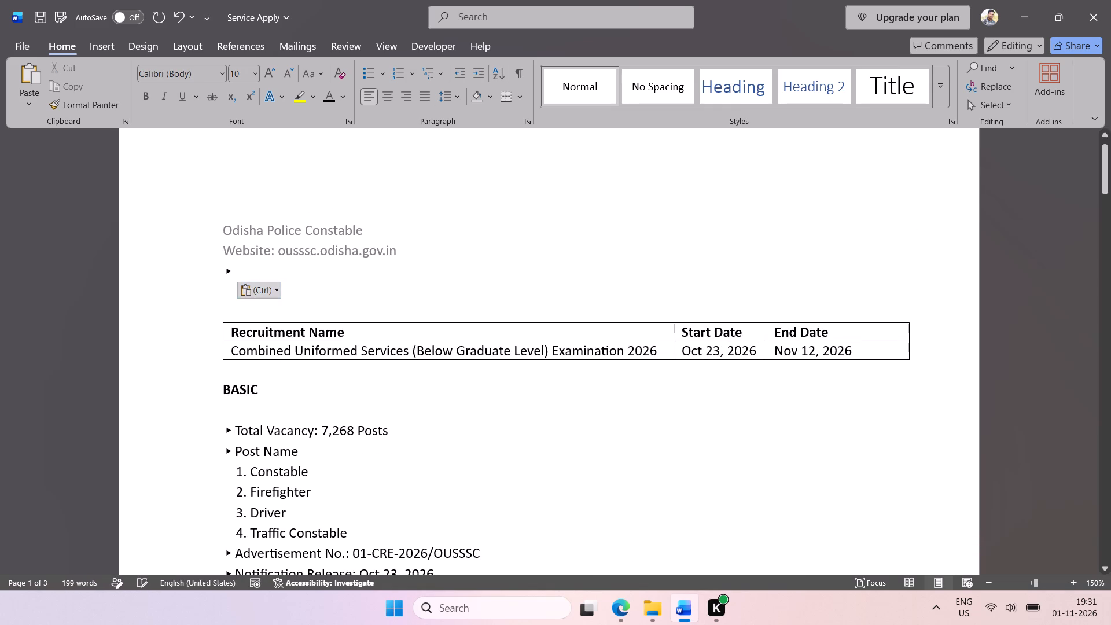
Undo the bullet paste and the blank line inserted below the BASIC heading.
key("ctrl+z")
key("ctrl+z")
Insert a blank line above the BASIC heading.
left_click(278, 392)
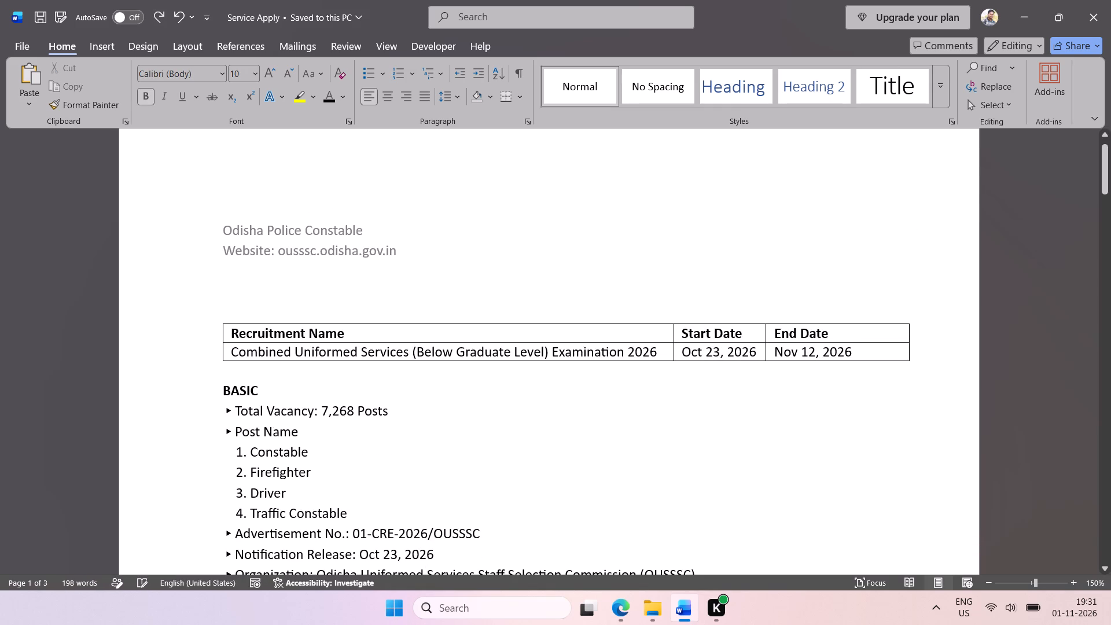
left_click(224, 393)
key("Return")
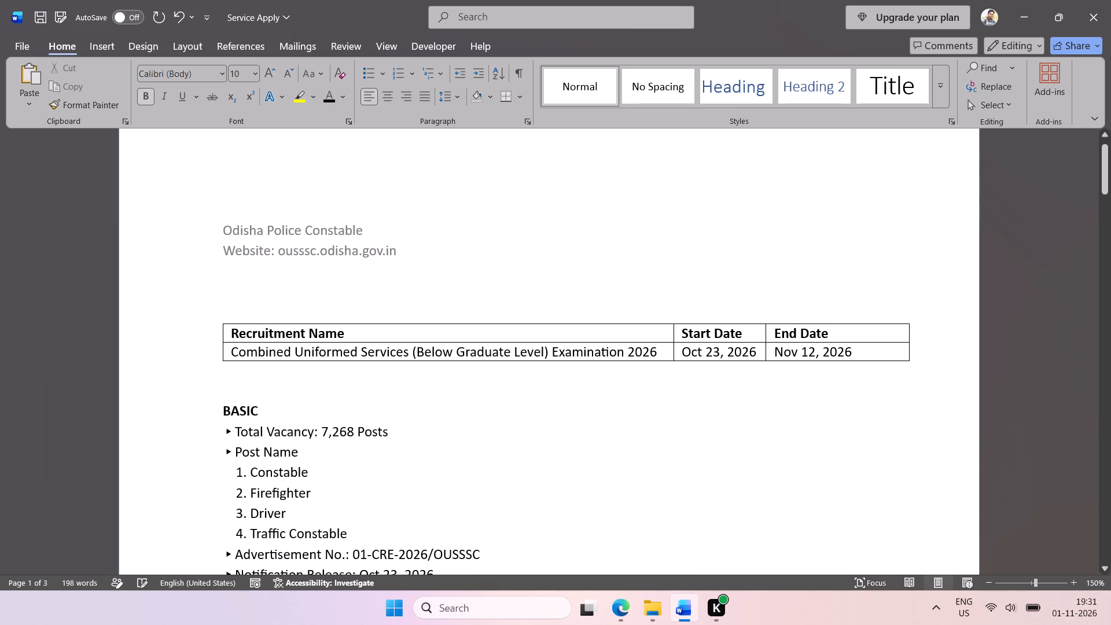
Move the Website line to just above the Recruitment Name table and add two more blank lines before it.
left_click_drag(403, 253, 236, 256)
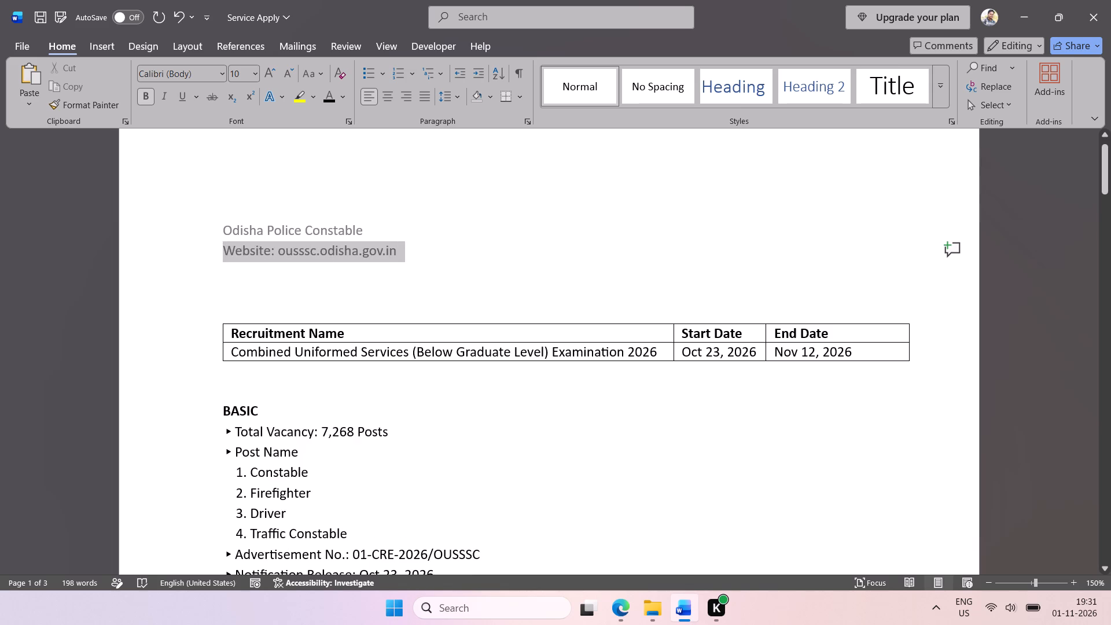
left_click_drag(236, 256, 236, 256)
left_click(247, 262)
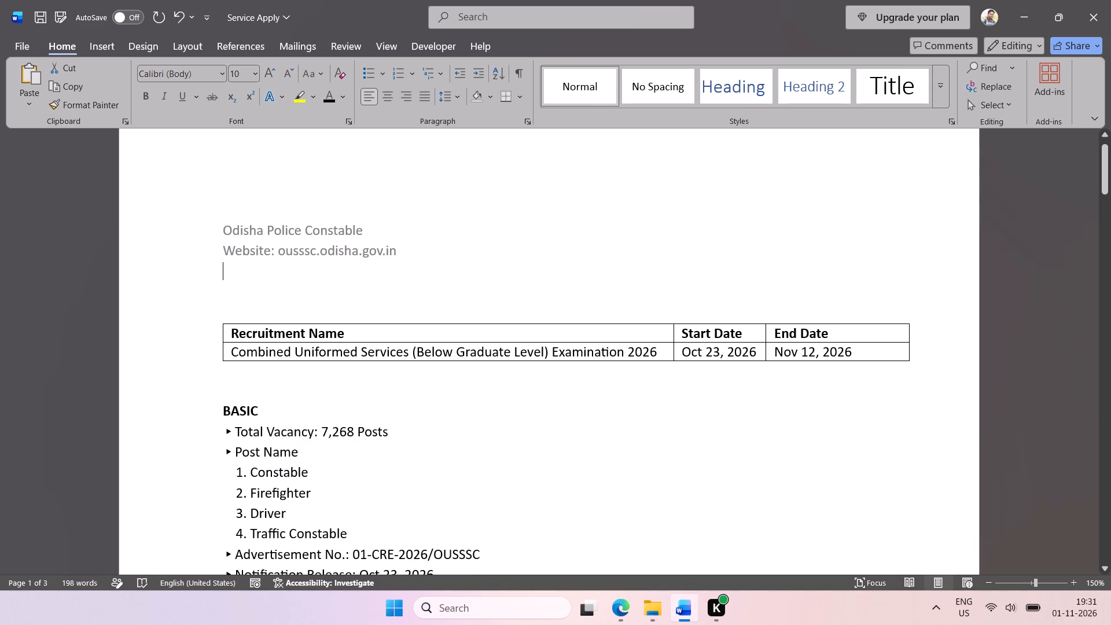
left_click(333, 260)
left_click_drag(399, 252, 225, 262)
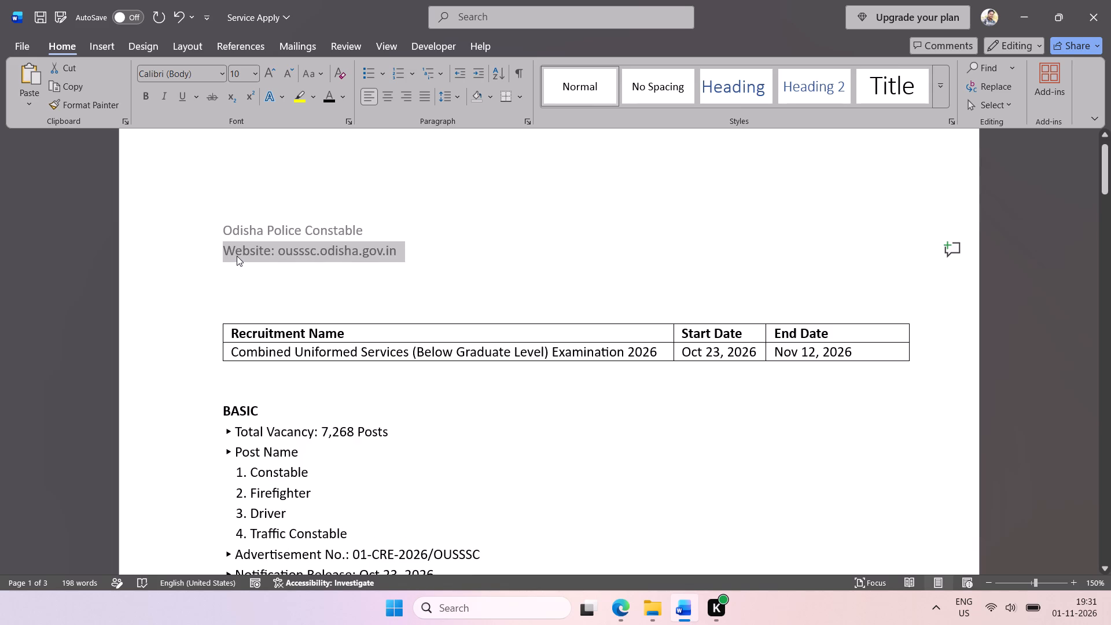
key("ctrl+x")
left_click(233, 287)
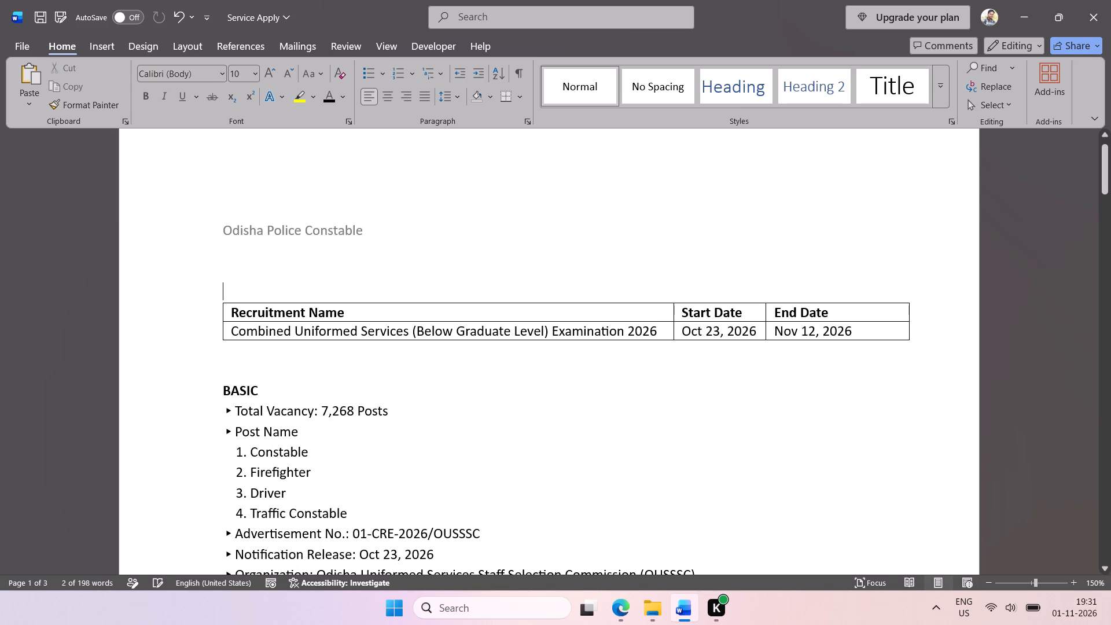
key("ctrl+v")
left_click(220, 289)
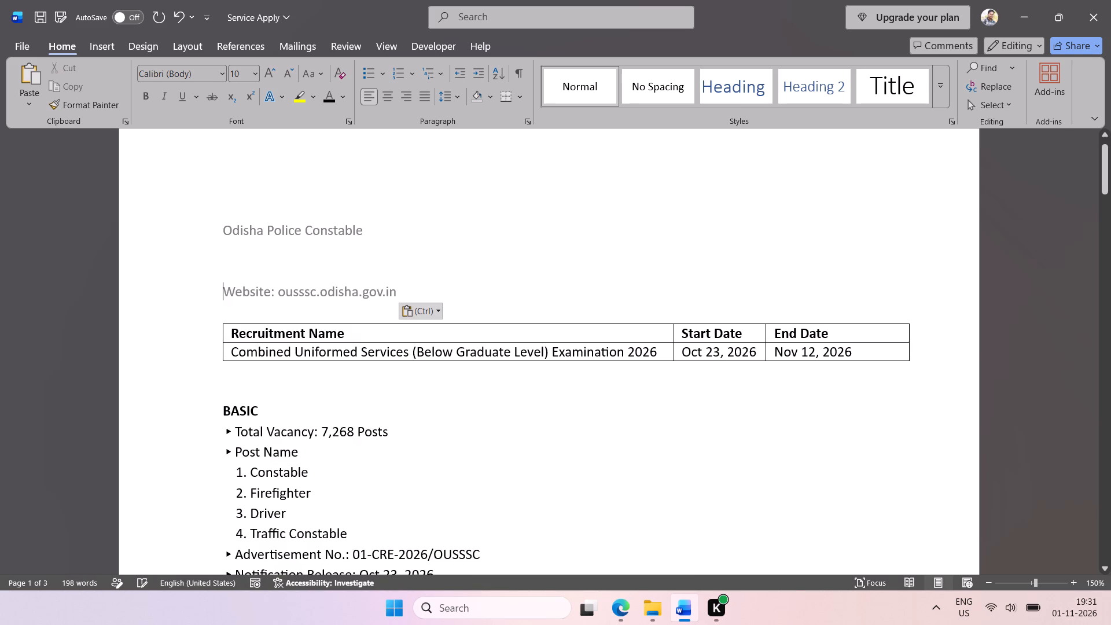
key("Return")
key("Return")
Copy the BASIC list from Total Vacancy through Organization into the blank space below the Odisha Police Constable title.
scroll(313, 352, "down", 1)
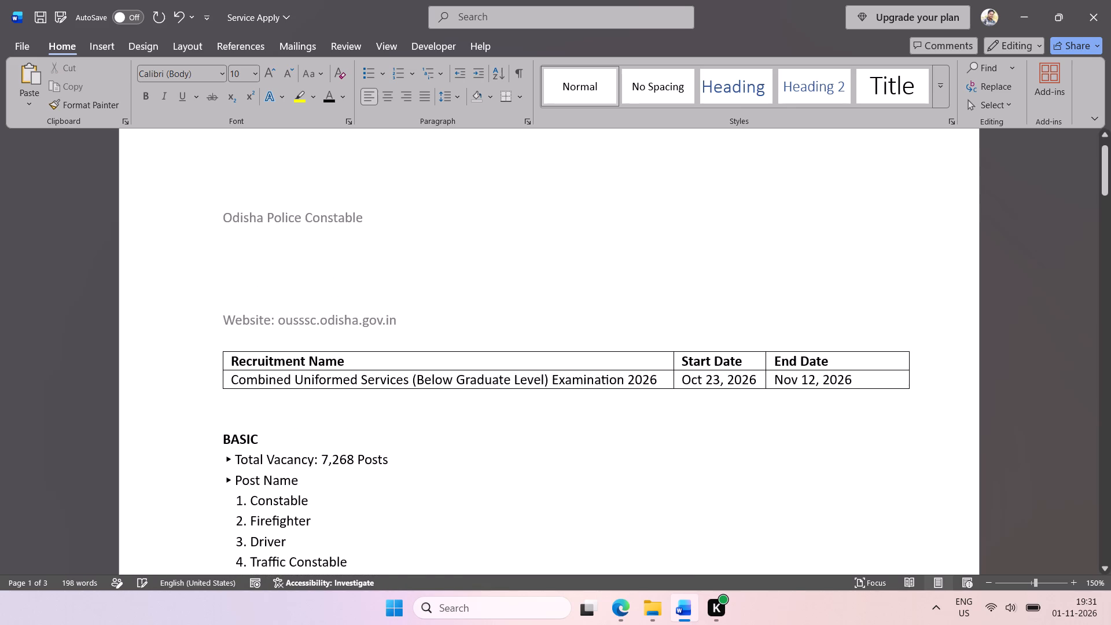
scroll(308, 371, "down", 1)
scroll(315, 459, "down", 1)
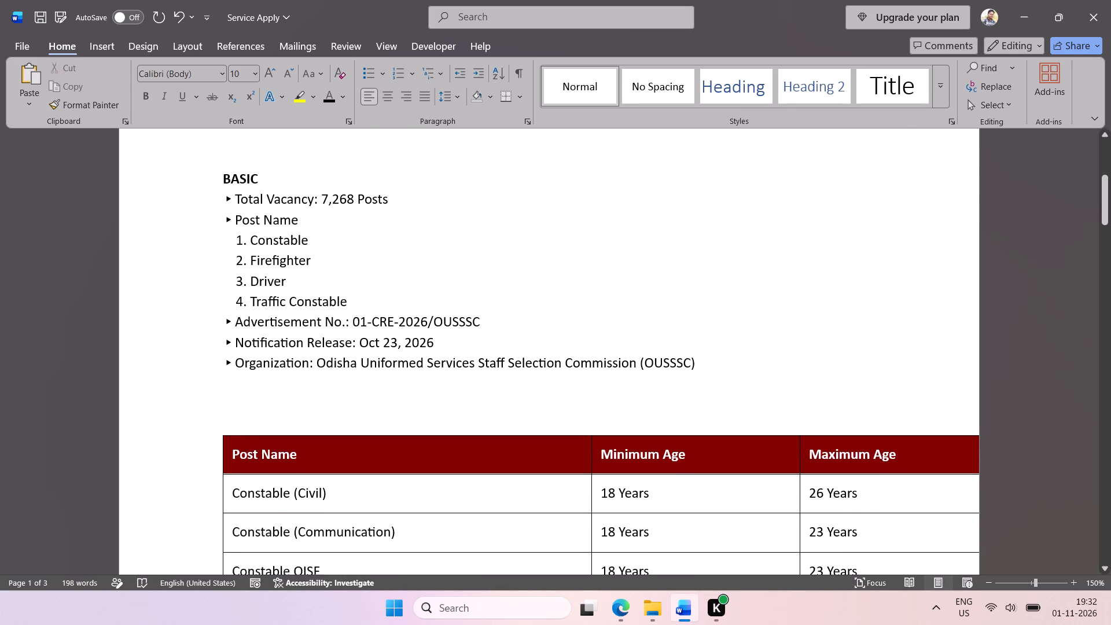
scroll(342, 458, "down", 1)
left_click_drag(706, 405, 218, 230)
key("ctrl+c")
scroll(350, 230, "up", 1)
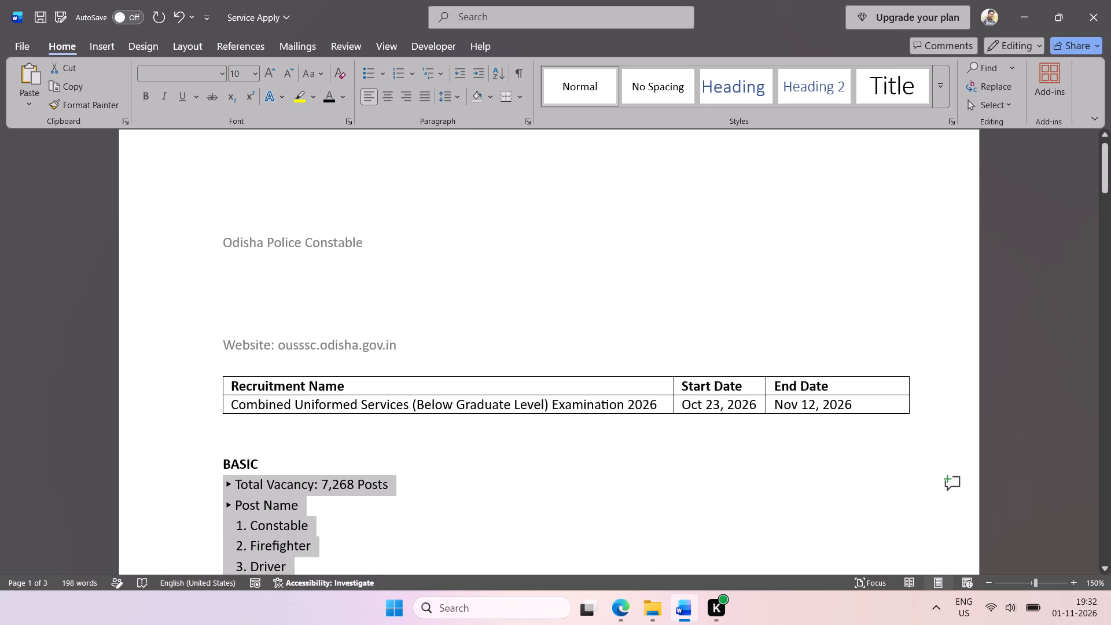
left_click(263, 294)
key("ctrl+v")
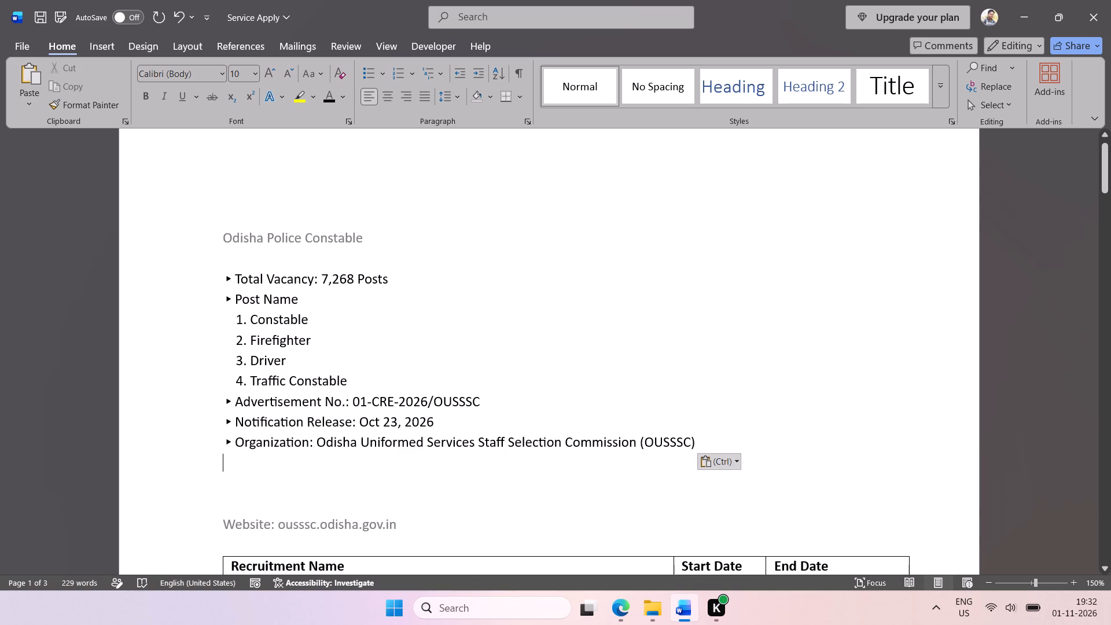
Delete the Total Vacancy line and the Post Name list with its four posts from the copied block.
left_click_drag(349, 380, 213, 285)
key("BackSpace")
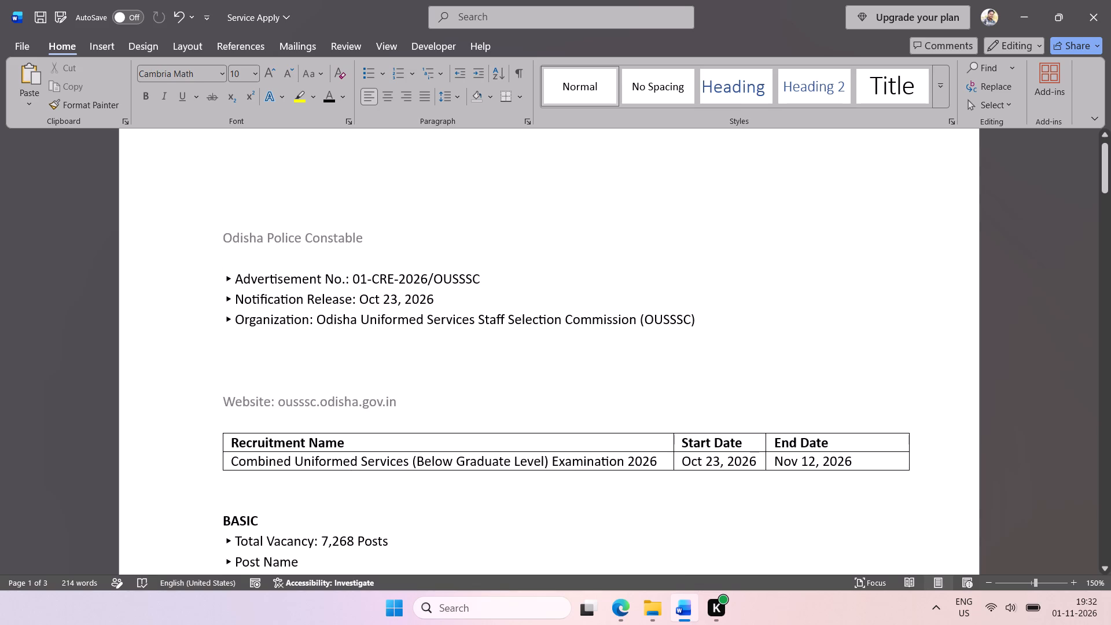
Duplicate the arrow bullet with the word "Advertisement" onto its own line above the Advertisement No. line.
left_click_drag(241, 279, 231, 279)
left_click(288, 282)
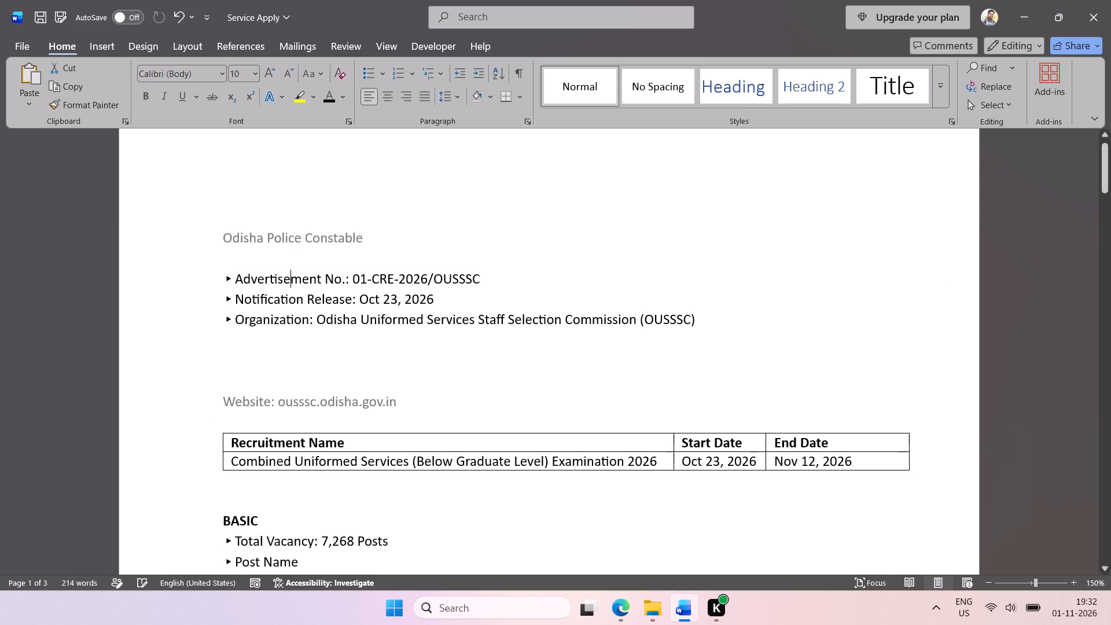
left_click_drag(322, 280, 194, 281)
key("ctrl+c")
left_click(244, 261)
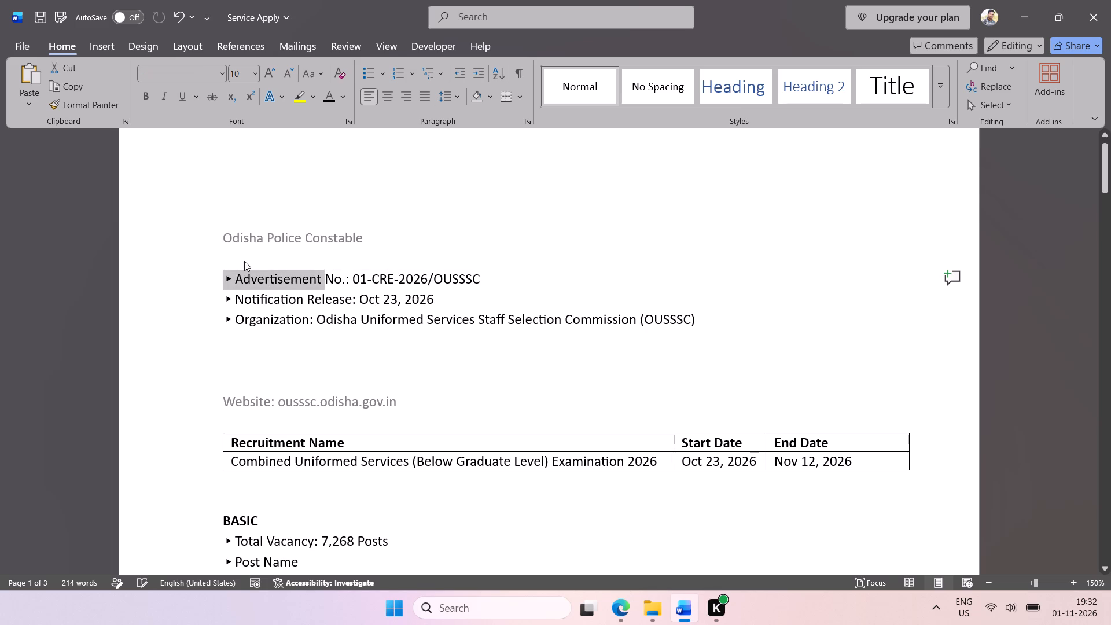
key("Return")
key("ctrl+v")
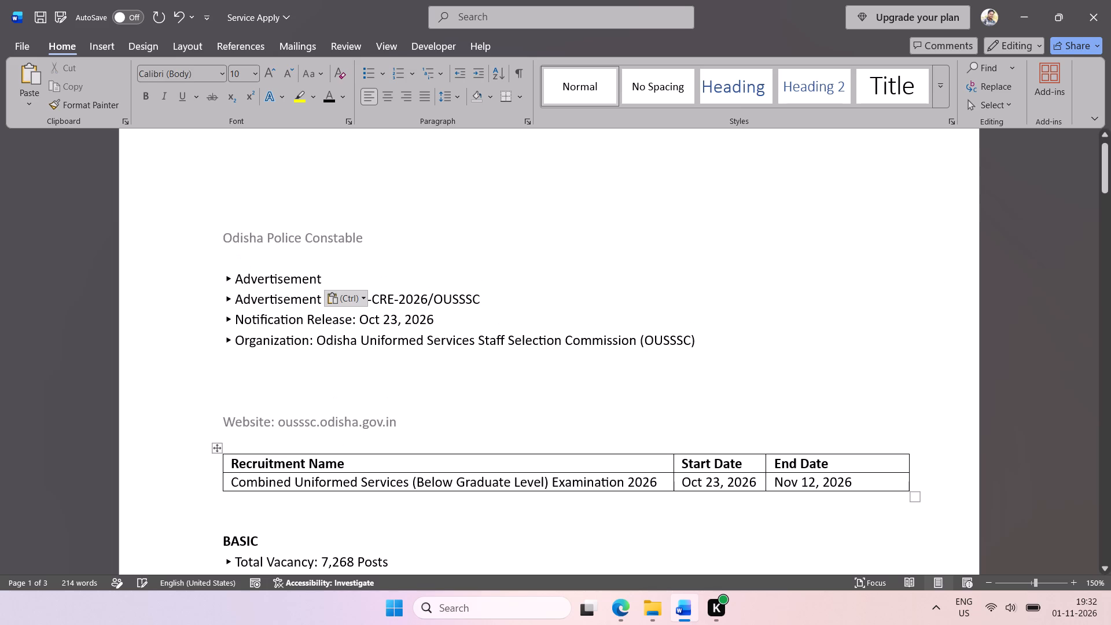
Replace the word on the new bullet line with "Recruitment Name" copied from the table header, followed by a colon and space.
left_click_drag(351, 463, 255, 465)
key("ctrl+c")
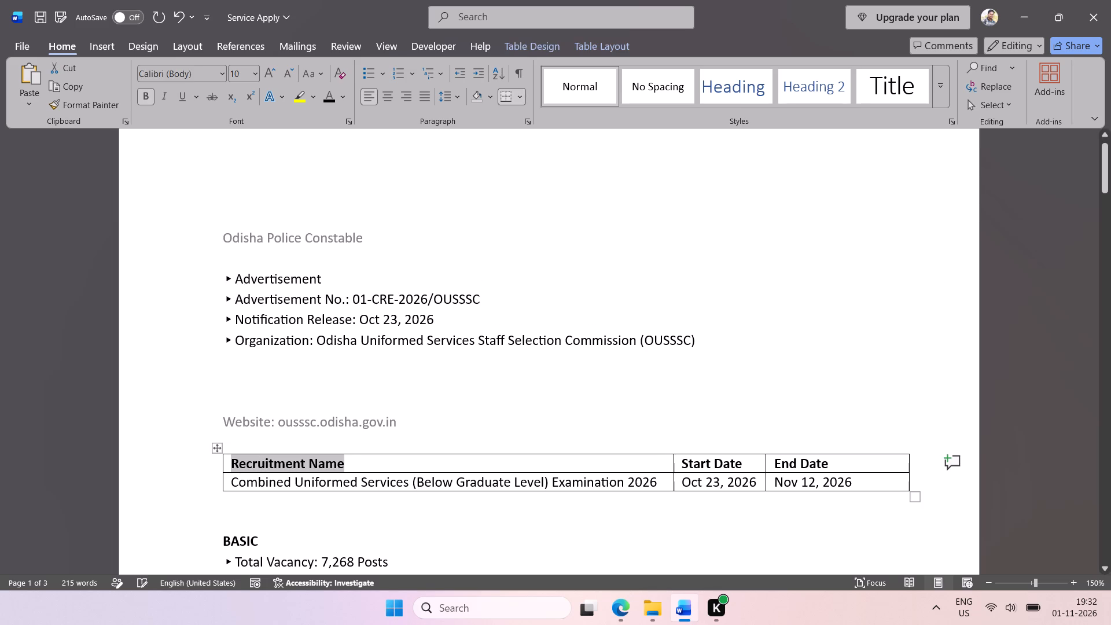
double_click(290, 281)
right_click(290, 281)
left_click(382, 377)
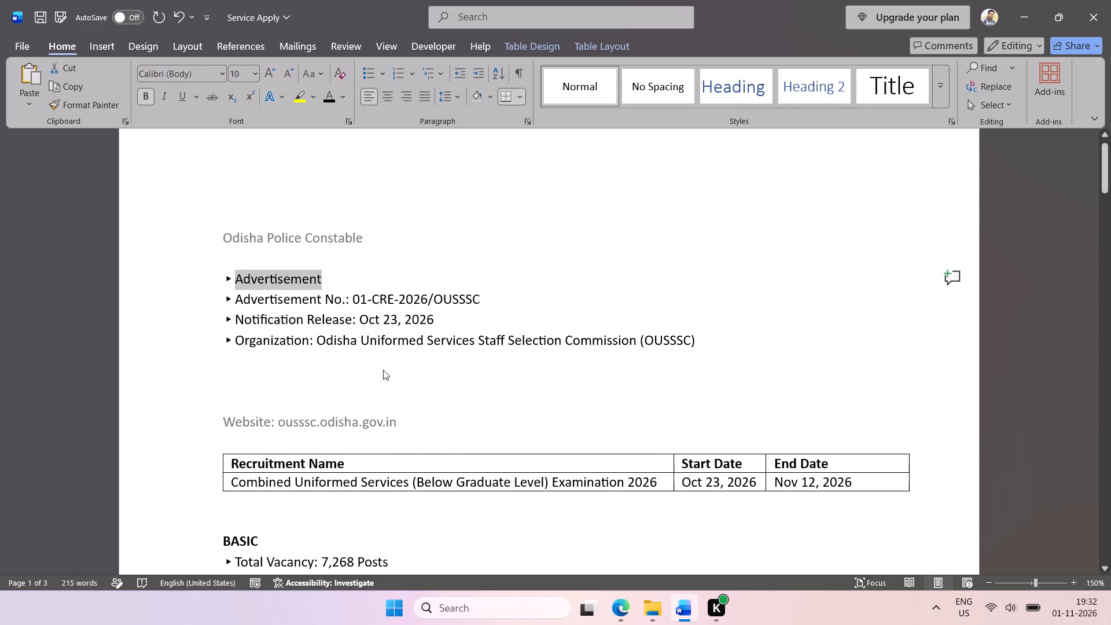
left_click(337, 273)
left_click(370, 282)
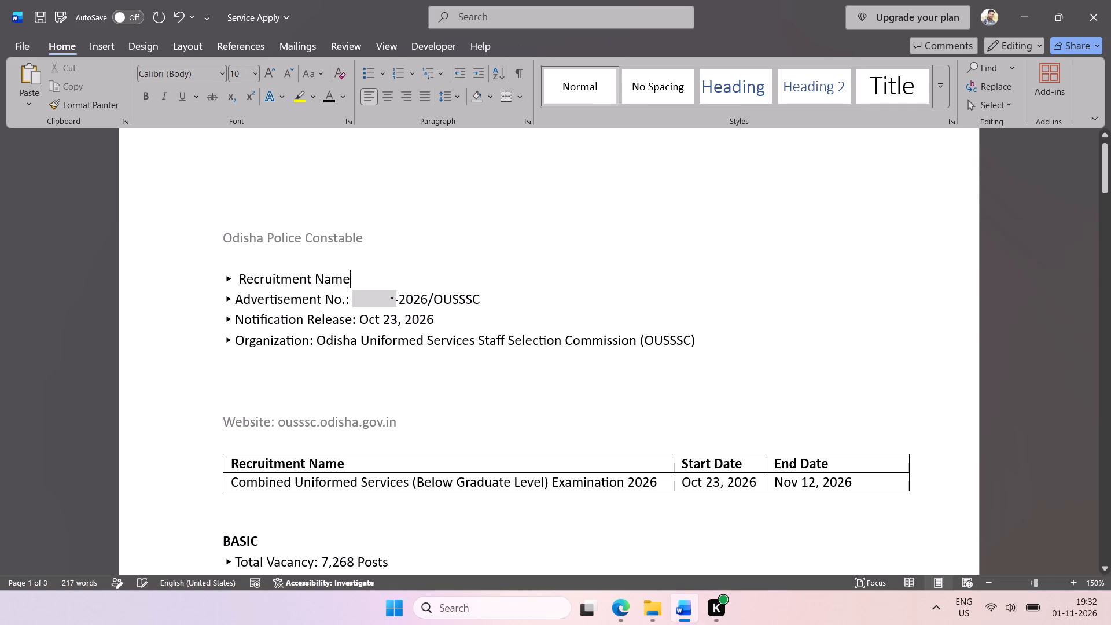
key("shift+colon")
key("space")
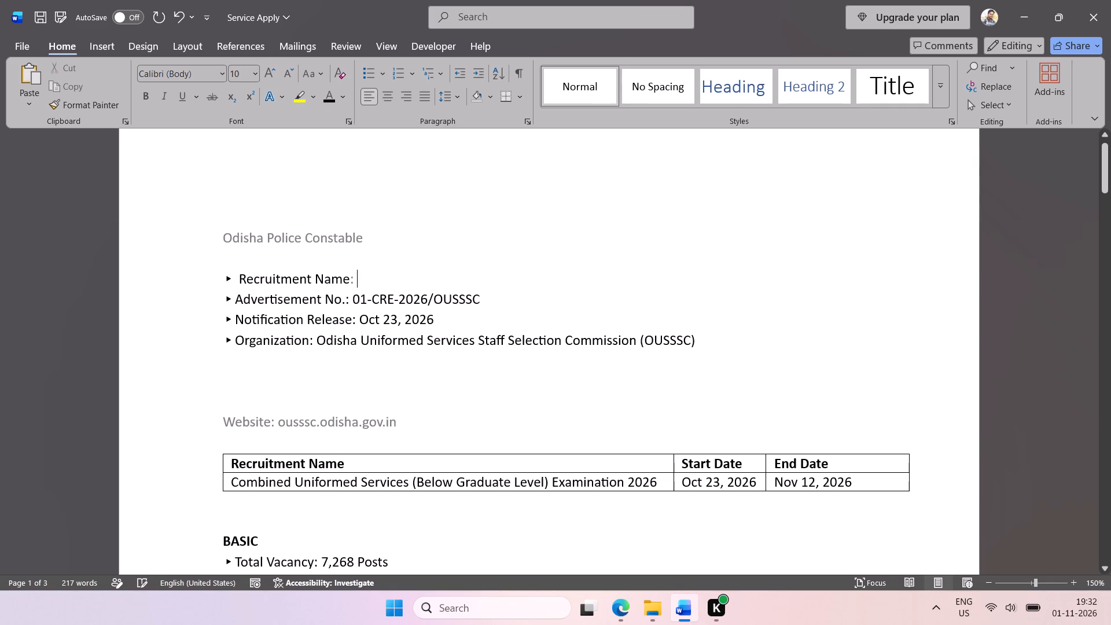
Copy "Combined Uniformed Services (Below Graduate Level) Examination 2026" from the table to the end of the Recruitment Name bullet.
left_click(441, 487)
key("ctrl+a")
left_click(512, 480)
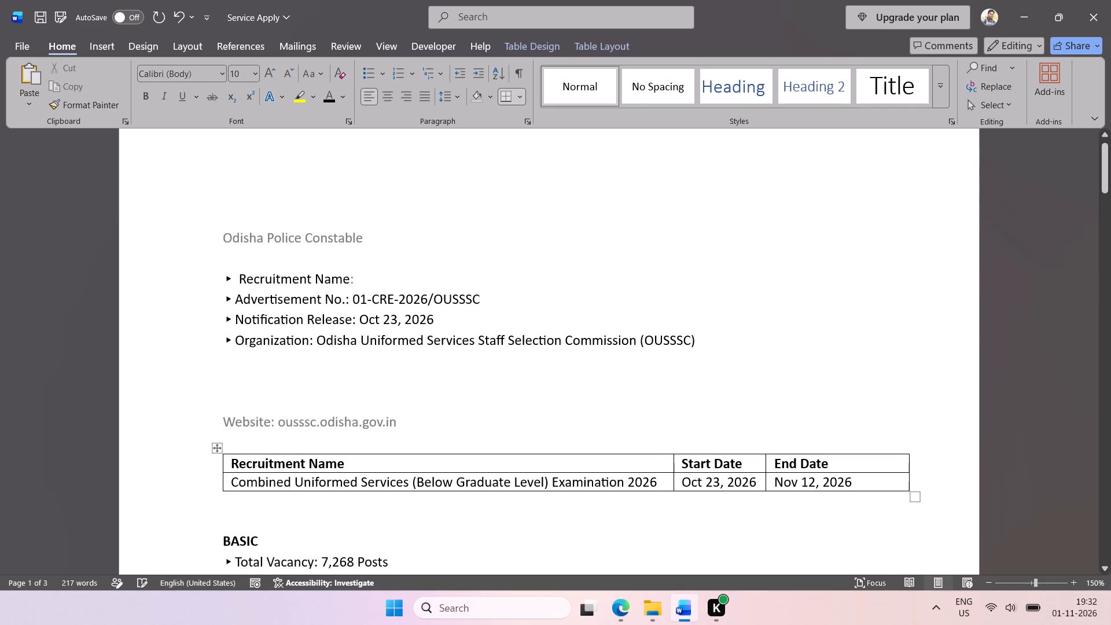
left_click_drag(662, 483, 251, 480)
key("ctrl+c")
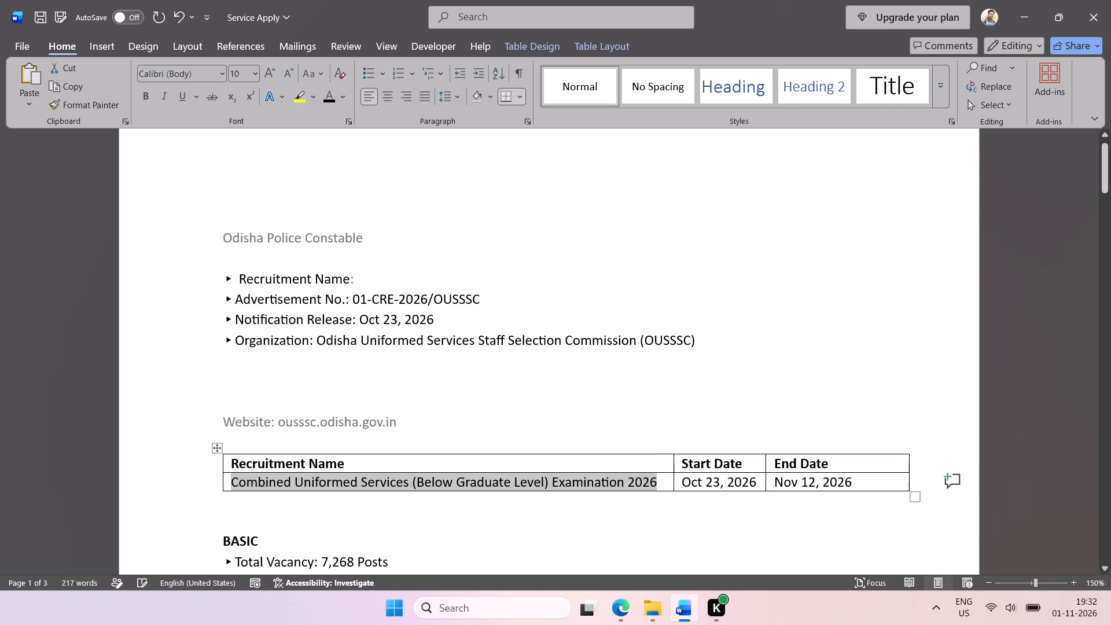
left_click(374, 270)
right_click(371, 276)
left_click(477, 379)
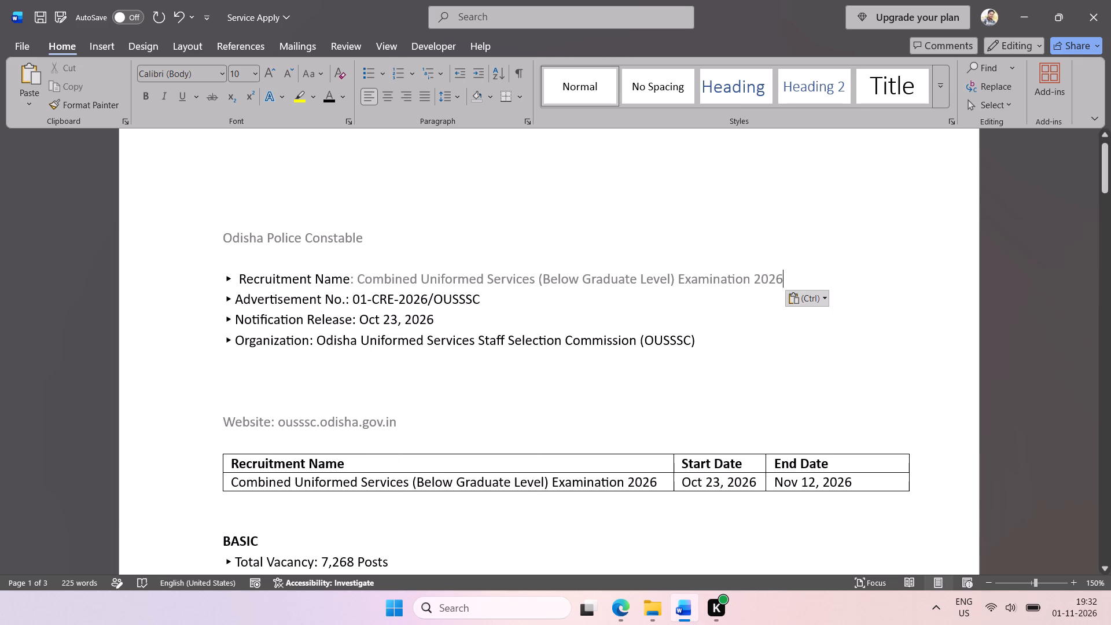
Apply the black font color to the bullet lines from Recruitment Name through Organization below the title.
left_click_drag(707, 347, 194, 259)
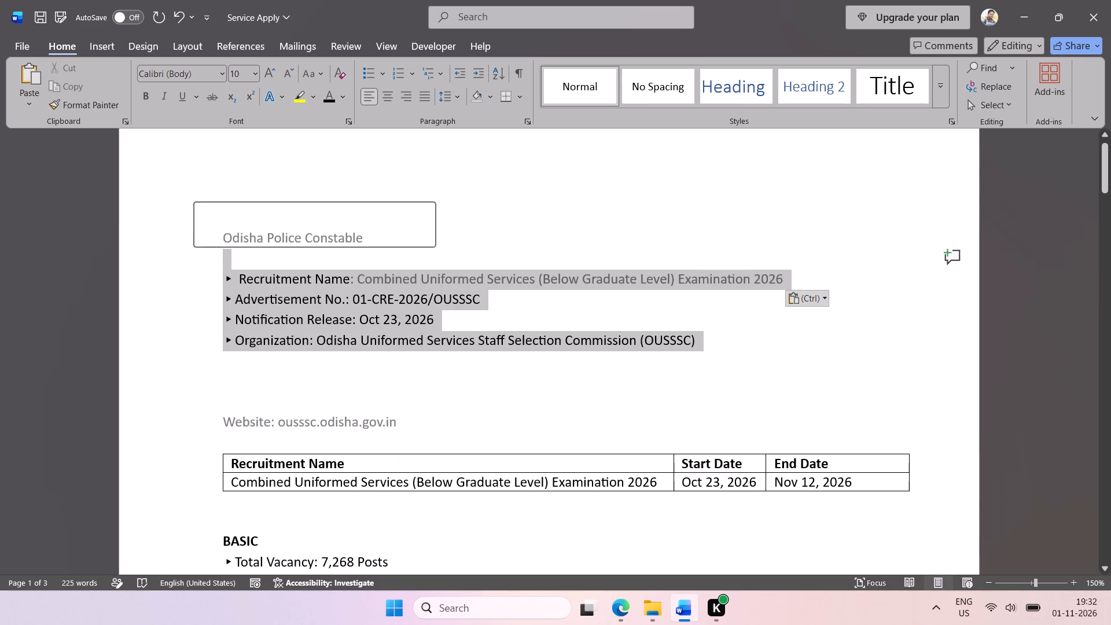
left_click(330, 92)
left_click(337, 218)
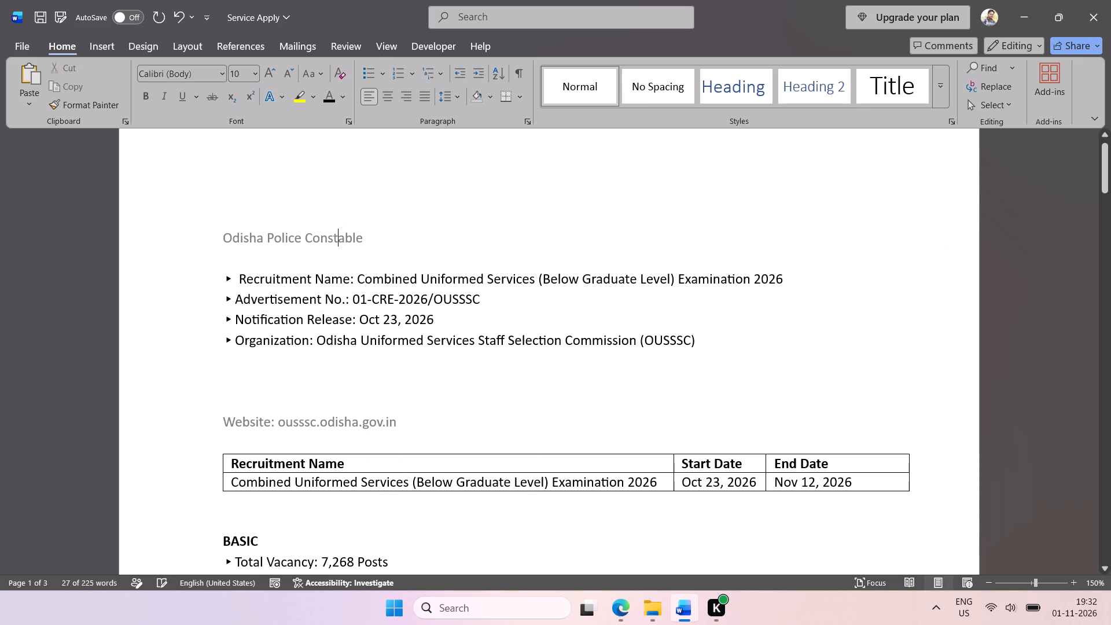
Delete the extra space between the arrow bullet and "Recruitment Name".
left_click(241, 278)
key("BackSpace")
left_click(378, 252)
Save the document.
key("ctrl+s")
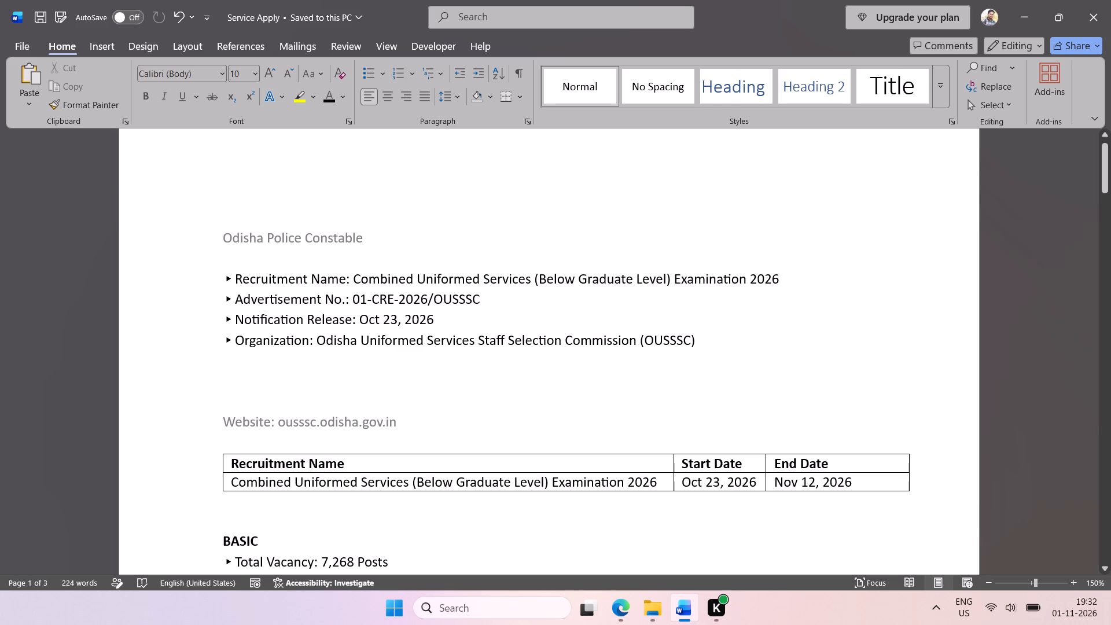
Move the Notification Release line directly below the Odisha Police Constable title and remove the blank line after it.
left_click_drag(436, 319, 197, 313)
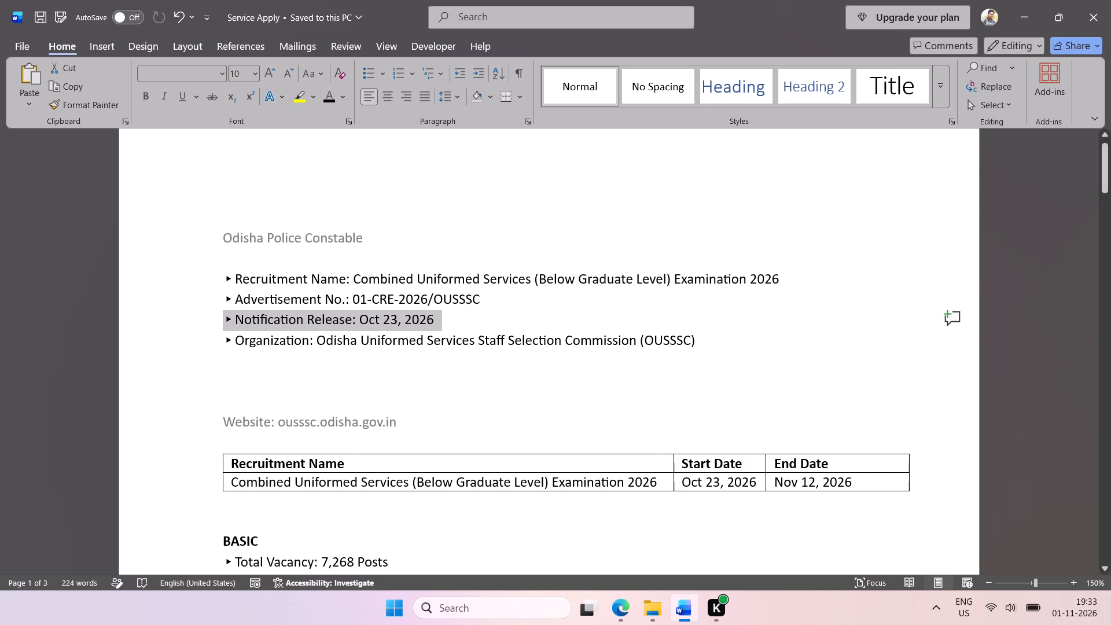
key("ctrl+x")
left_click(259, 263)
key("ctrl+v")
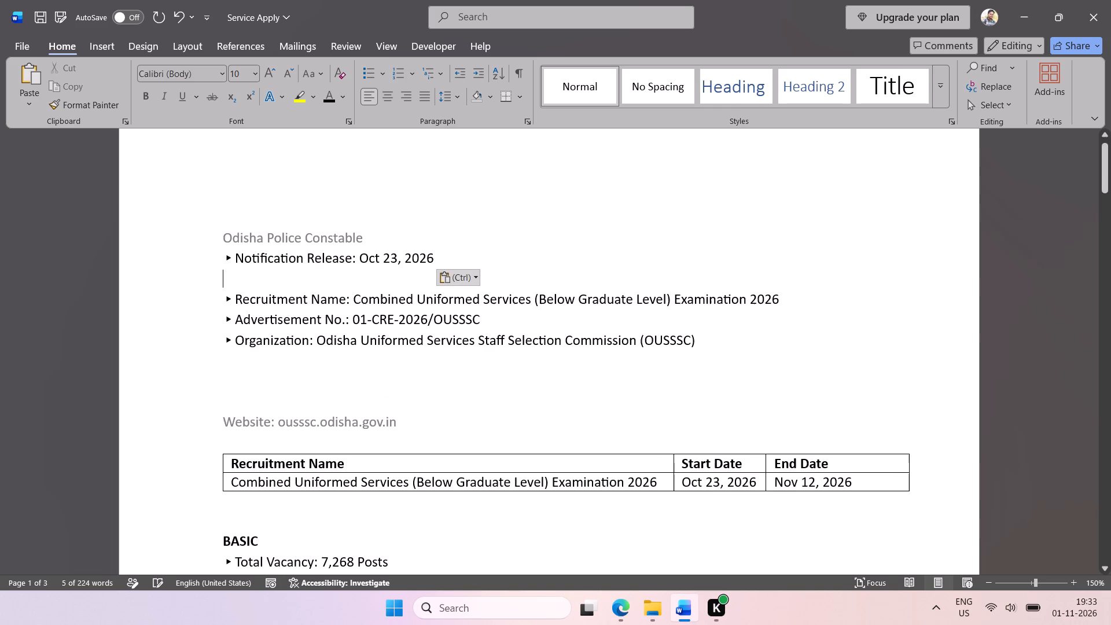
left_click(224, 258)
left_click(242, 275)
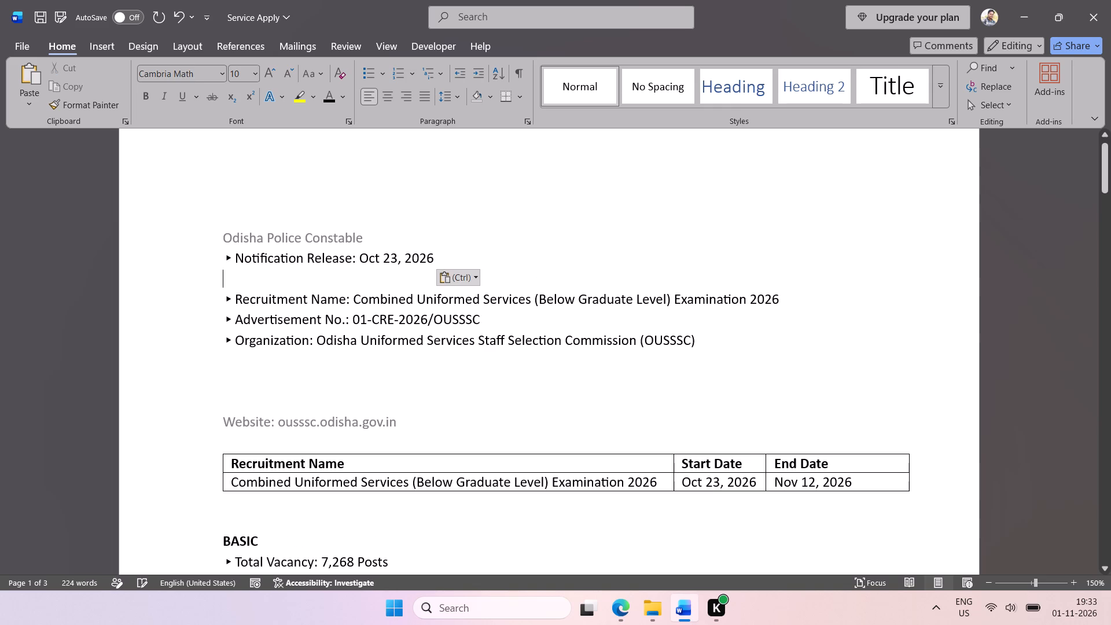
key("BackSpace")
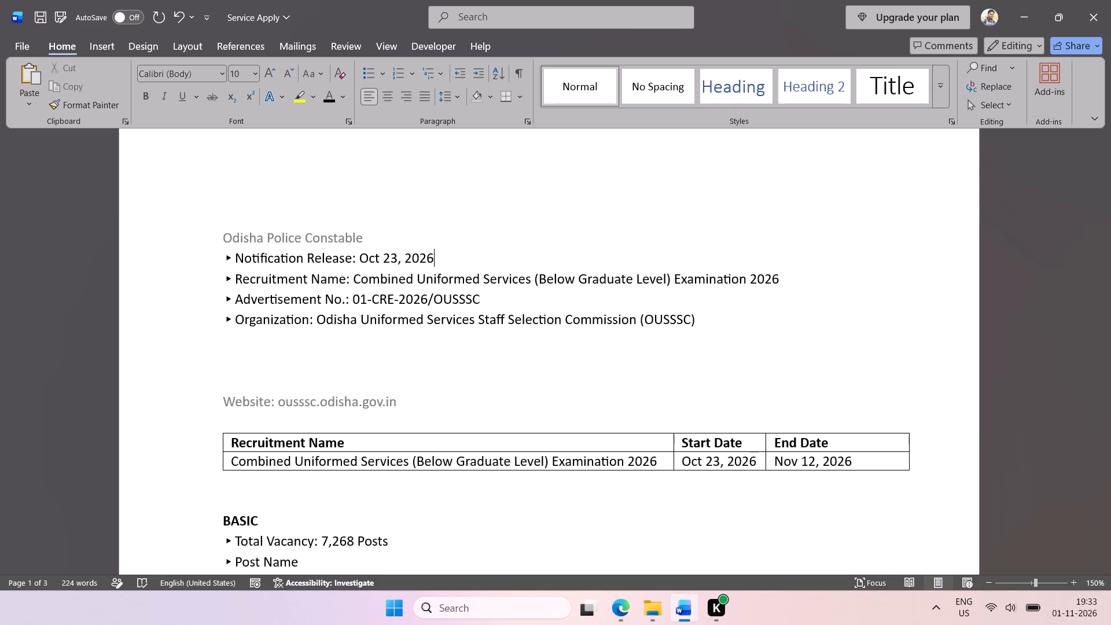
Move the Notification Release line from under the title to a new line directly below the Organization line.
left_click_drag(445, 253, 212, 262)
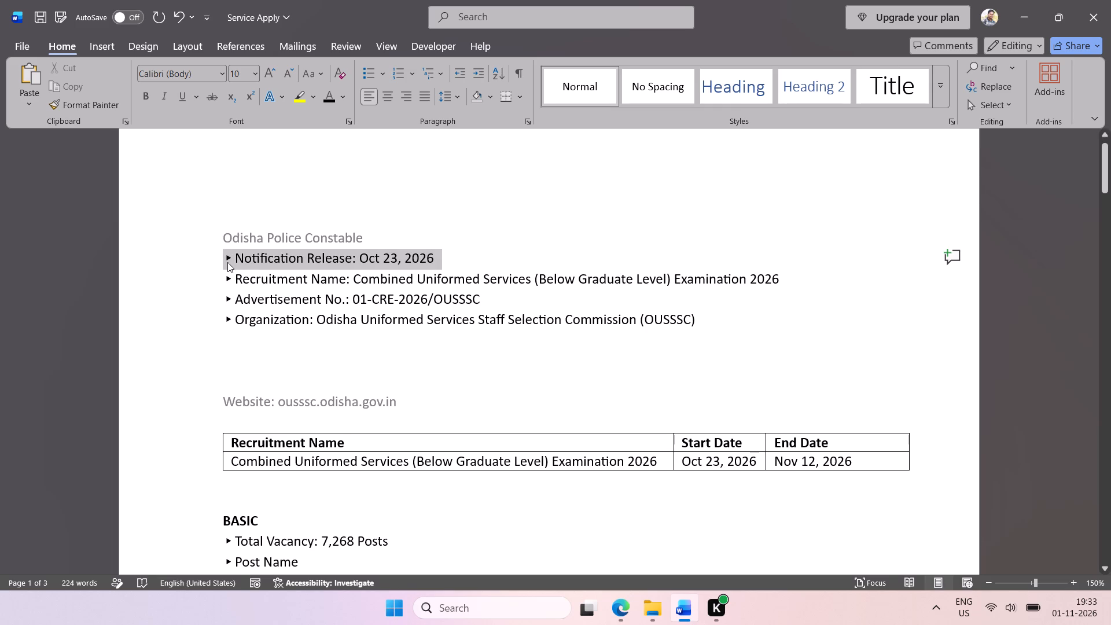
key("ctrl+x")
left_click(700, 304)
key("Return")
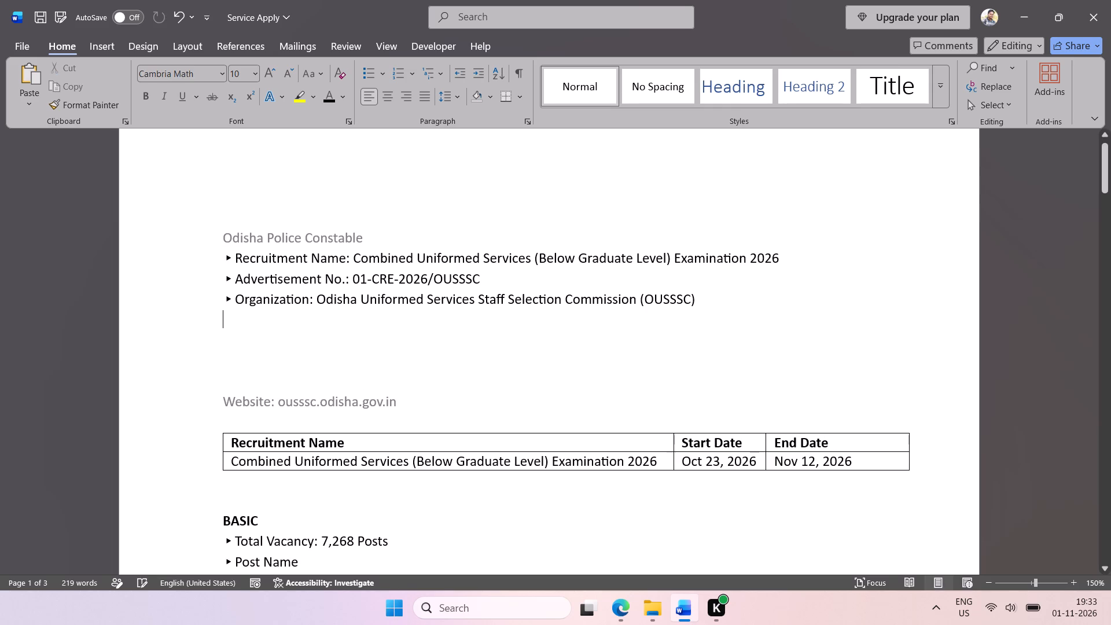
key("ctrl+v")
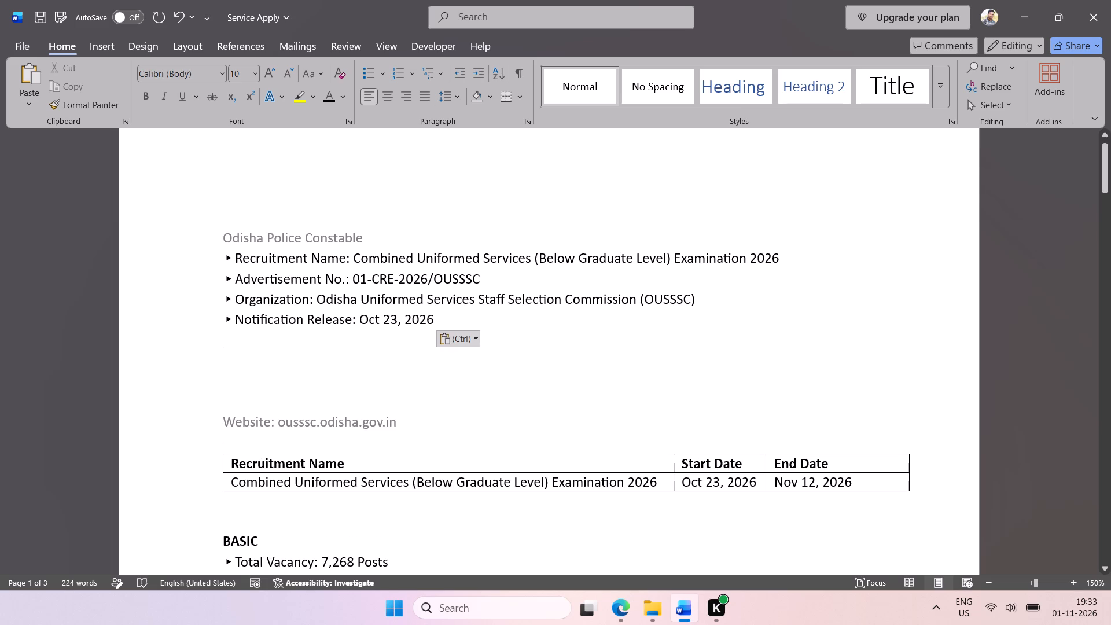
Copy the arrow bullet to the line below Notification Release and remove the blank line between them.
left_click_drag(236, 323, 220, 323)
key("ctrl+c")
left_click(257, 354)
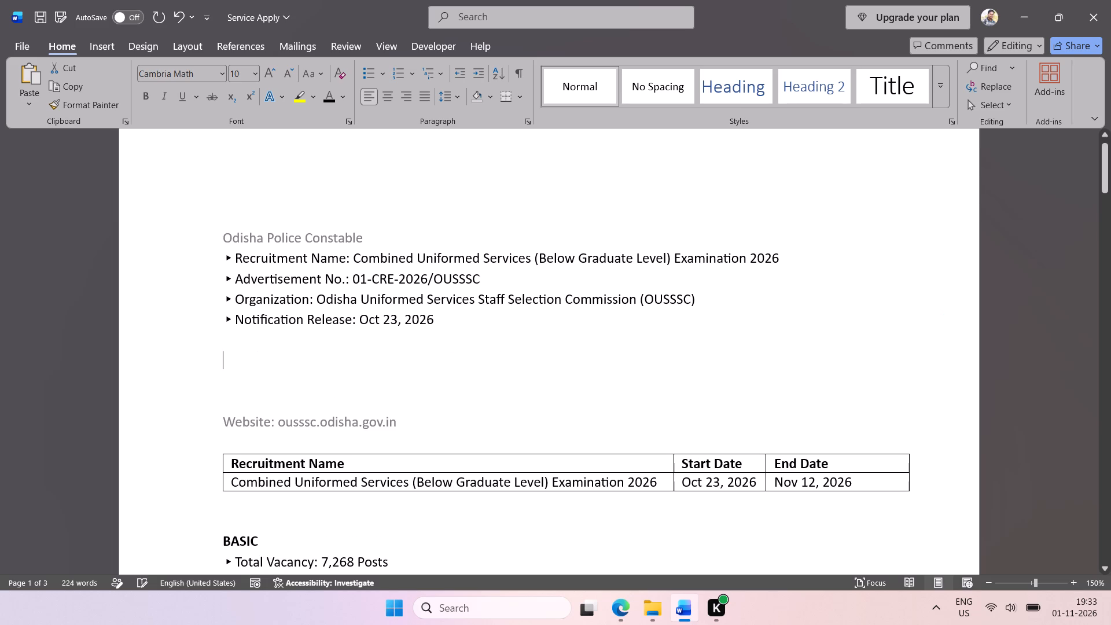
key("ctrl+v")
left_click(241, 347)
key("BackSpace")
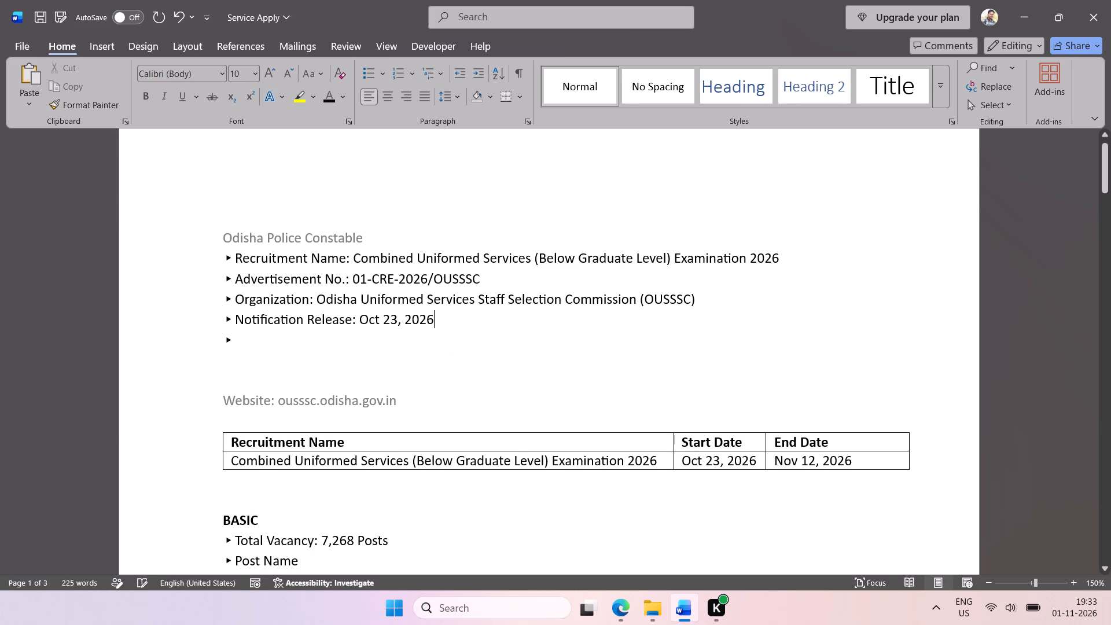
Move the Website: ousssc.odisha.gov.in text onto the empty arrow bullet, pasting it as text only.
left_click_drag(403, 402, 253, 408)
key("ctrl+x")
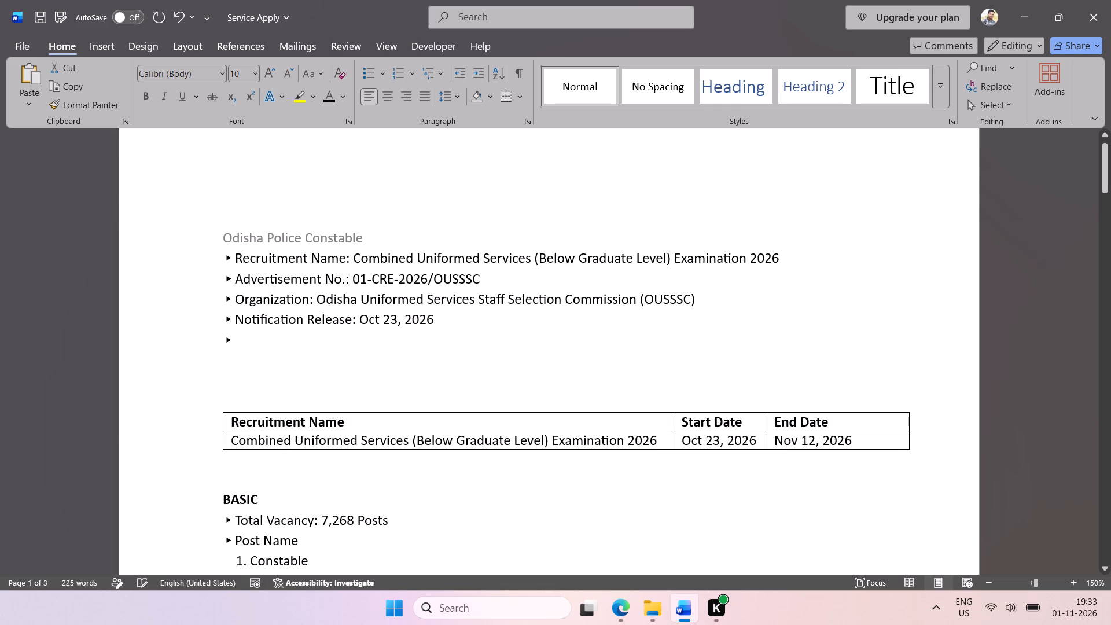
left_click(252, 346)
right_click(263, 347, "ctrl")
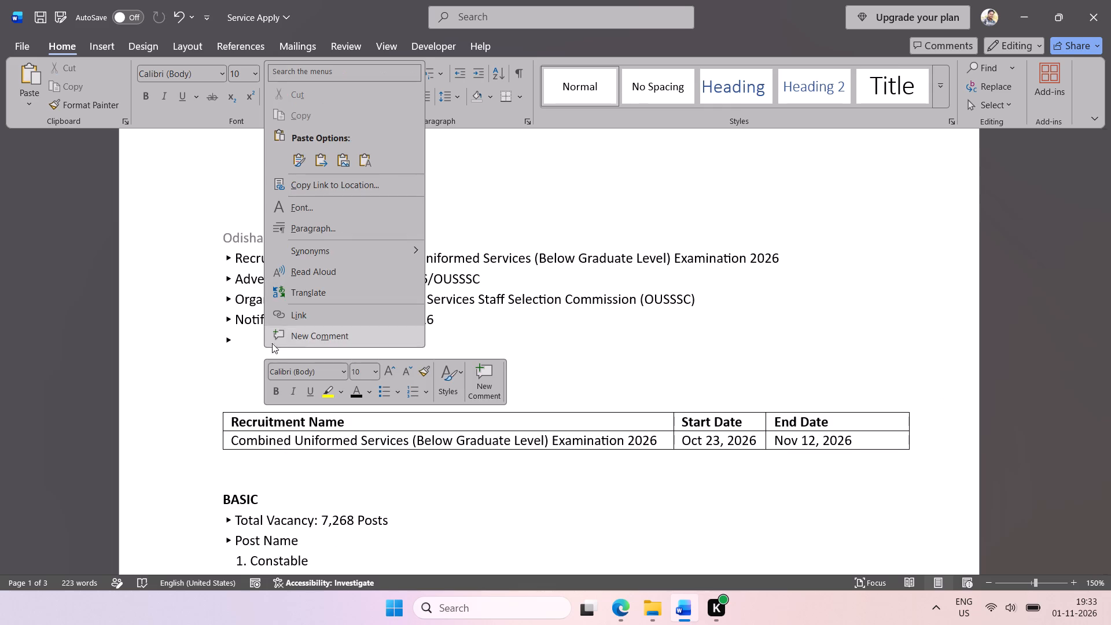
left_click(362, 167)
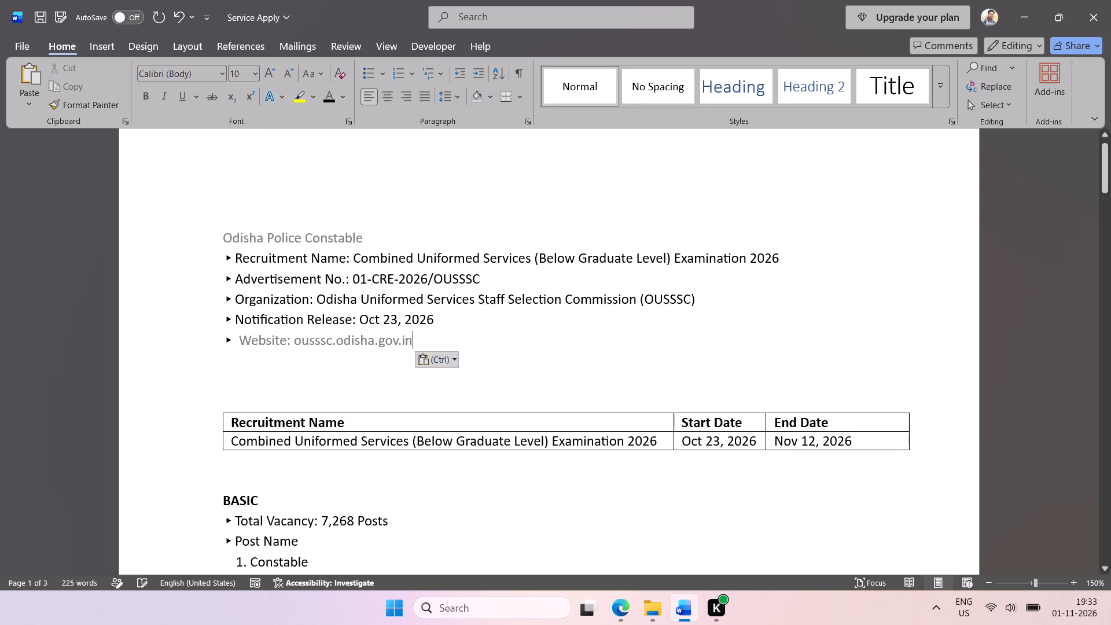
Apply the black font color to the bullet lines from Recruitment Name through Website.
left_click_drag(286, 389, 209, 263)
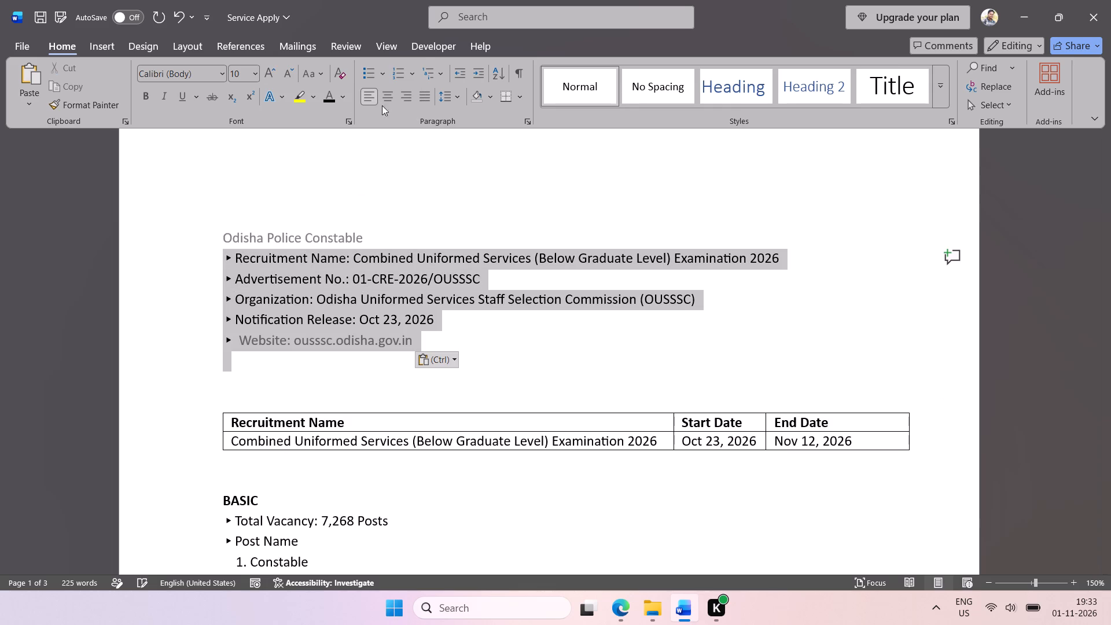
left_click(331, 95)
left_click(363, 295)
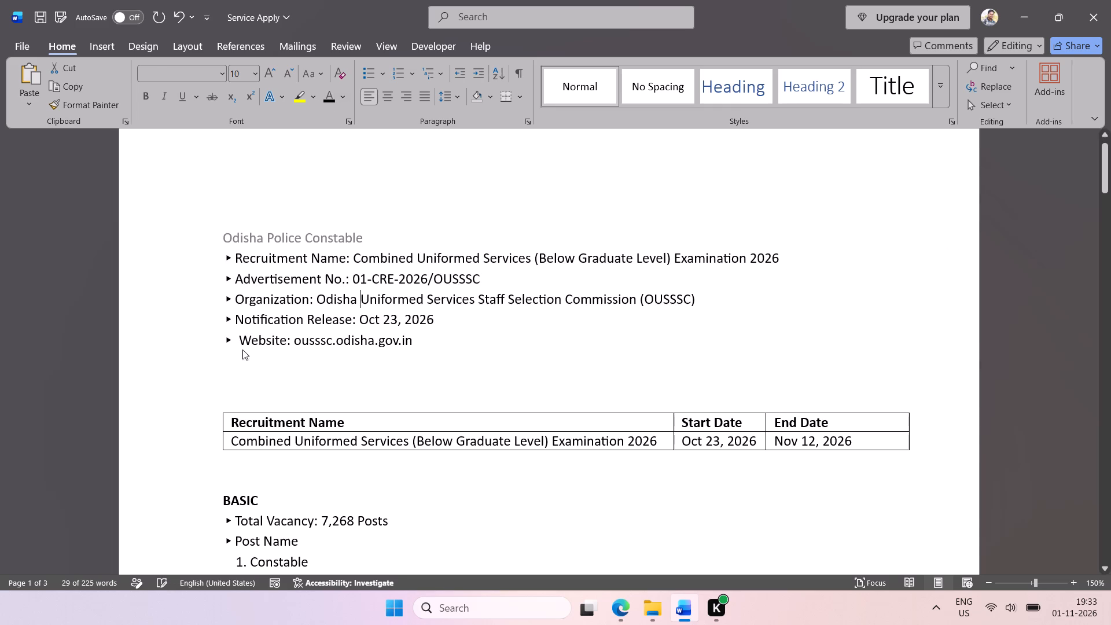
Delete the extra space between the arrow bullet and "Website", and save the document.
left_click(240, 339)
key("BackSpace")
left_click(429, 351)
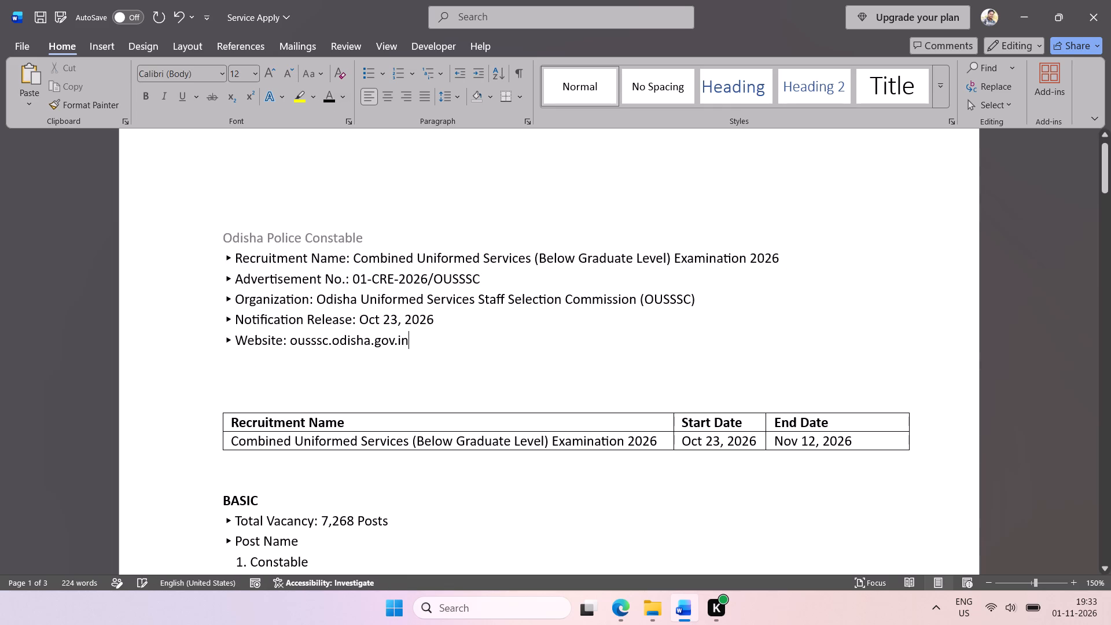
key("ctrl+s")
Add two blank lines above the table with the recruitment name, start date and end date.
scroll(429, 351, "down", 1)
left_click(248, 281)
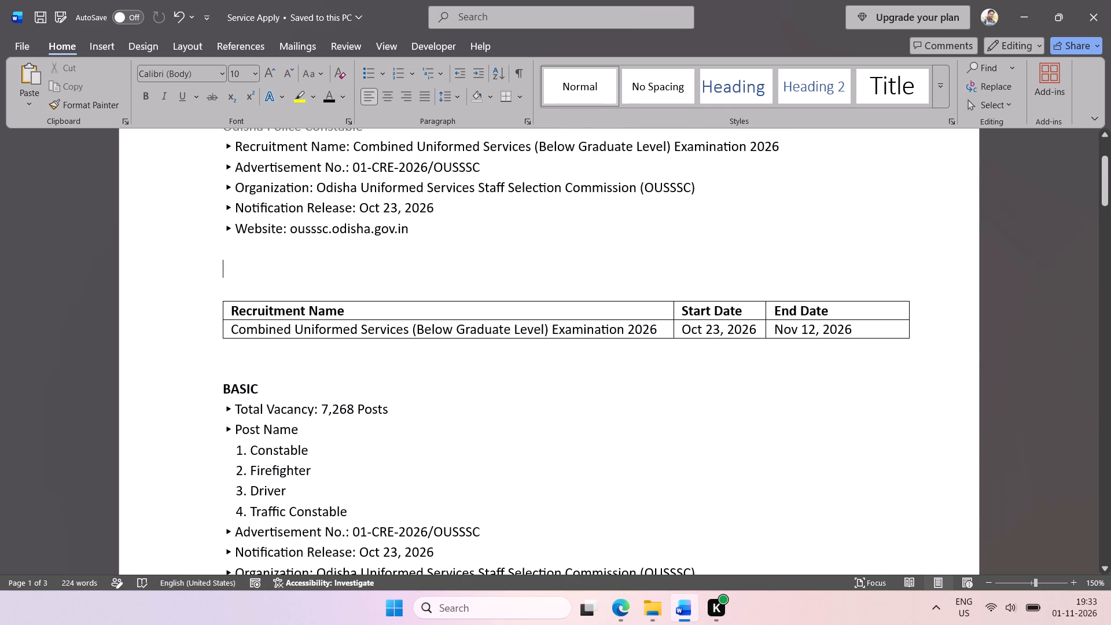
key("Return")
key("Return")
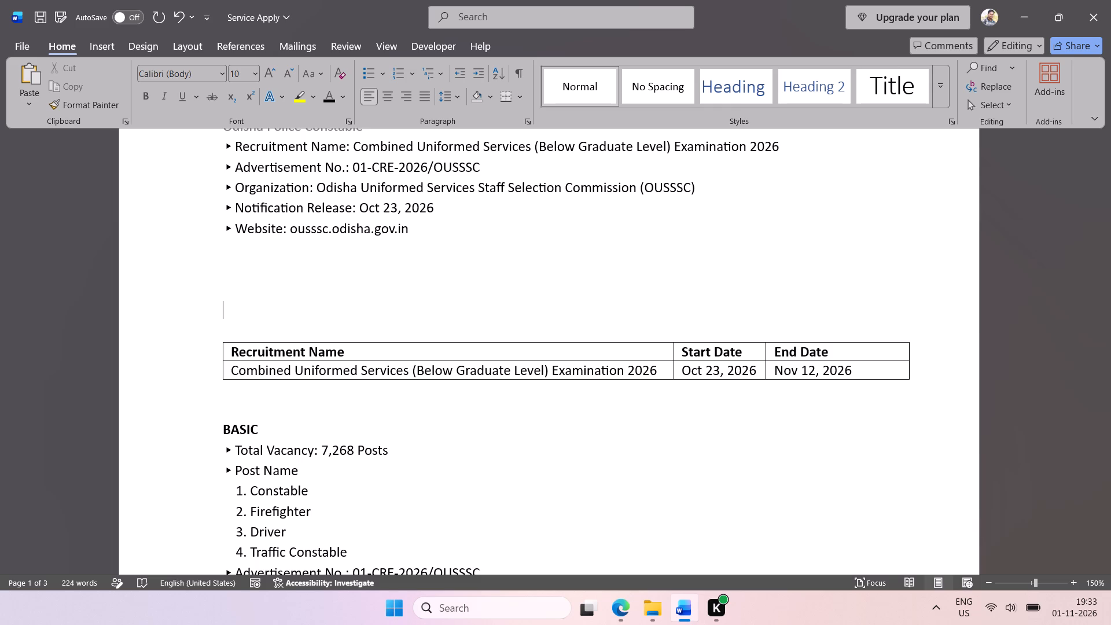
Copy the arrow bullet from the Website line onto the line below it.
left_click_drag(233, 231, 188, 233)
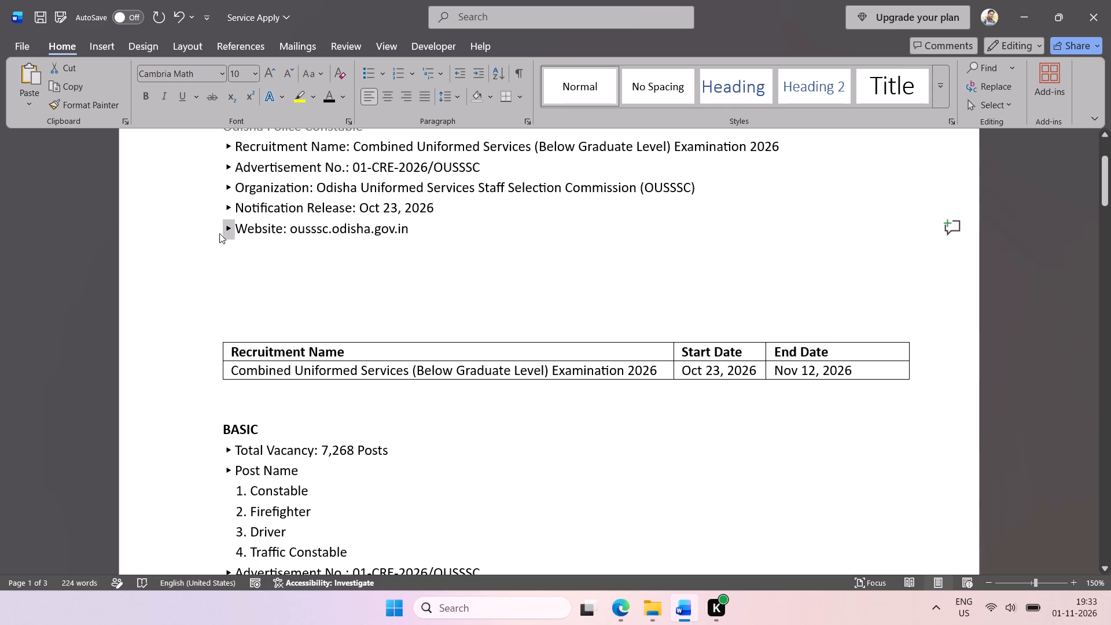
key("ctrl+c")
left_click(229, 240)
key("ctrl+v")
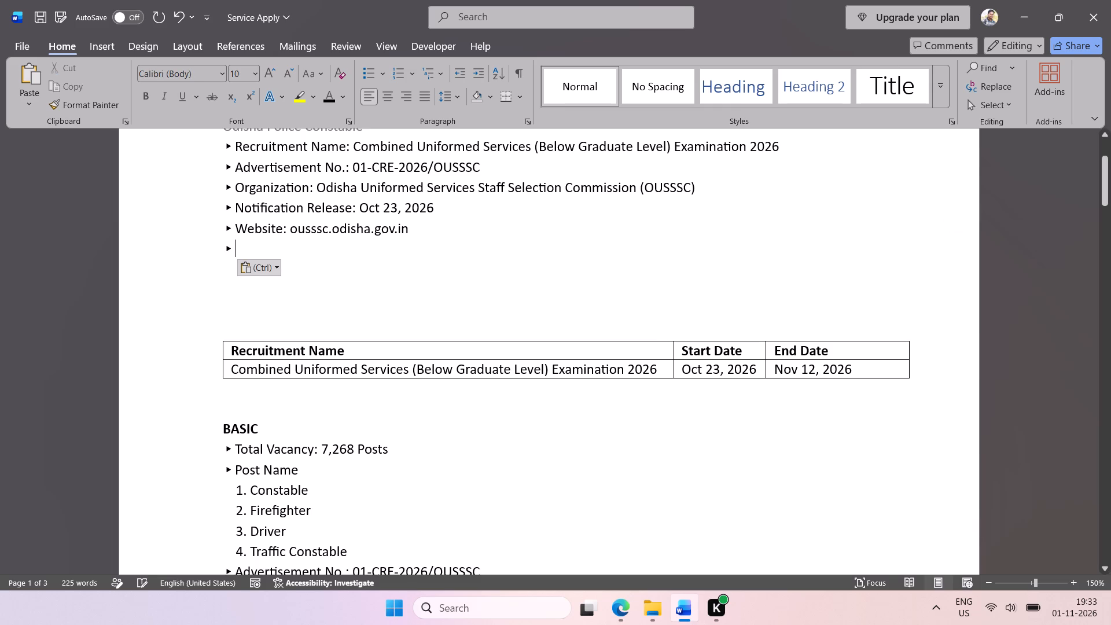
Enter "Online Apply: Oct 23 to Nov 12" after the new arrow bullet and save the document.
key("space")
type("Online")
key("space")
type("Apply")
type(":")
key("space")
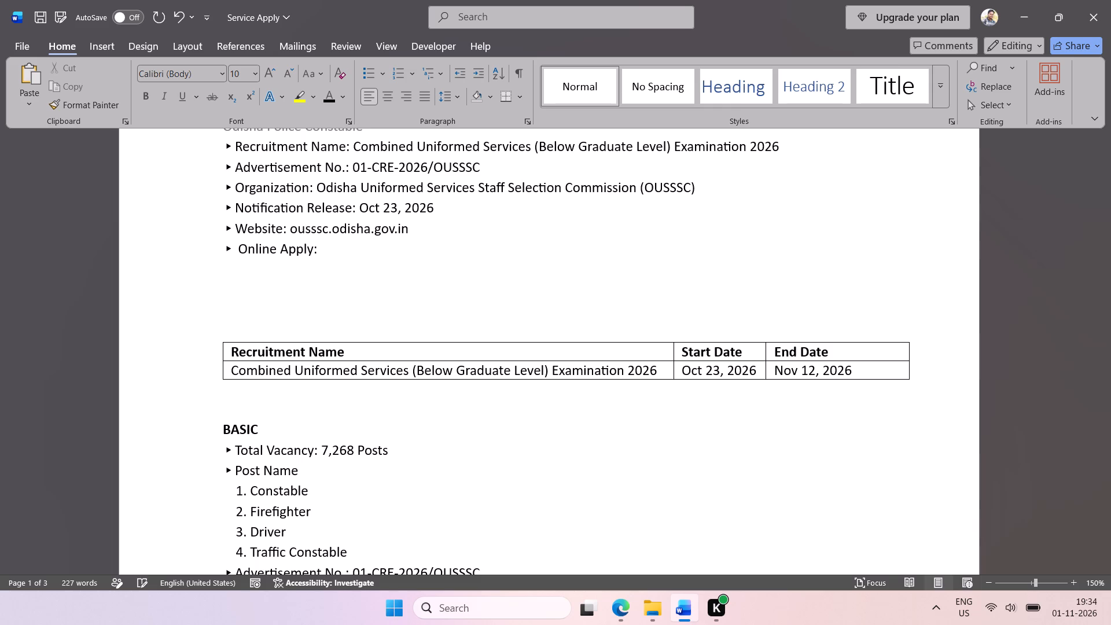
type("Oct")
key("space")
type("23 o")
key("BackSpace")
type("to")
key("space")
type("Nov 12")
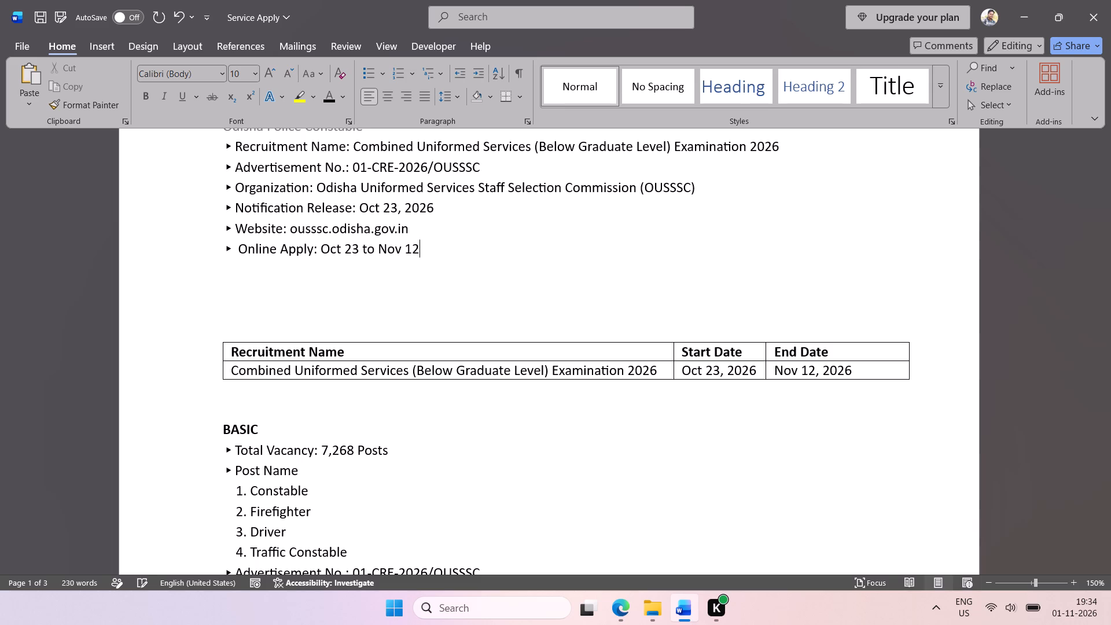
key("ctrl+s")
Delete the table with the recruitment name, start date and end date, and save the document.
left_click_drag(227, 305, 468, 372)
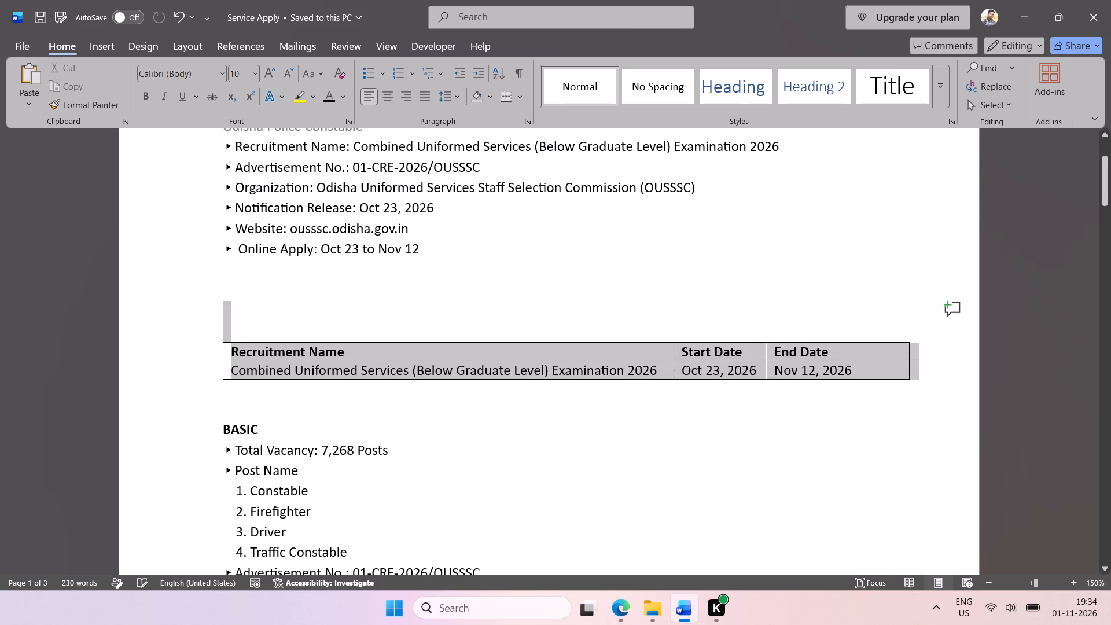
left_click_drag(468, 372, 683, 383)
key("BackSpace")
left_click(277, 291)
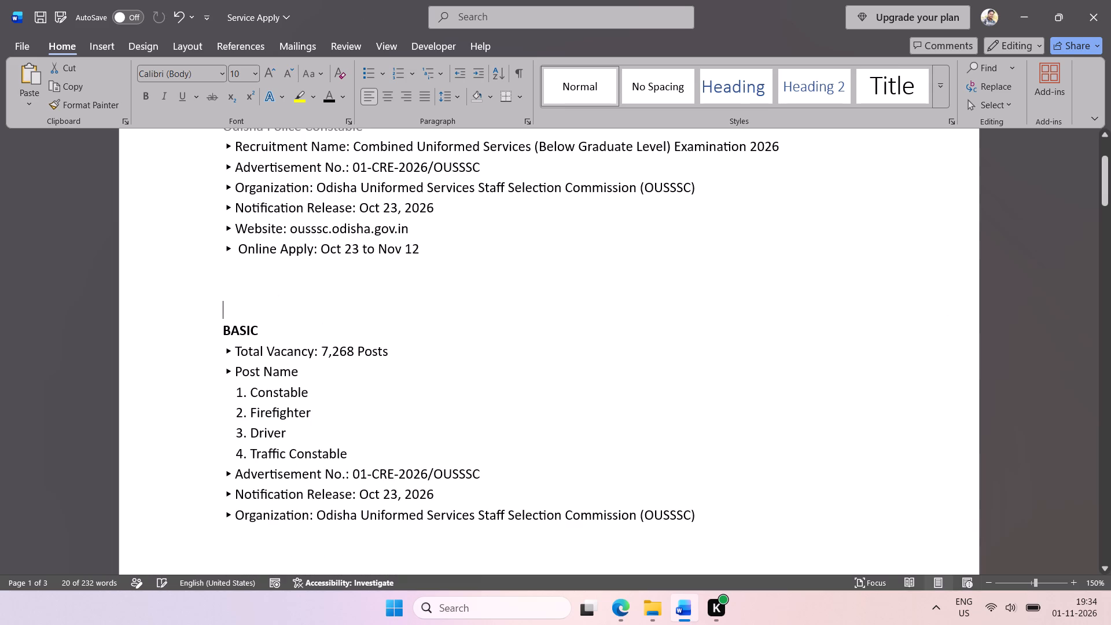
key("ctrl+s")
Remove one blank line between the Online Apply line and the BASIC heading.
scroll(277, 291, "left", 1)
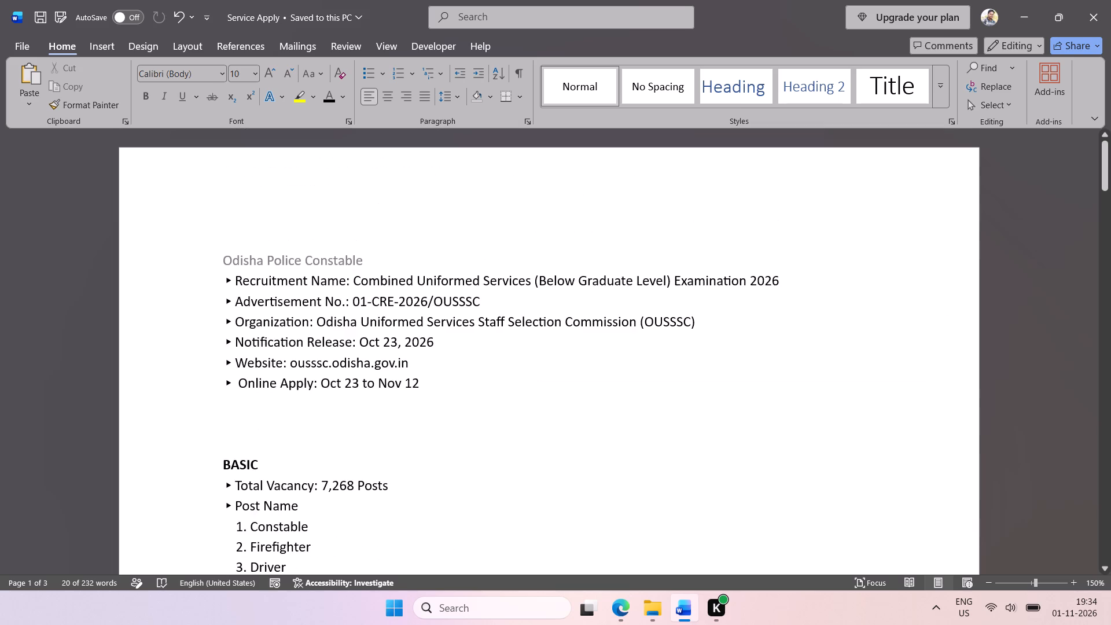
scroll(277, 291, "left", 1)
left_click(234, 249)
key("BackSpace")
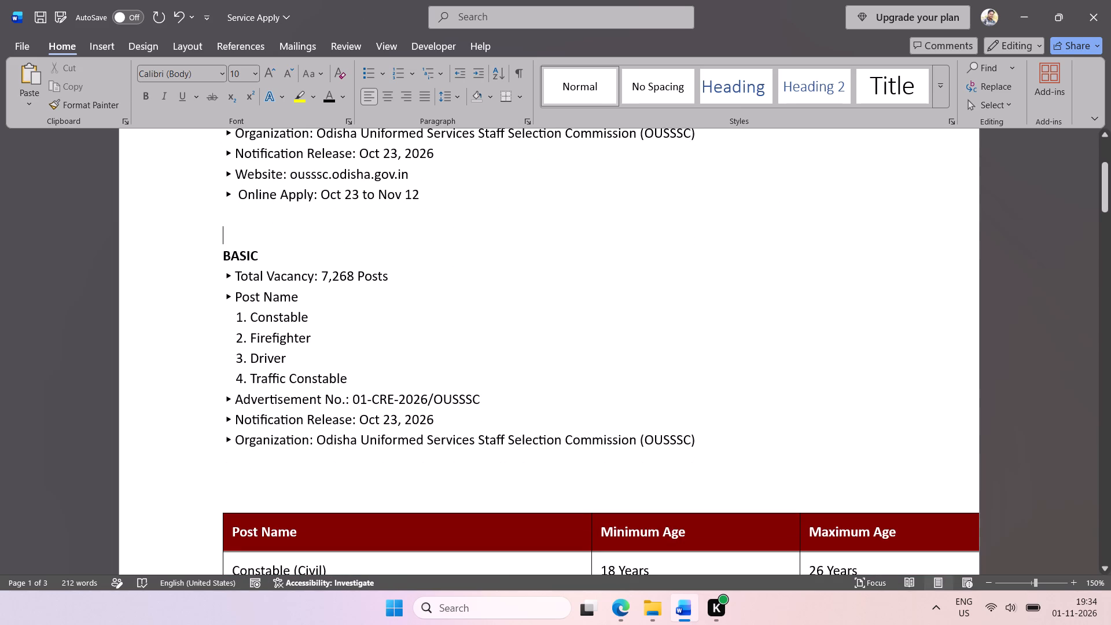
Add five blank lines between the Total Vacancy and Post Name lines in the BASIC section.
left_click(395, 278)
key("Return")
key("Return")
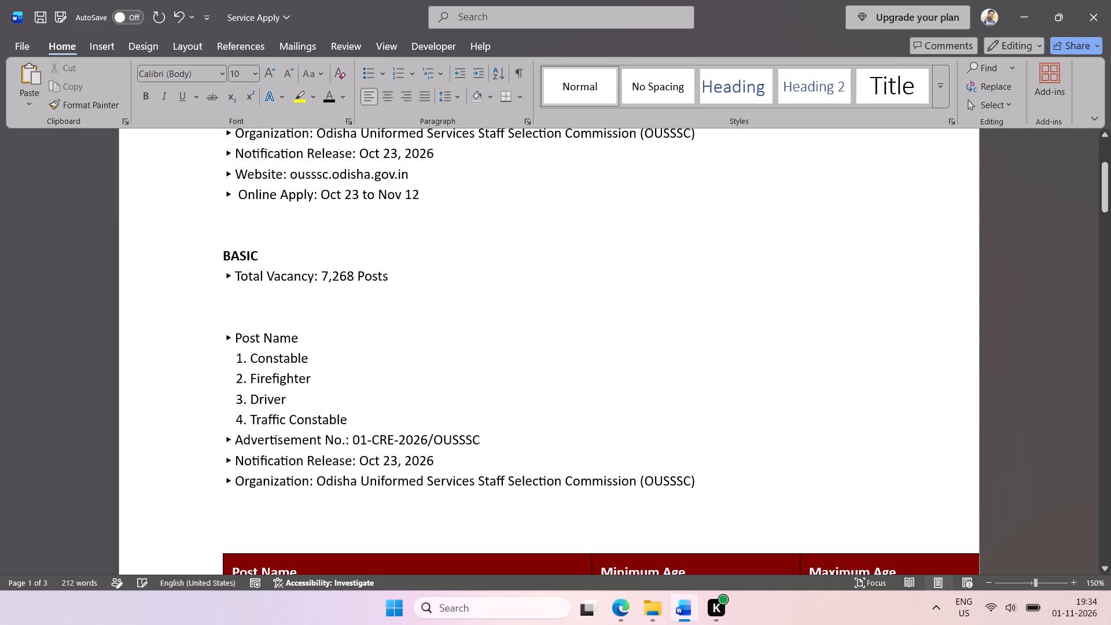
key("Return")
key("Return")
key("Return")
scroll(258, 314, "down", 1)
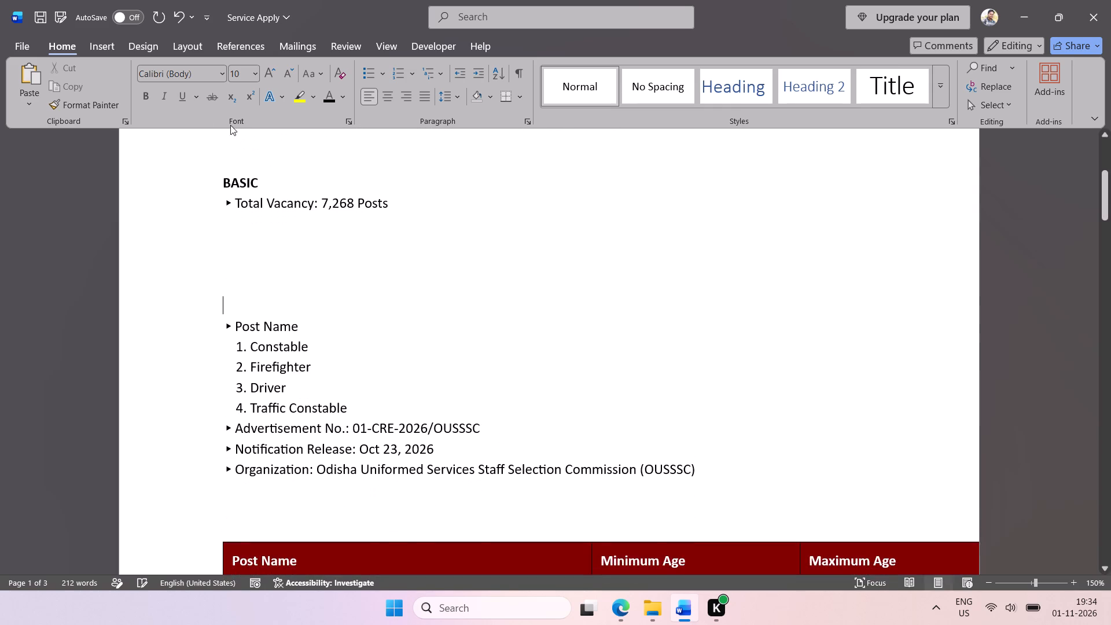
scroll(230, 125, "down", 1)
Insert a table with seven columns and five rows below the Total Vacancy line.
left_click(86, 42)
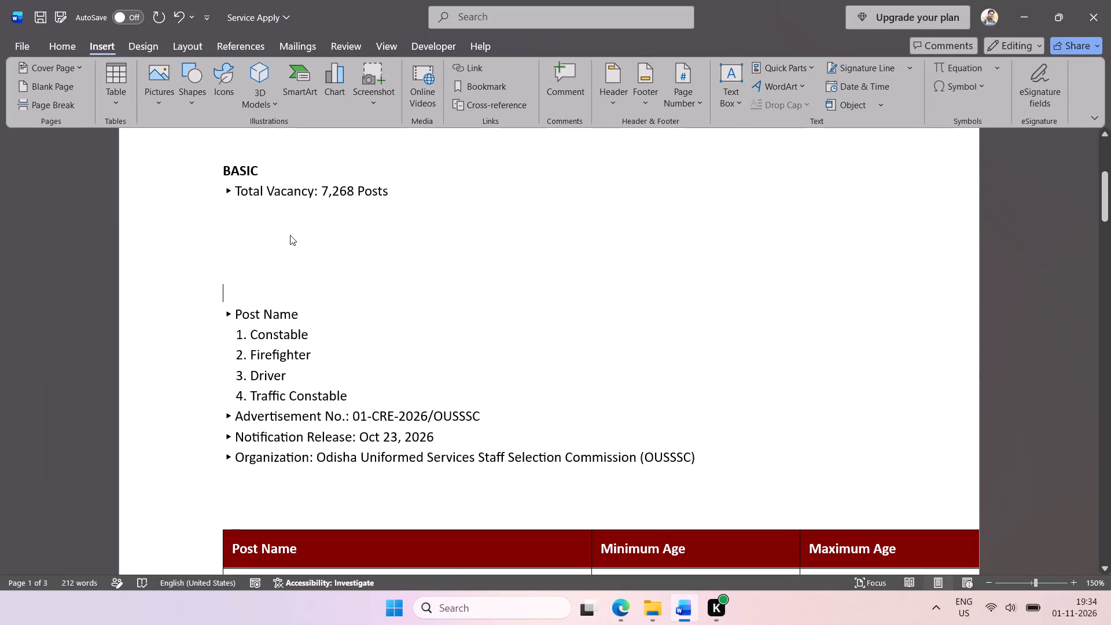
left_click(260, 231)
left_click(113, 97)
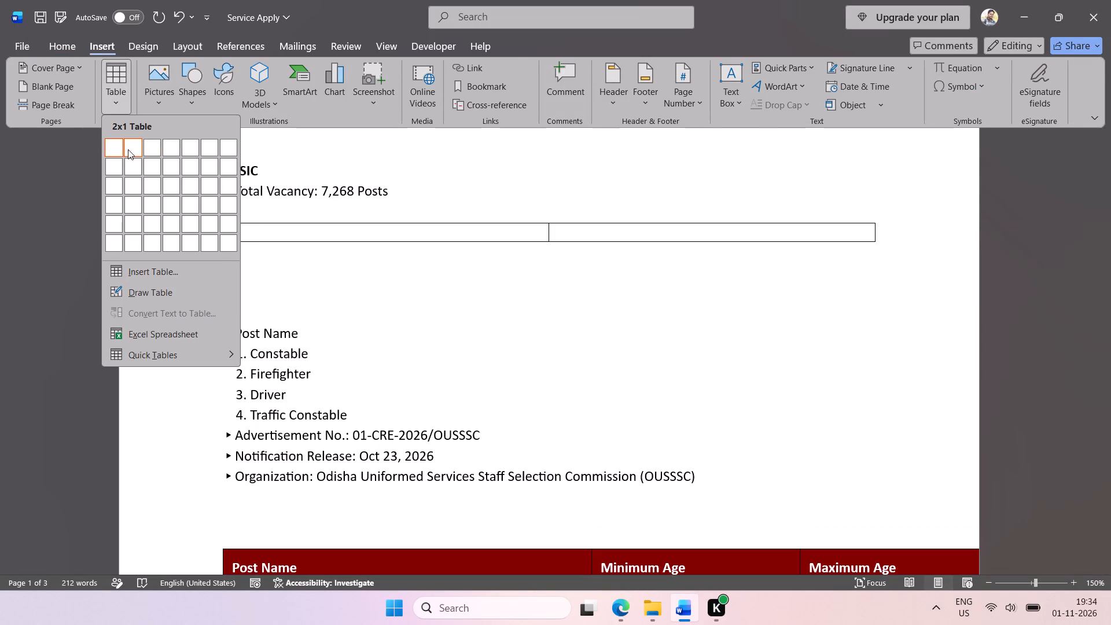
left_click(236, 231)
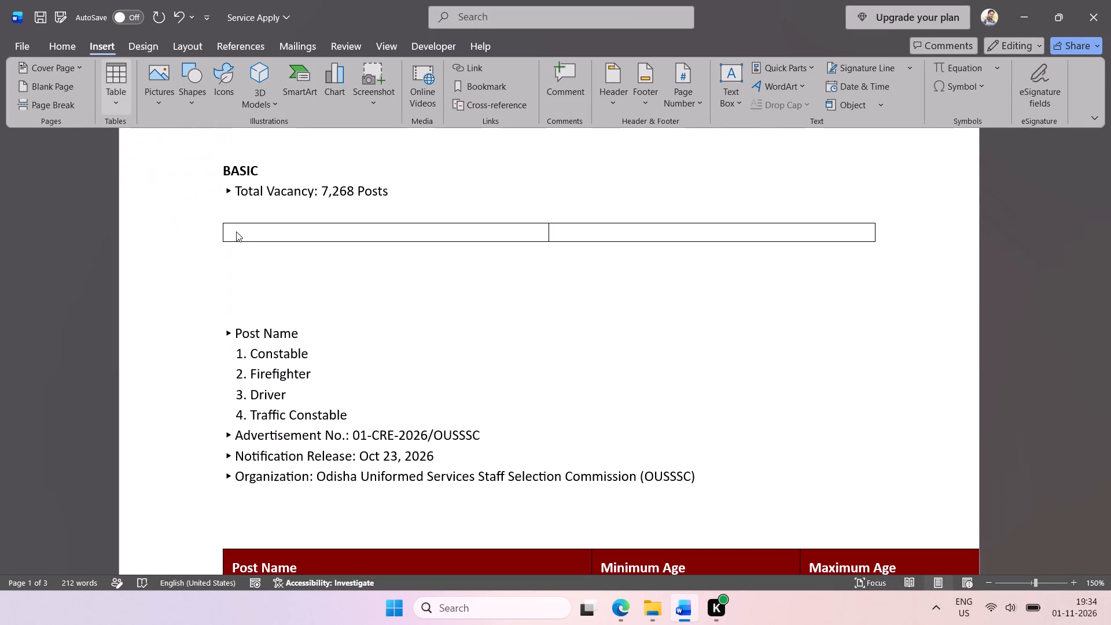
left_click(325, 258)
Copy the "Post Name" text from the bullet line into the first cell of the new table.
scroll(289, 243, "down", 1)
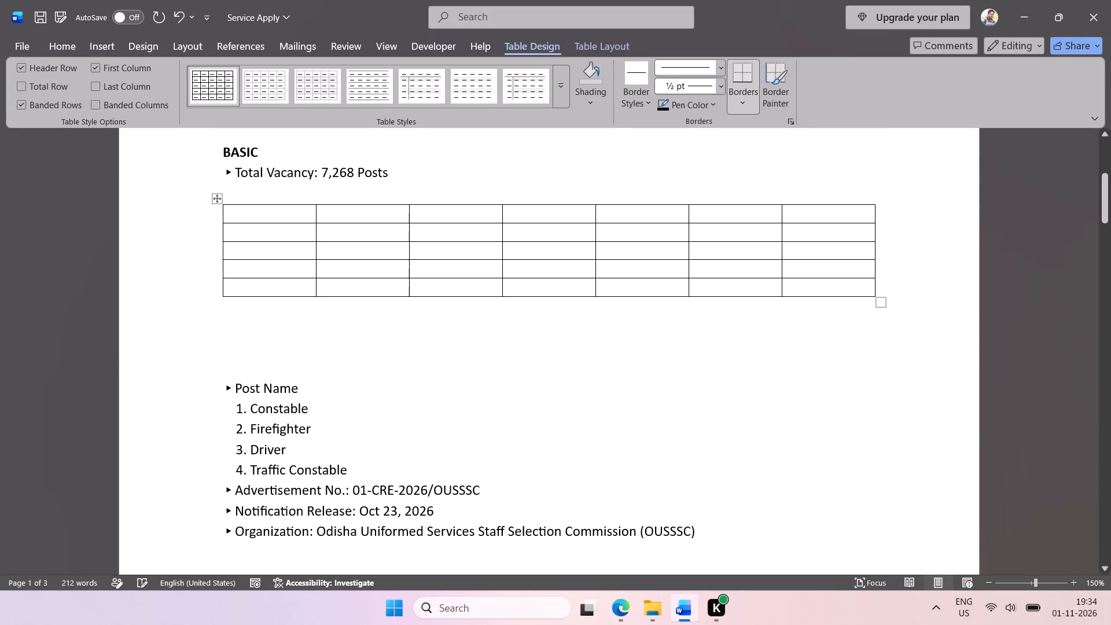
scroll(294, 234, "down", 1)
left_click_drag(299, 377, 242, 379)
key("ctrl+c")
left_click(260, 209)
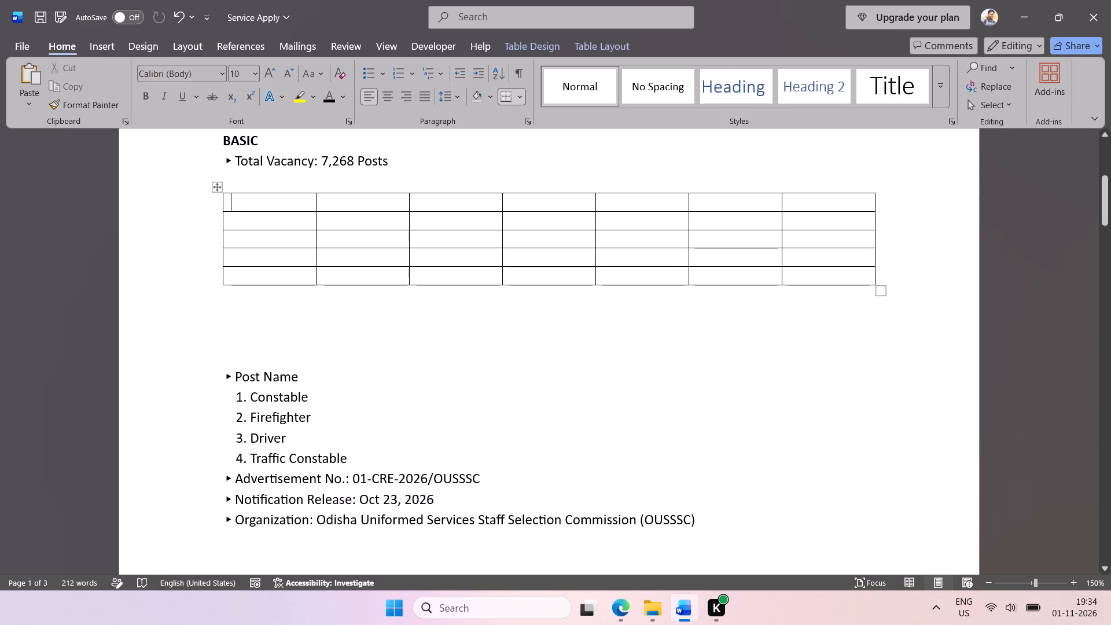
key("ctrl+v")
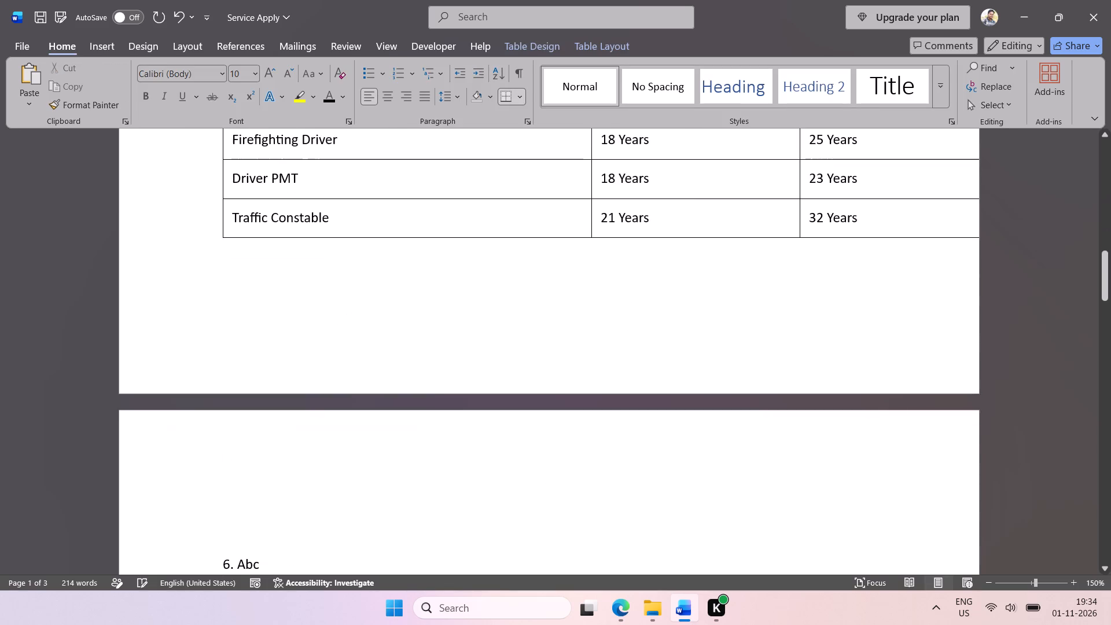
Copy "Constable (Civil)" from the age-limit table into the first column's second row of the new BASIC table.
scroll(339, 340, "up", 1)
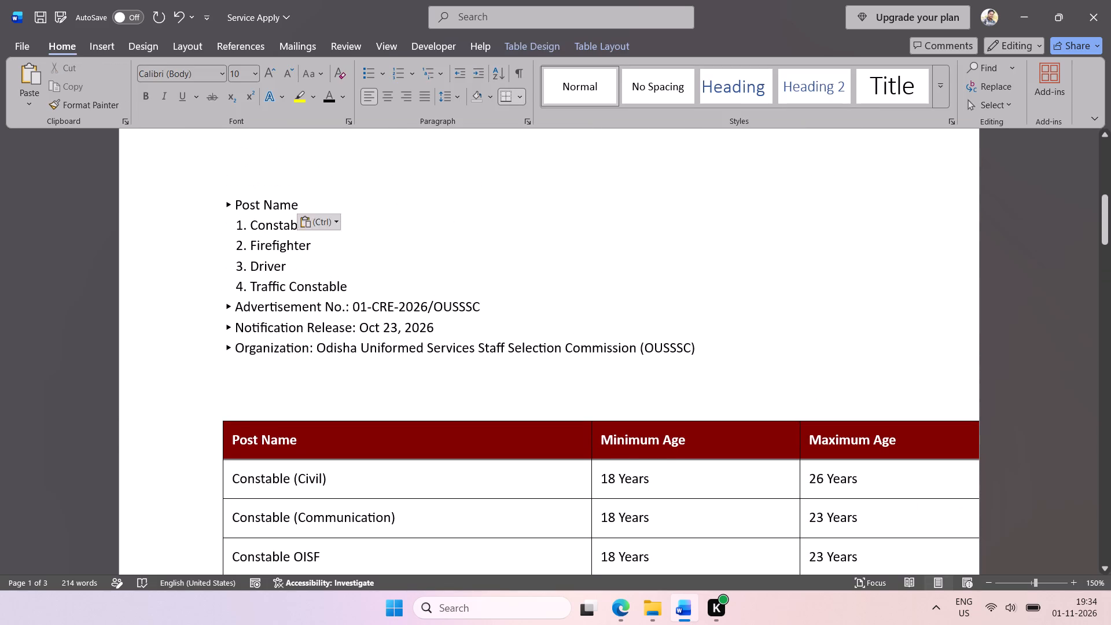
scroll(334, 333, "up", 1)
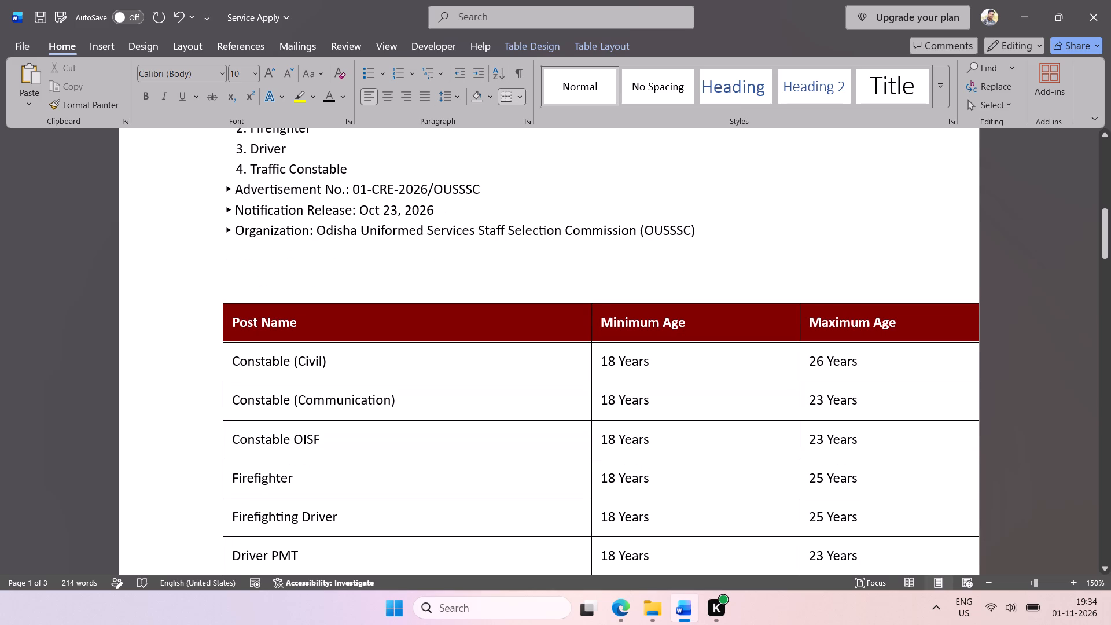
scroll(413, 428, "up", 1)
scroll(354, 420, "up", 1)
left_click_drag(353, 419, 253, 415)
key("ctrl+c")
scroll(300, 183, "up", 1)
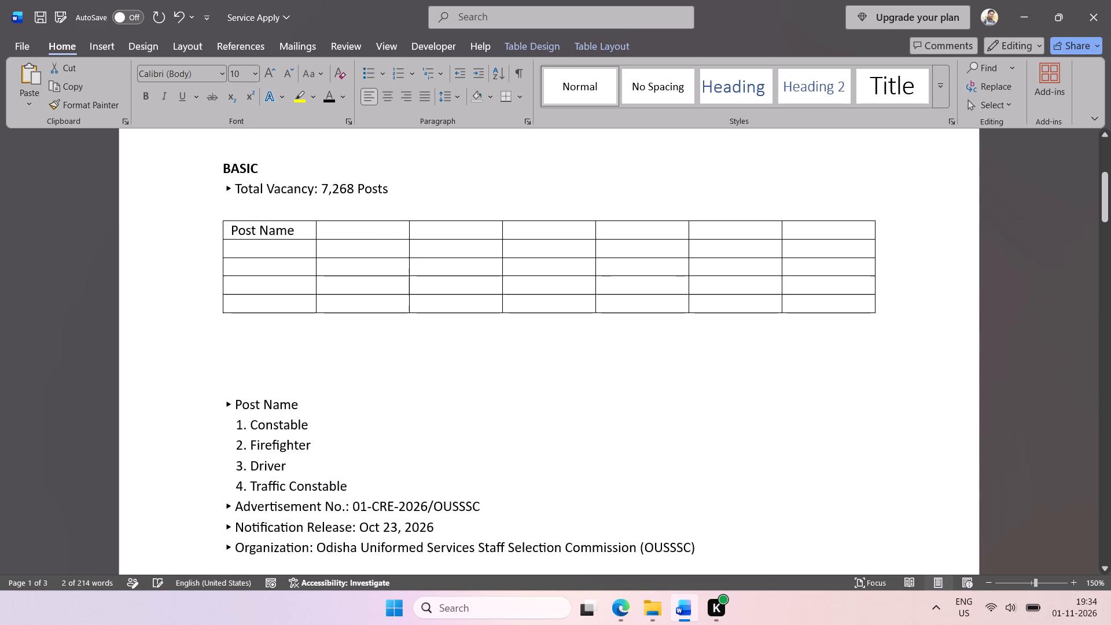
scroll(278, 239, "up", 1)
left_click(277, 247)
right_click(277, 247)
left_click(375, 312)
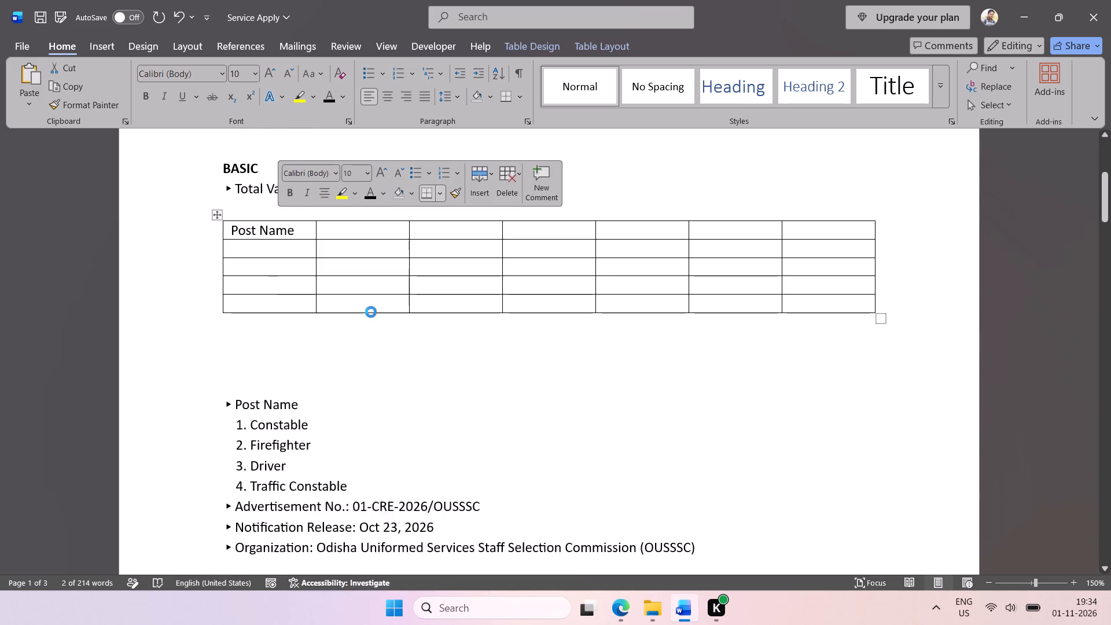
Widen the first column of the new table so "Constable (Civil)" fits on one line.
right_click(312, 223)
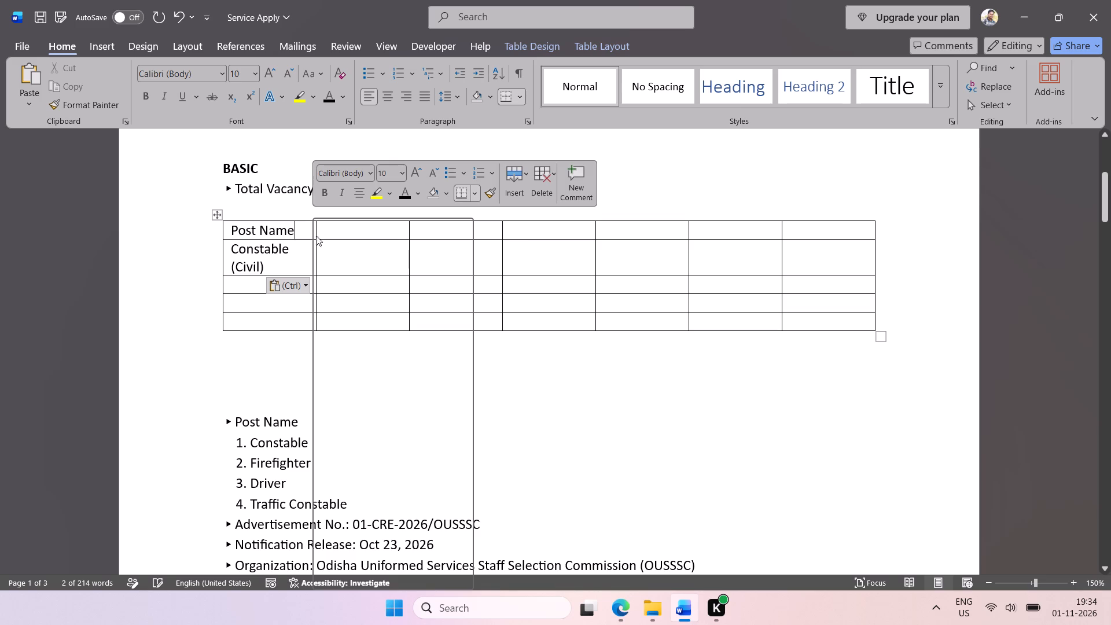
left_click(297, 253)
left_click_drag(316, 253, 370, 256)
Copy "Constable (Communication)" from the age-limit table into the first column's third row of the new table.
scroll(367, 257, "down", 2)
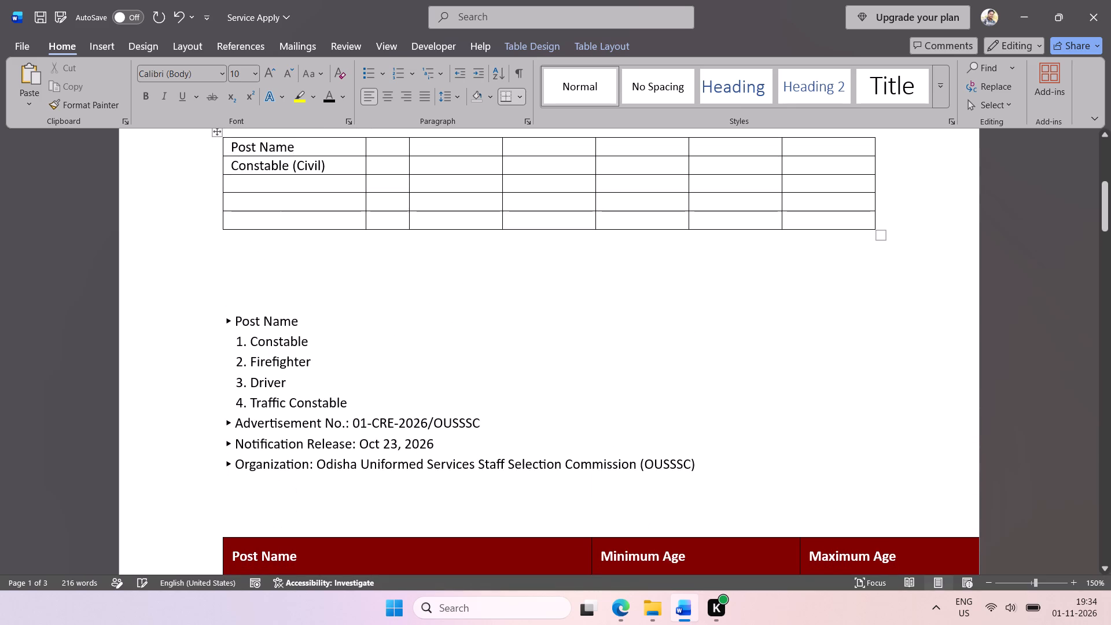
scroll(393, 384, "down", 1)
left_click(403, 317)
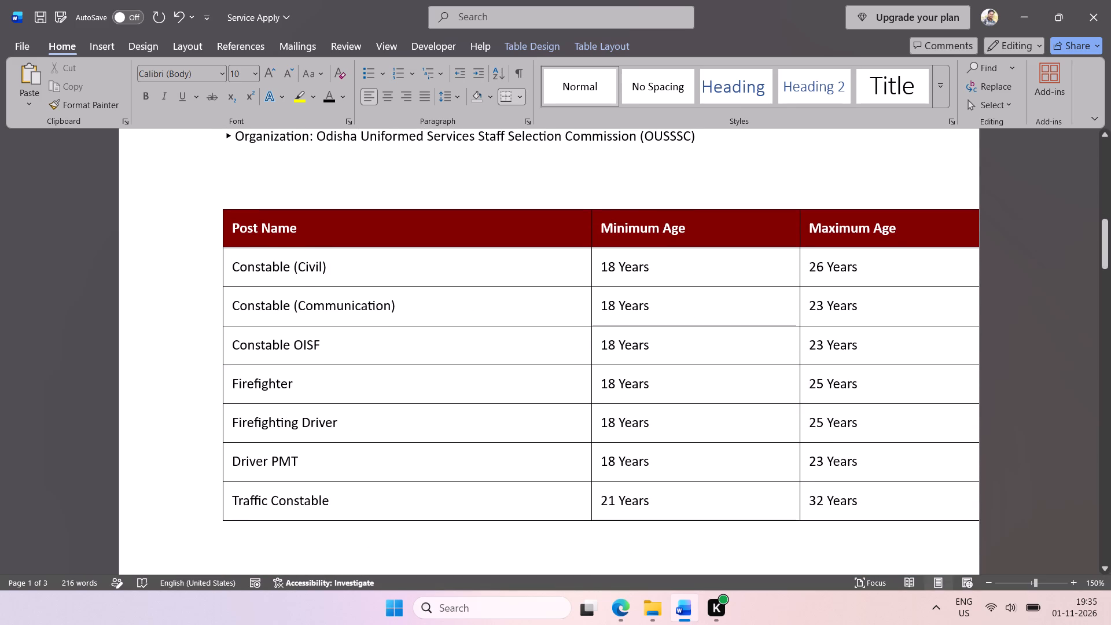
left_click_drag(405, 311, 252, 312)
key("ctrl+c")
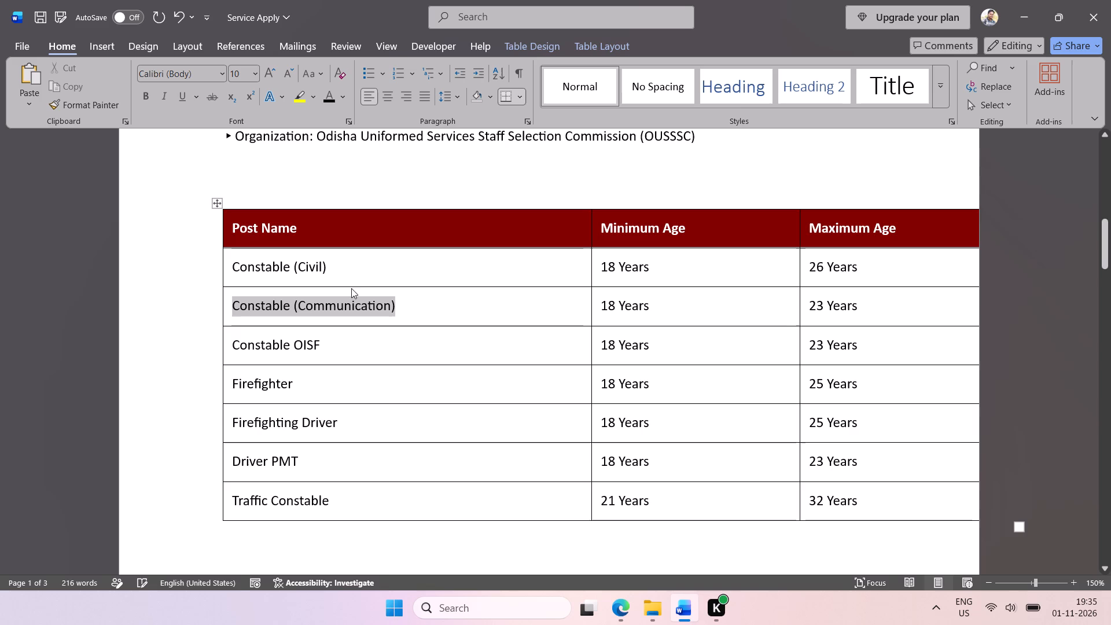
scroll(283, 256, "up", 1)
left_click(275, 215)
right_click(275, 214)
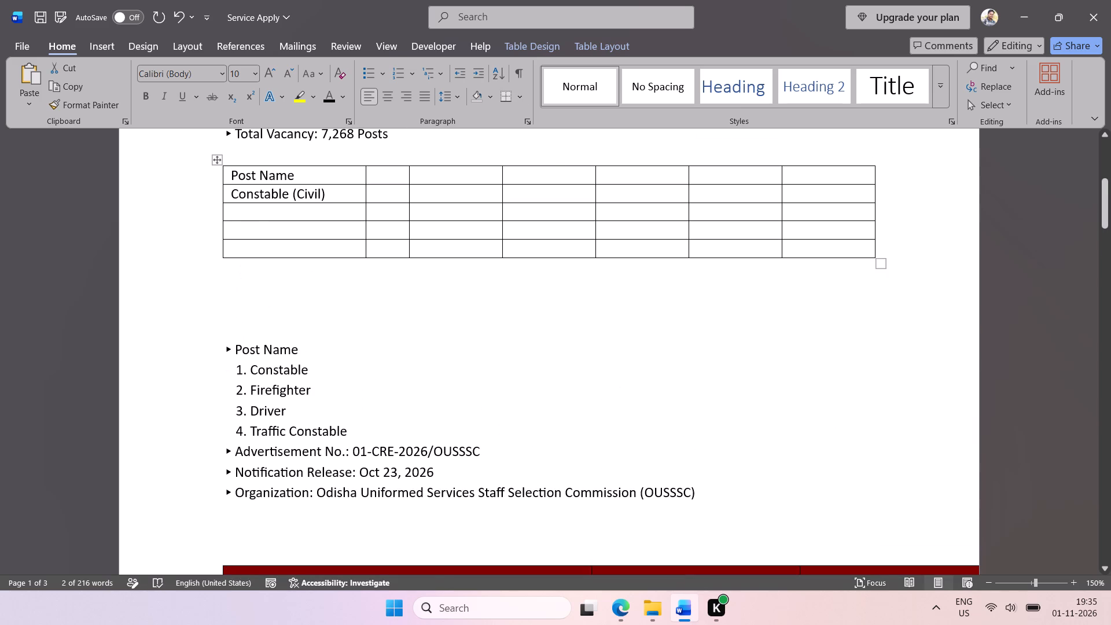
left_click(374, 310)
Copy "Constable OISF" from the age-limit table into the first column's fourth row of the new table.
scroll(380, 331, "down", 1)
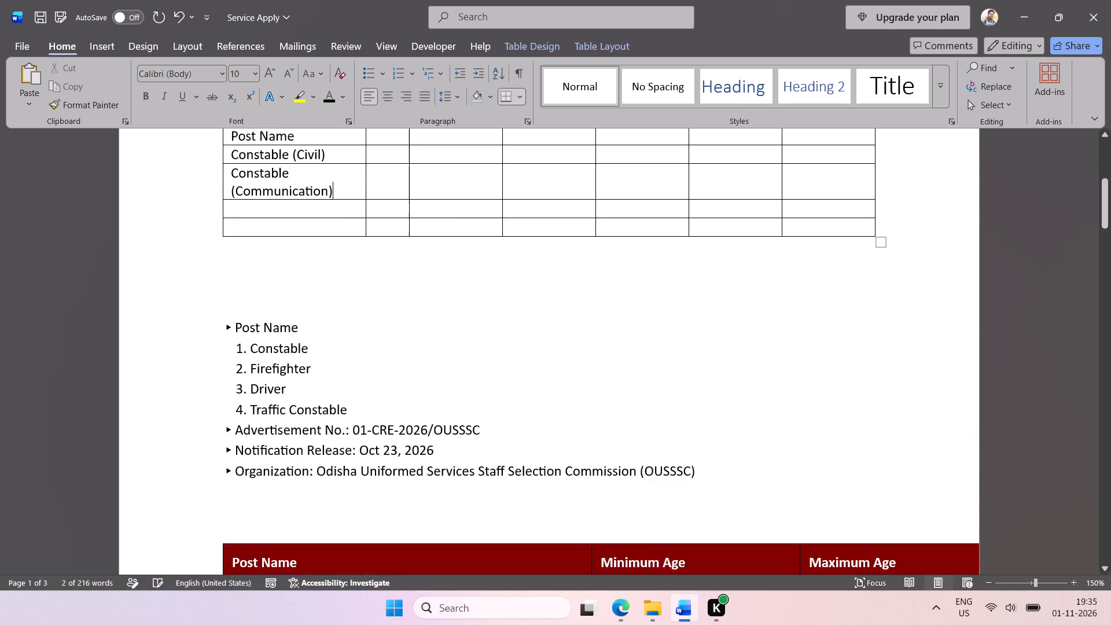
scroll(380, 331, "down", 1)
left_click_drag(340, 443, 237, 443)
key("ctrl+c")
scroll(377, 174, "up", 1)
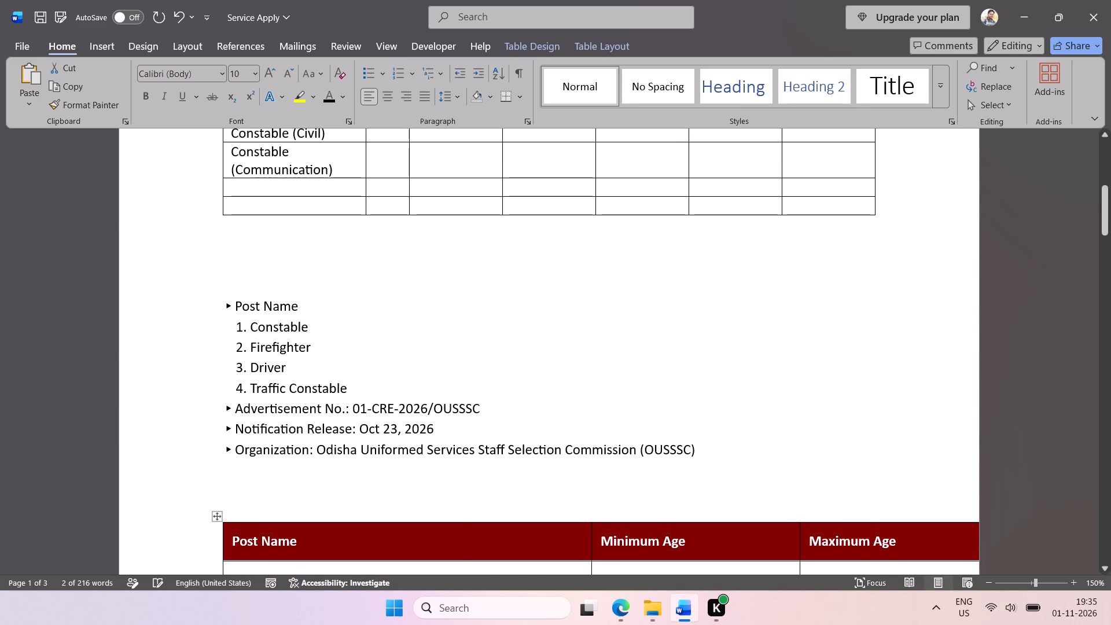
left_click(301, 190)
right_click(301, 190)
left_click(404, 289)
Copy the "Firefighter" post name from the age-limit table.
scroll(383, 283, "down", 2)
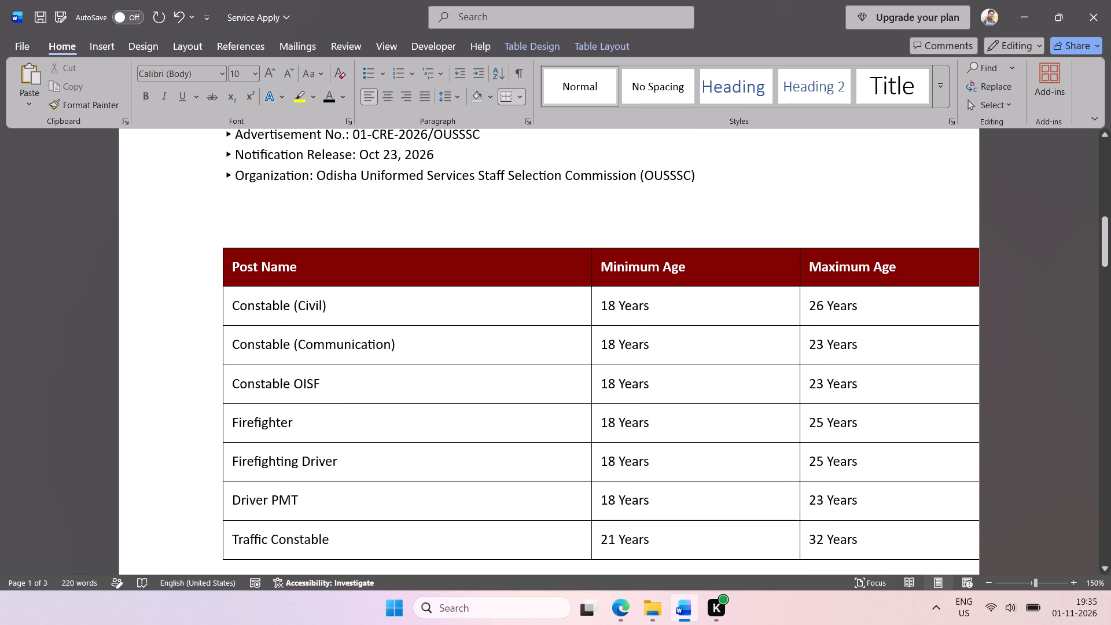
double_click(275, 421)
key("ctrl+c")
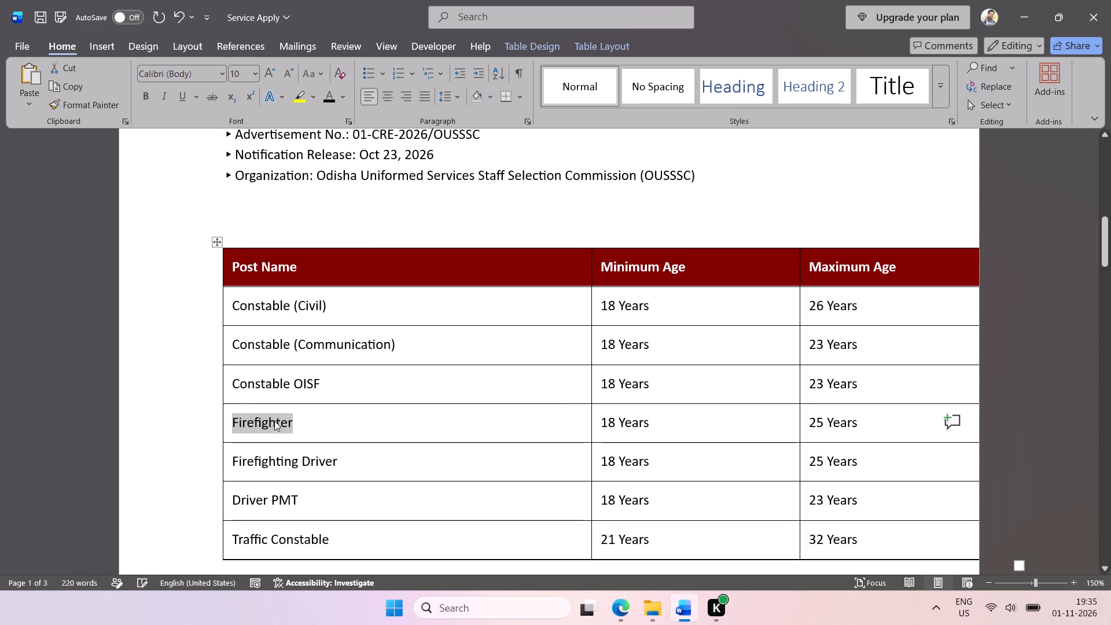
Insert three empty rows below the Constable OISF row, above the last row of the new table.
scroll(334, 255, "up", 1)
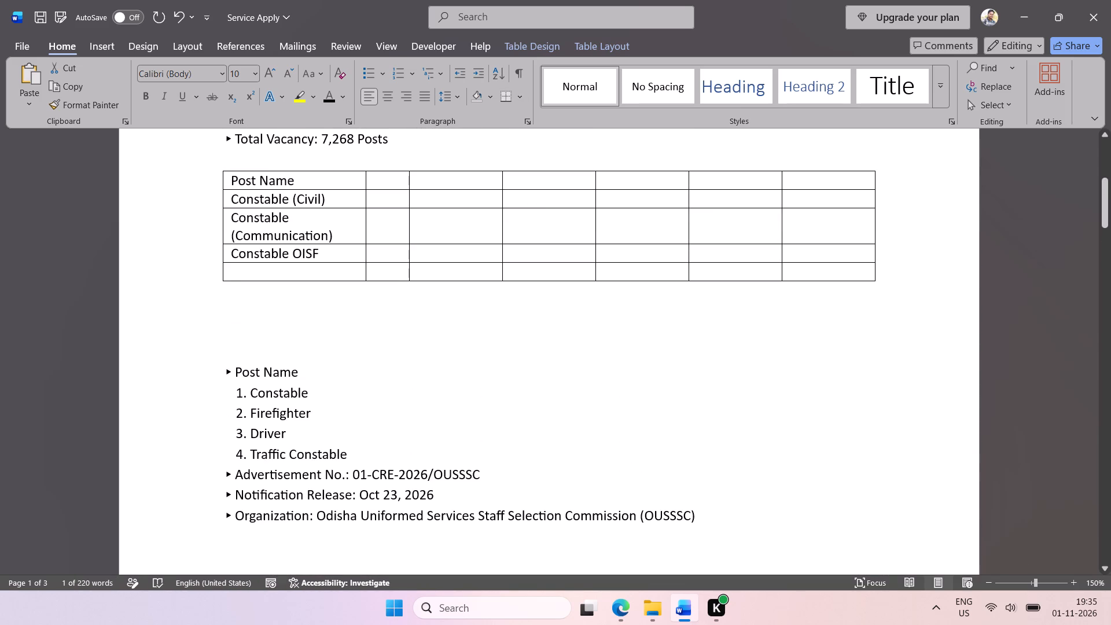
left_click(307, 272)
right_click(307, 271)
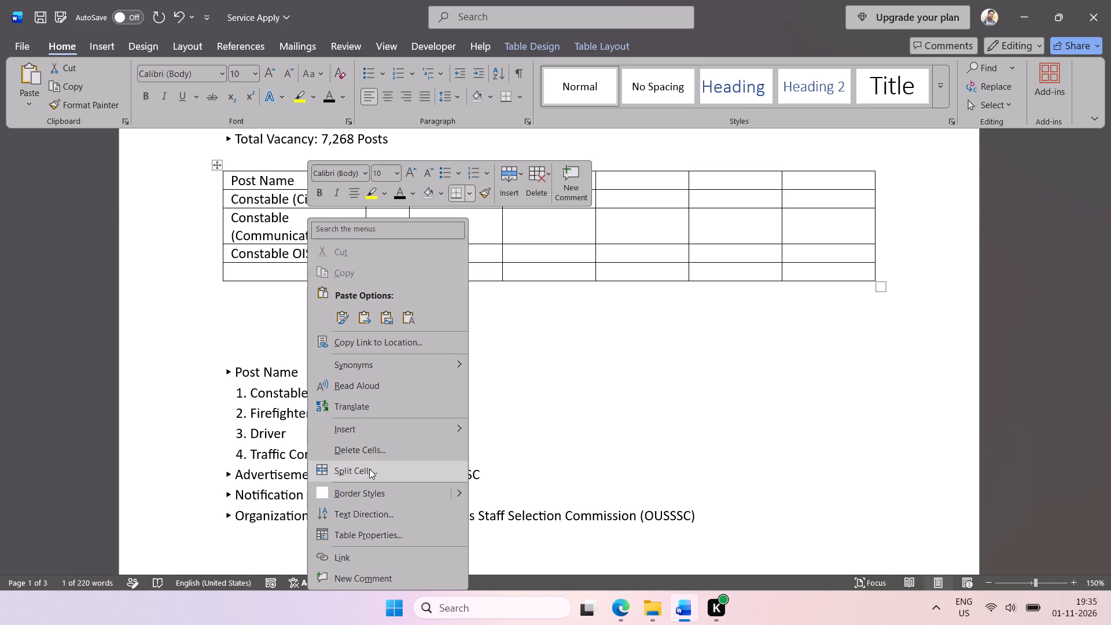
left_click(363, 432)
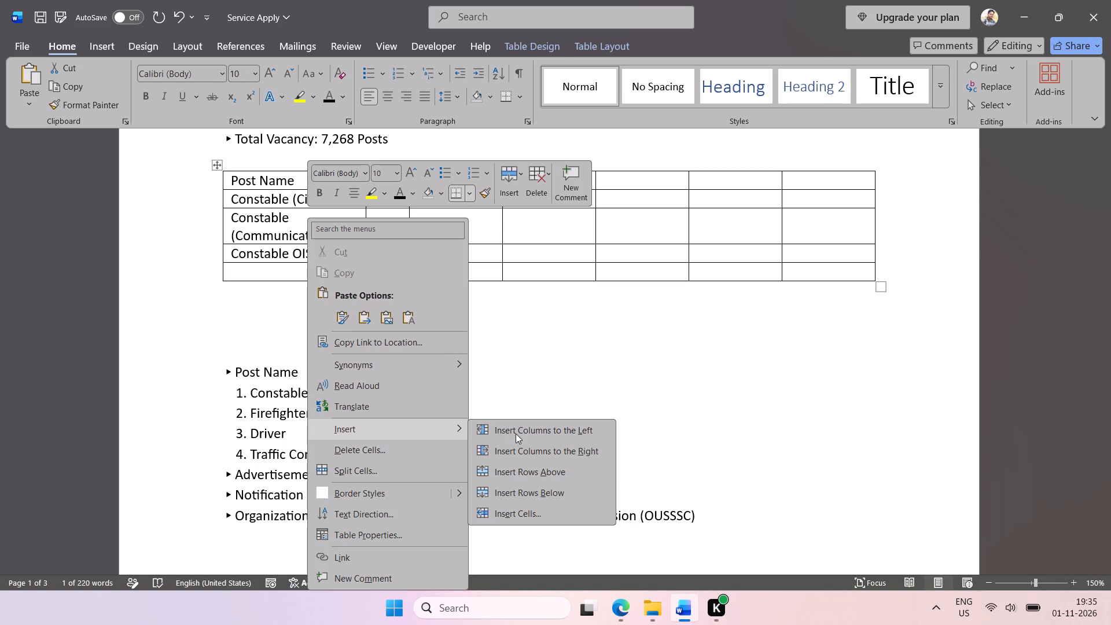
left_click(530, 474)
right_click(327, 275)
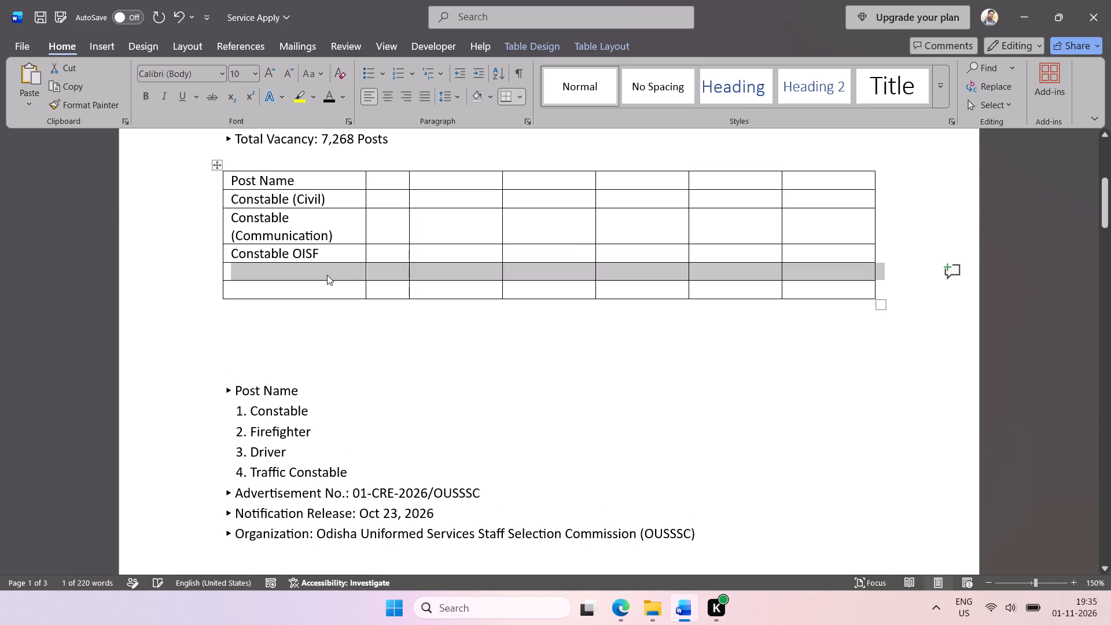
left_click(389, 400)
left_click(557, 447)
right_click(307, 270)
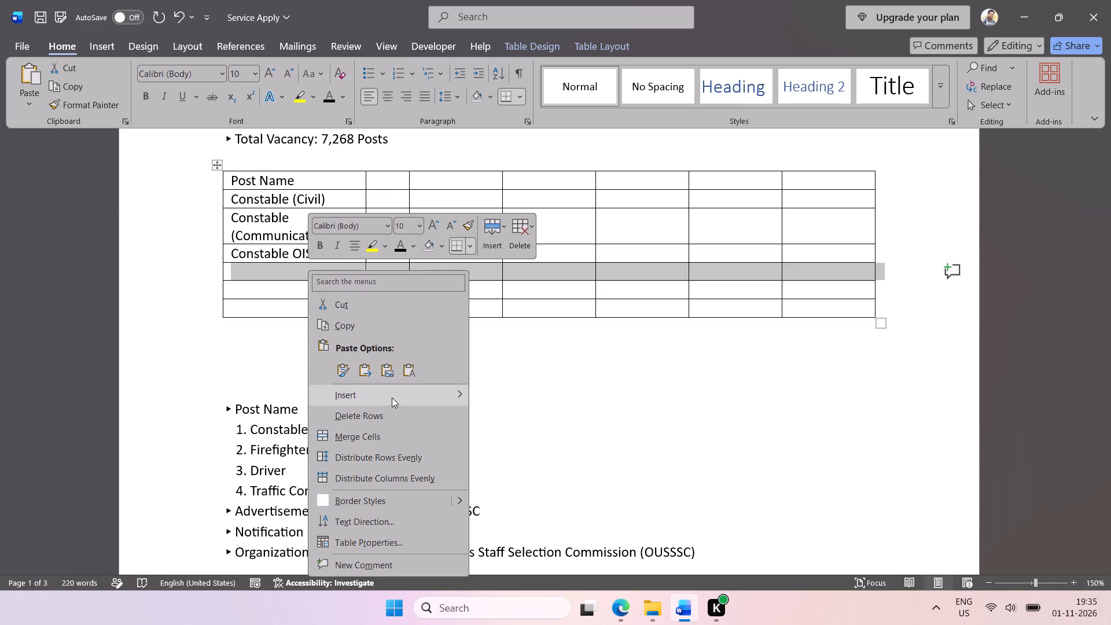
left_click(392, 398)
left_click(550, 437)
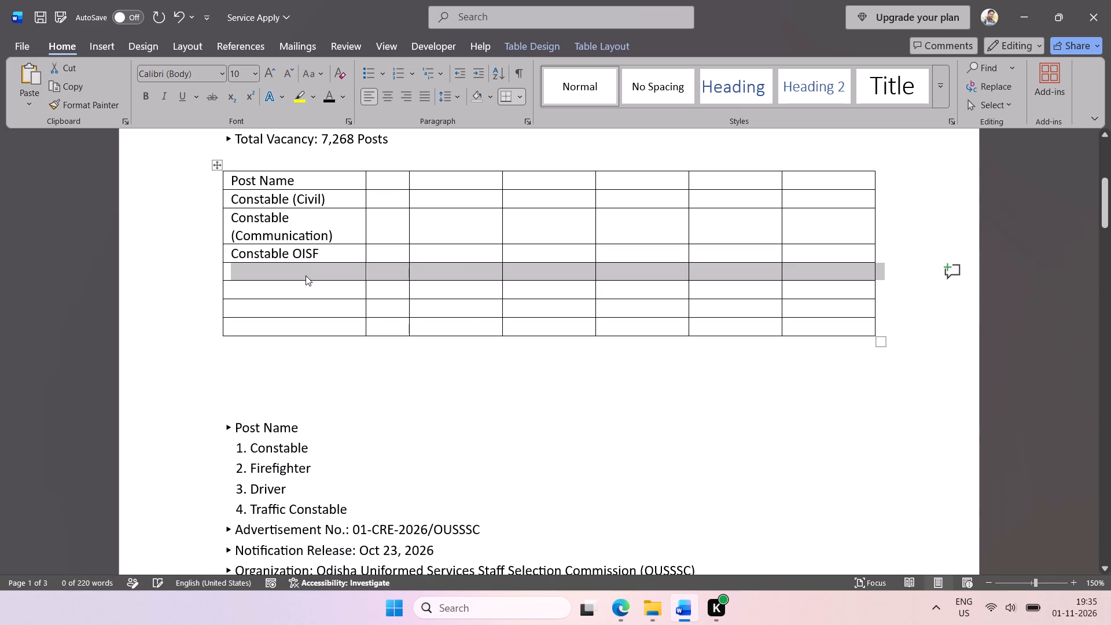
Paste "Firefighter" into the first cell of the row below Constable OISF.
left_click(305, 274)
left_click(304, 273)
key("ctrl+v")
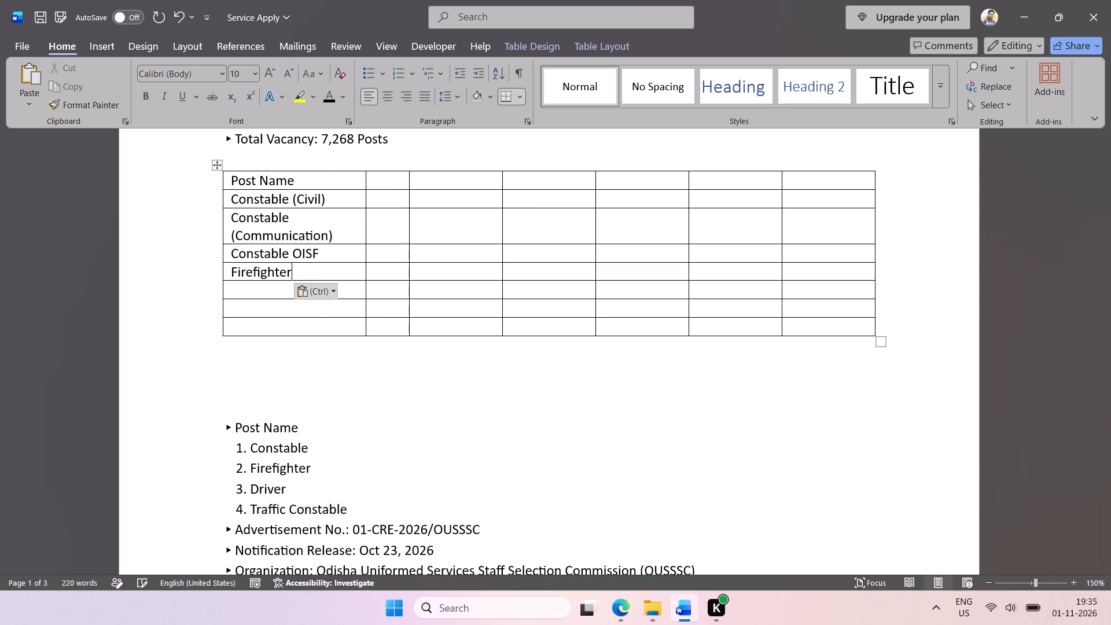
Copy "Firefighting Driver" from the age-limit table into the new table's cell below Firefighter.
scroll(351, 363, "down", 4)
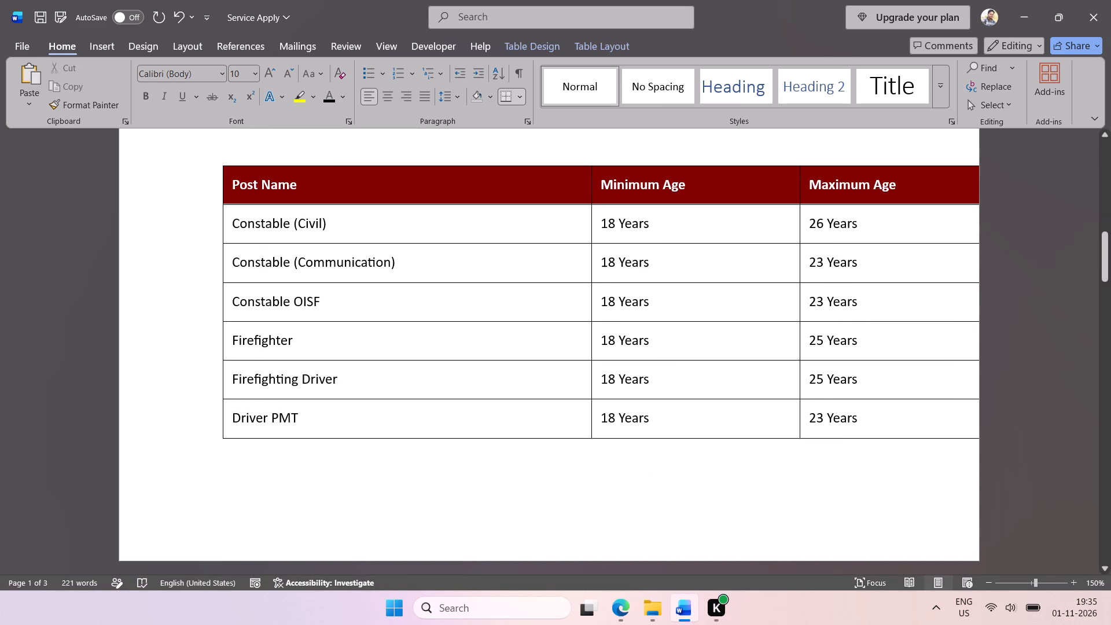
left_click_drag(339, 378, 259, 382)
key("ctrl+c")
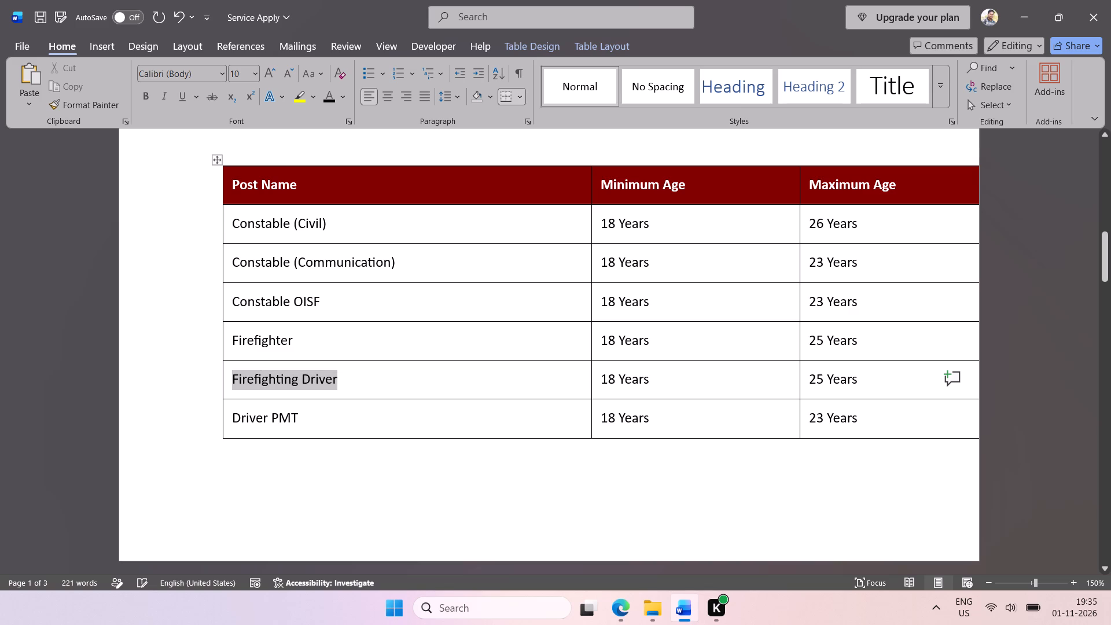
scroll(303, 297, "up", 1)
left_click(286, 306)
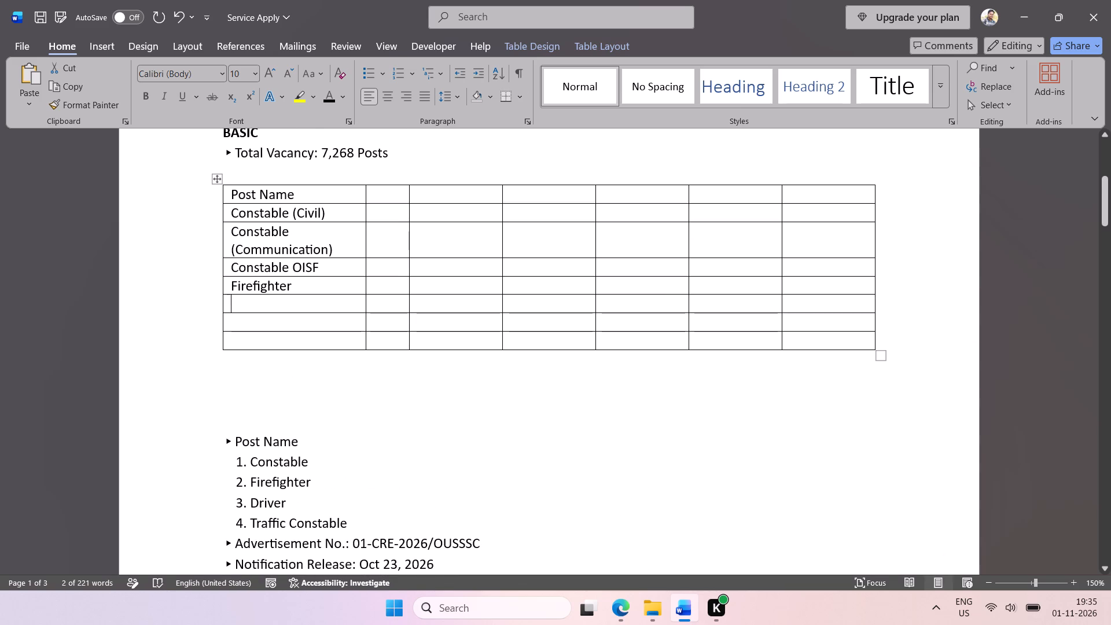
key("ctrl+v")
Copy "Driver PMT" from the age-limit table into the new table's cell below Firefighting Driver.
scroll(302, 369, "down", 2)
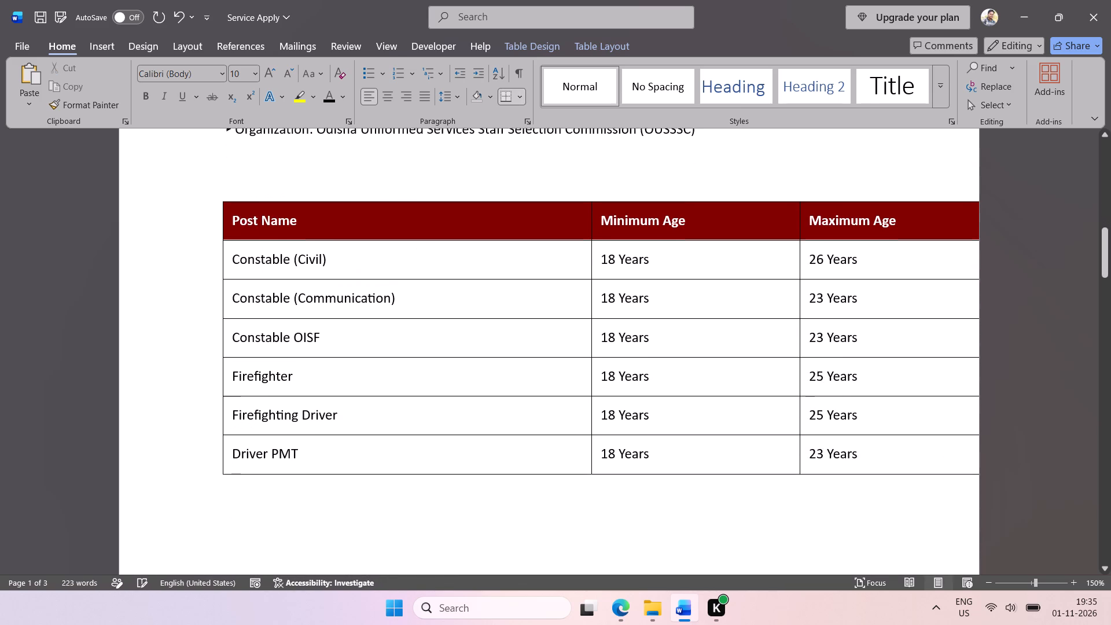
scroll(306, 385, "down", 1)
left_click(292, 430)
left_click_drag(304, 439, 230, 441)
key("ctrl+c")
scroll(324, 271, "up", 2)
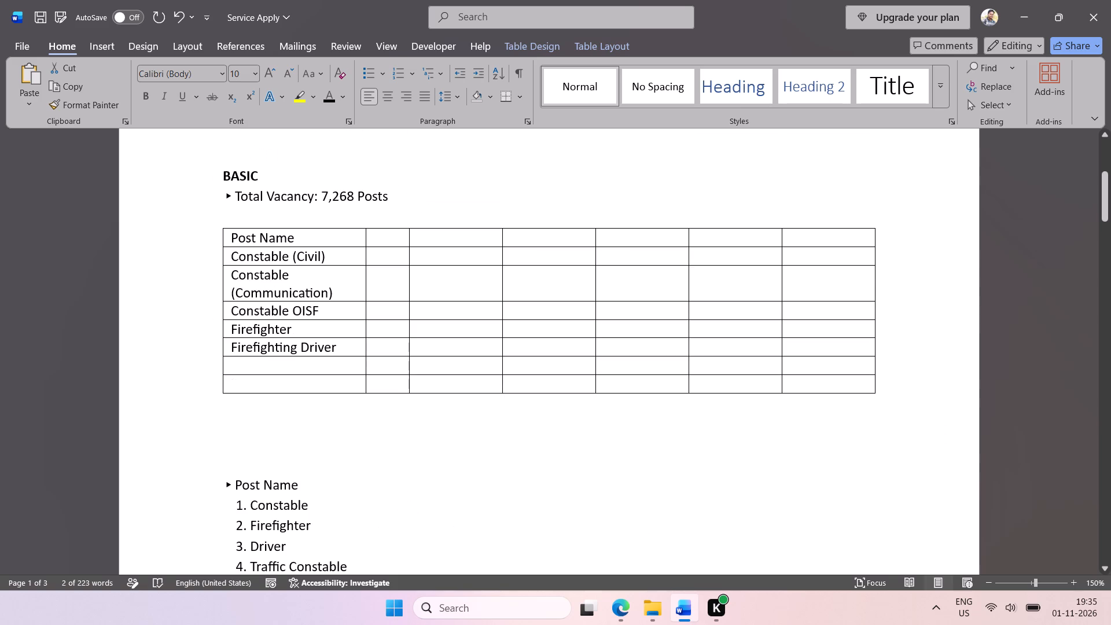
left_click(284, 366)
key("ctrl+v")
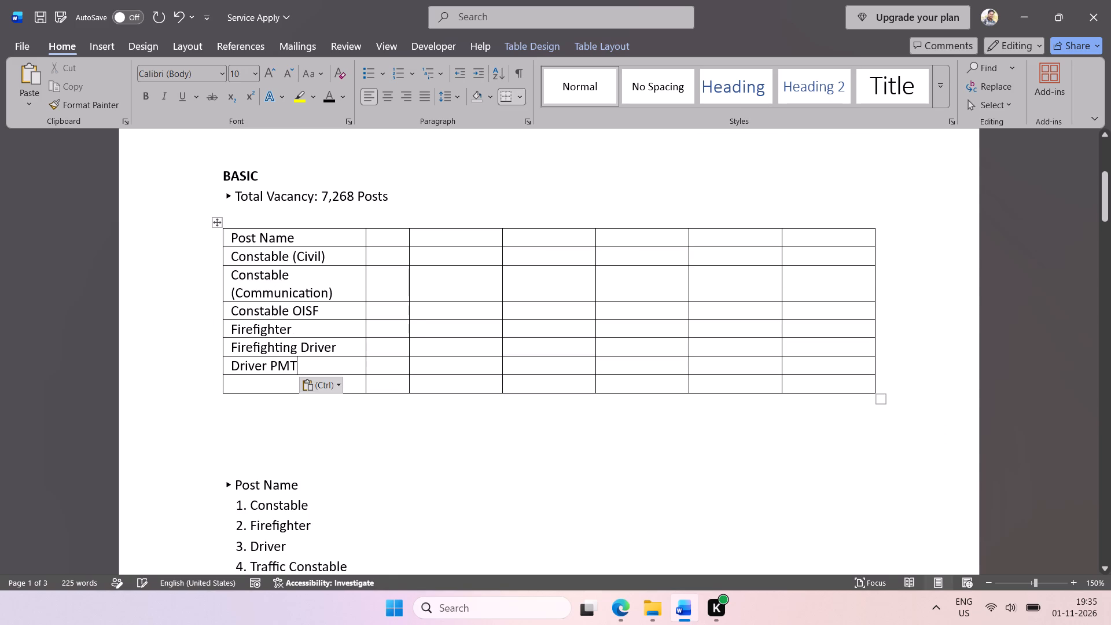
Copy "Traffic Constable" from the age-limit table into the first cell of the new table's last row.
scroll(281, 363, "down", 3)
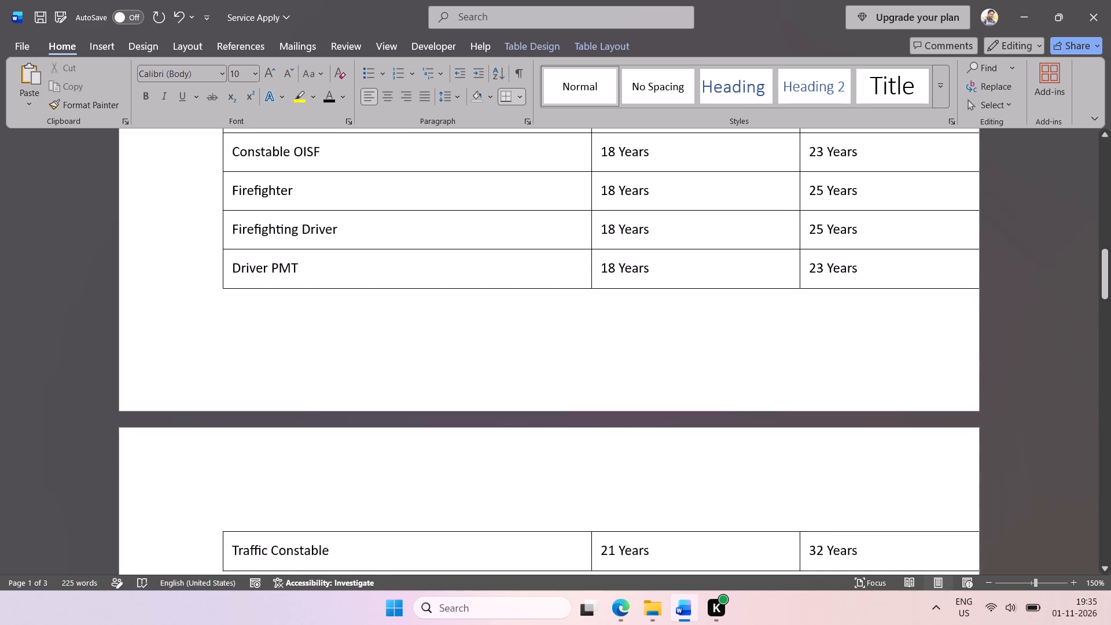
scroll(287, 462, "down", 3)
left_click_drag(334, 449, 242, 447)
key("ctrl+c")
scroll(347, 301, "up", 1)
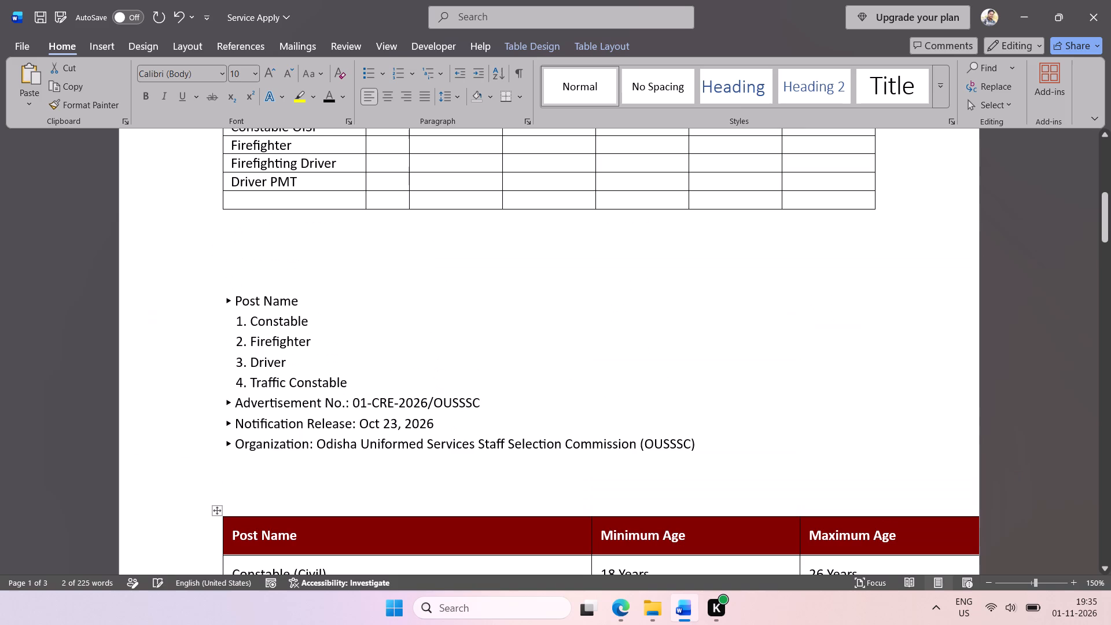
scroll(309, 404, "up", 2)
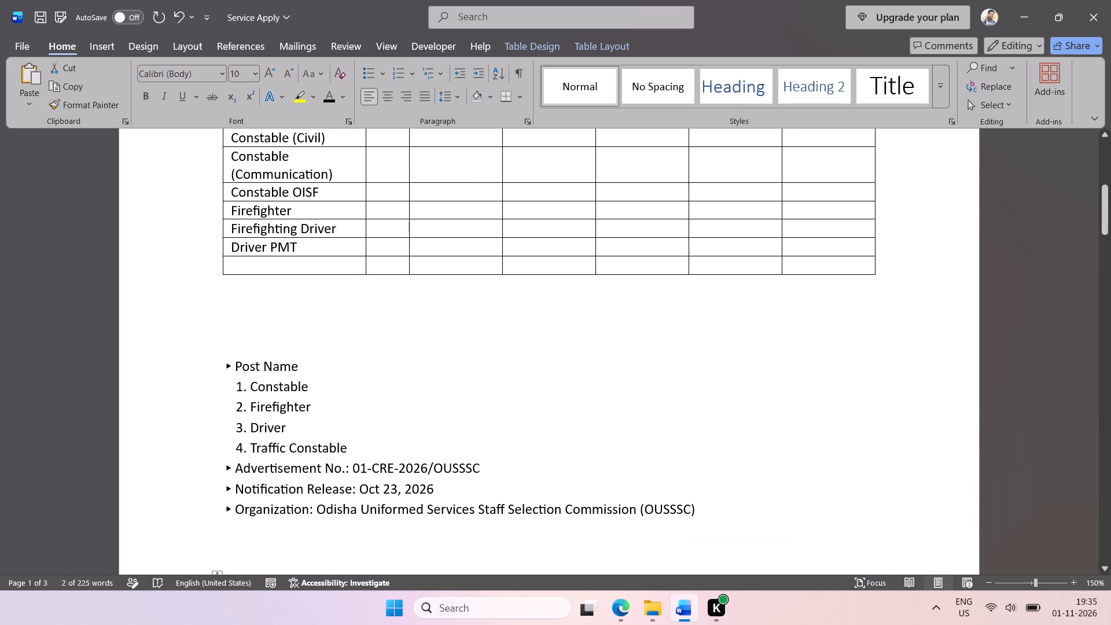
scroll(299, 294, "up", 1)
left_click(285, 270)
key("ctrl+v")
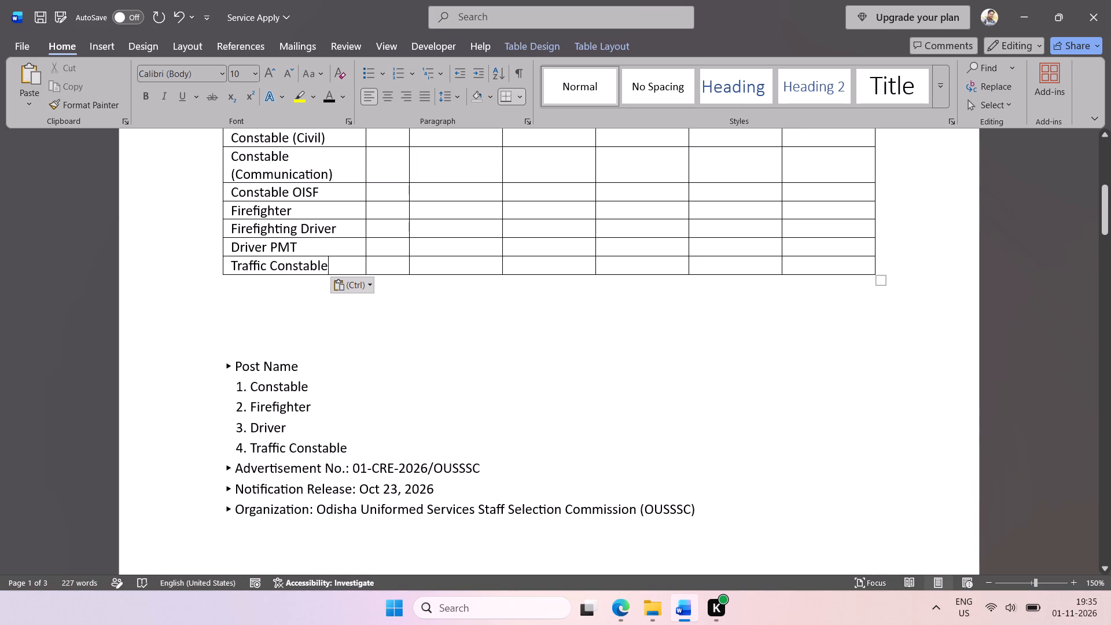
Widen the Post Name column of the new table slightly by moving its border with the second column.
scroll(369, 314, "up", 1)
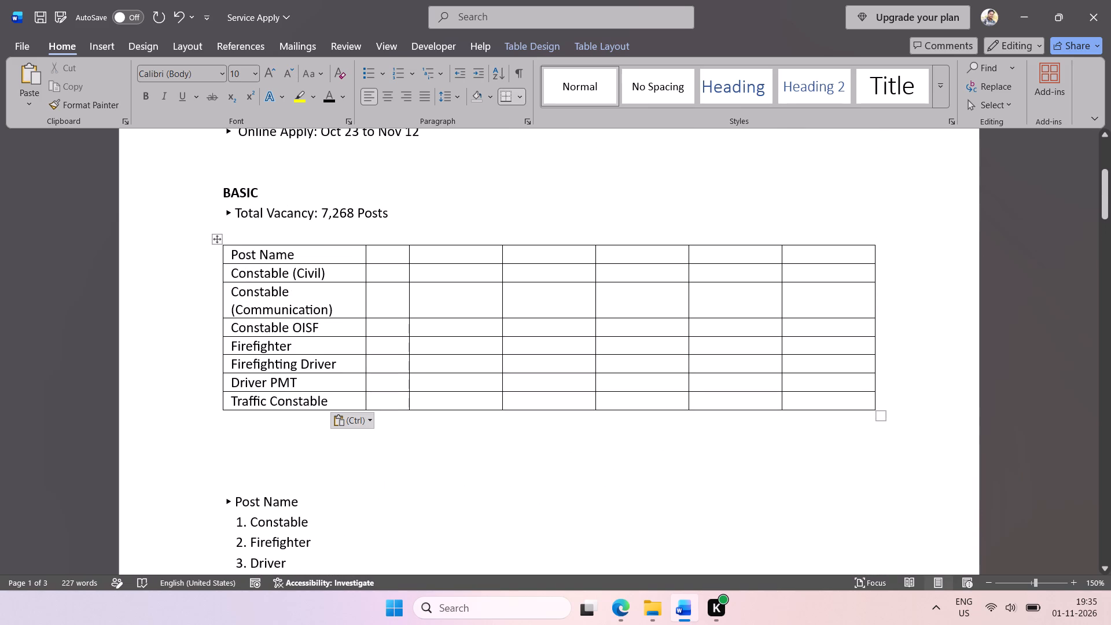
left_click(366, 269)
left_click_drag(366, 269, 474, 266)
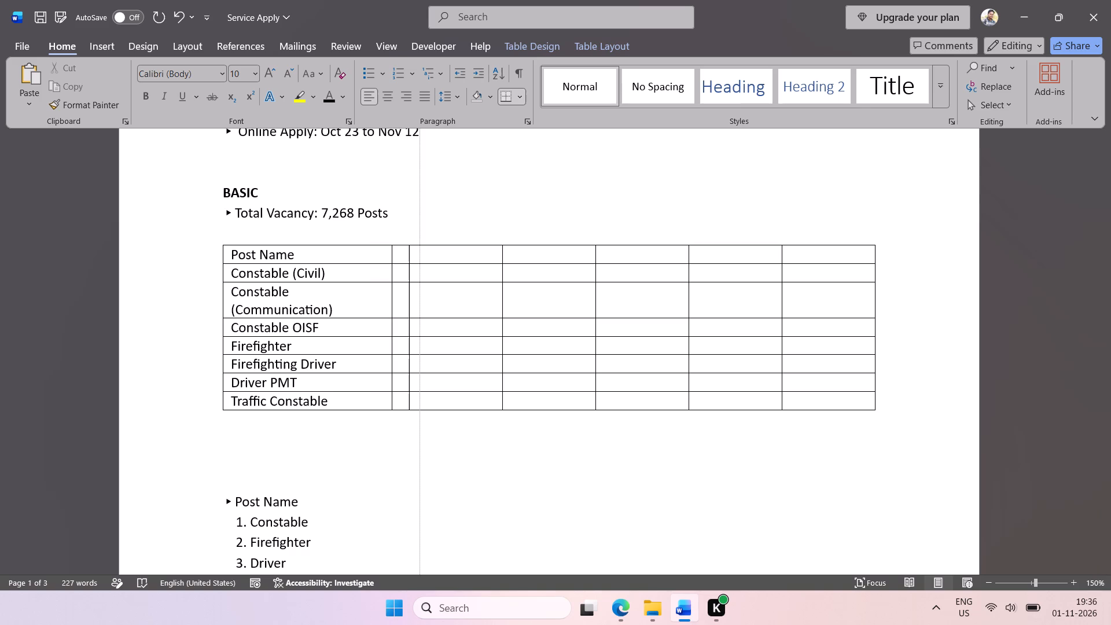
left_click_drag(474, 266, 384, 268)
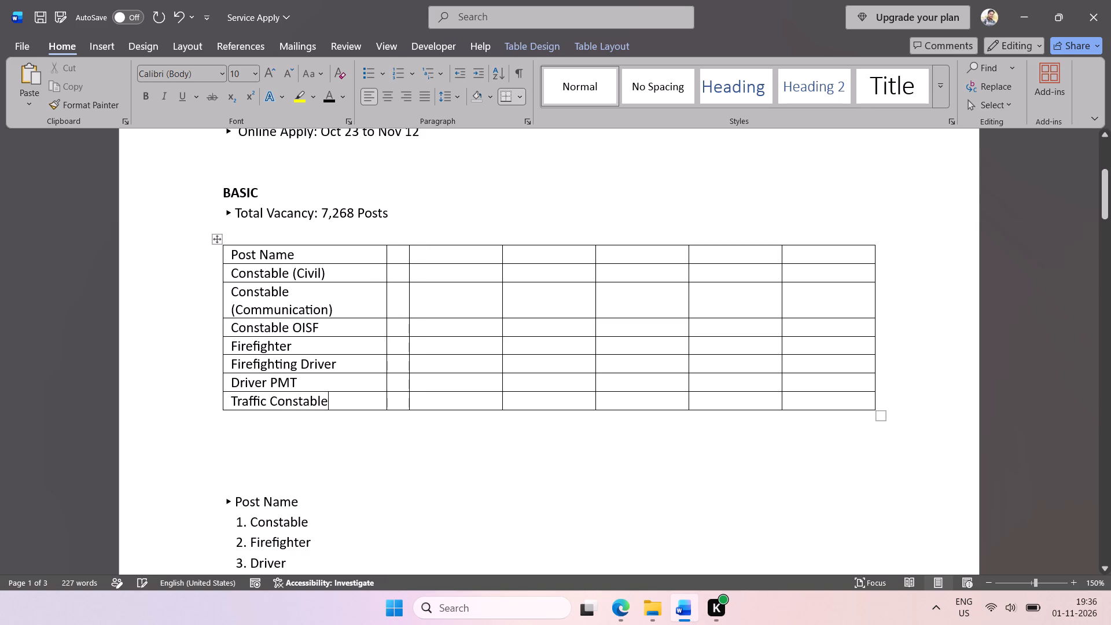
Adjust the second column's borders in the new table, widening the Post Name column so "Constable (Communication)" fits on one line.
left_click(408, 284)
left_click_drag(409, 295, 506, 291)
left_click_drag(388, 289, 465, 289)
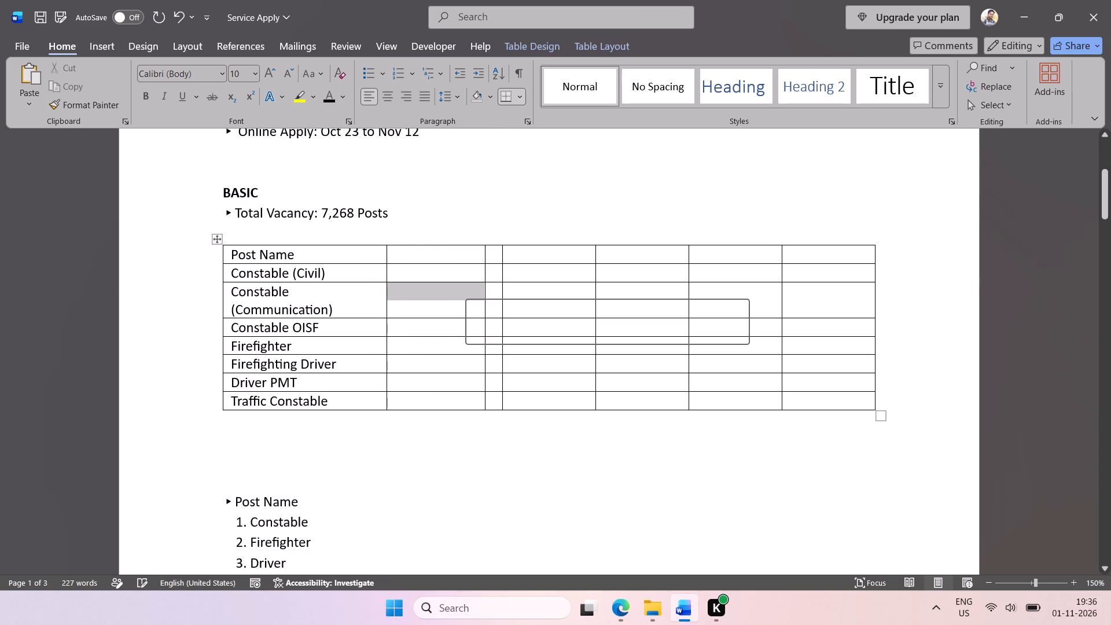
left_click(388, 273)
left_click(388, 230)
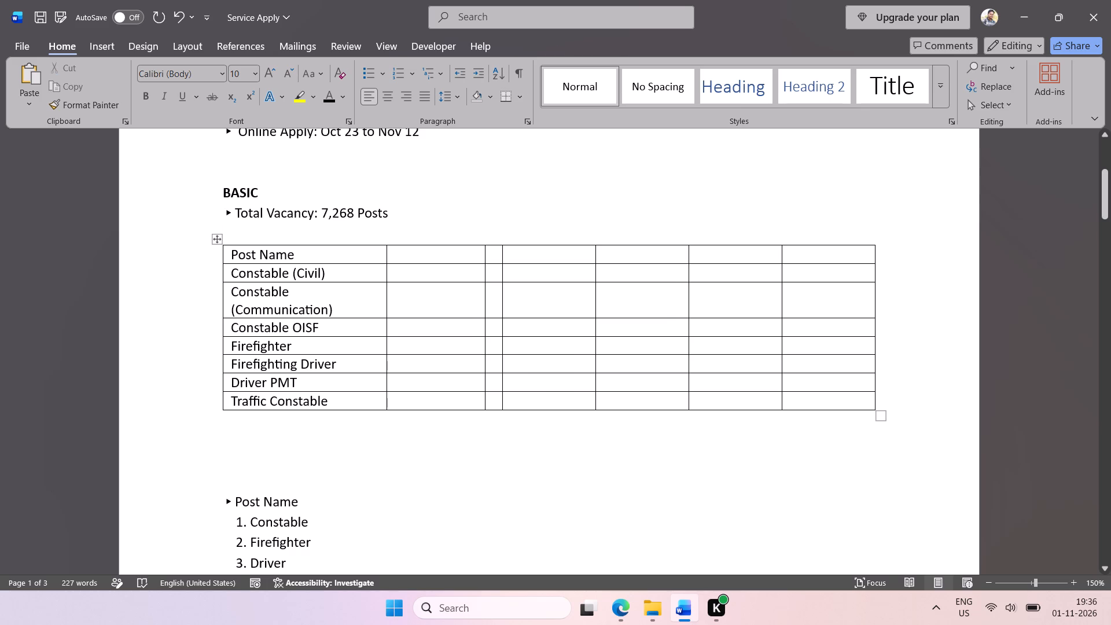
left_click_drag(386, 308, 477, 299)
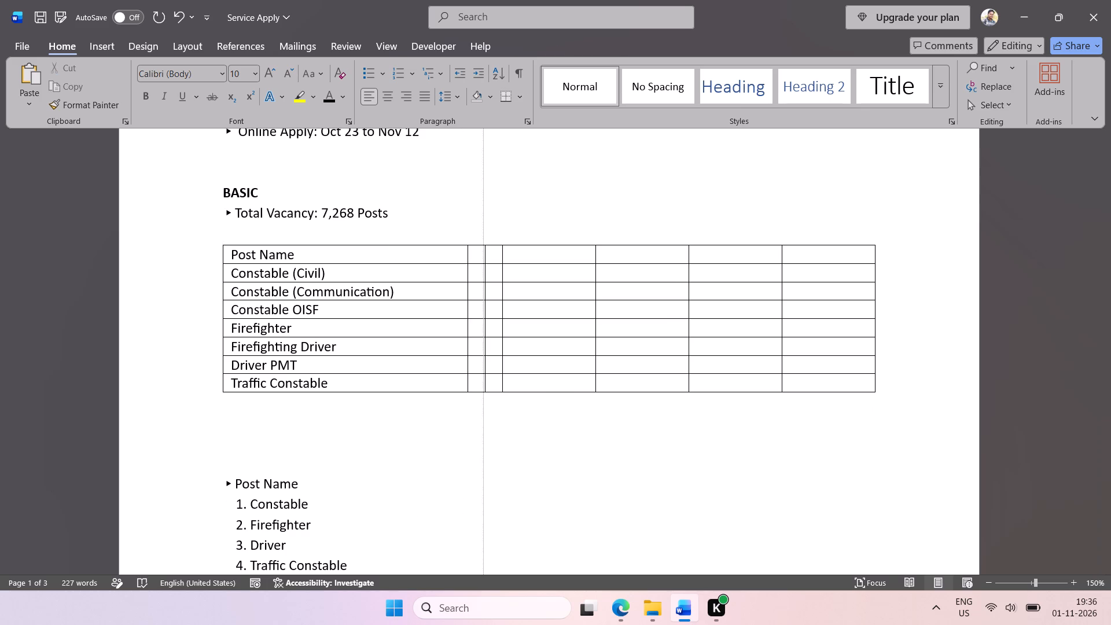
left_click_drag(477, 299, 409, 301)
Make the "Post Name" header in the new table bold and save the document.
left_click(343, 256)
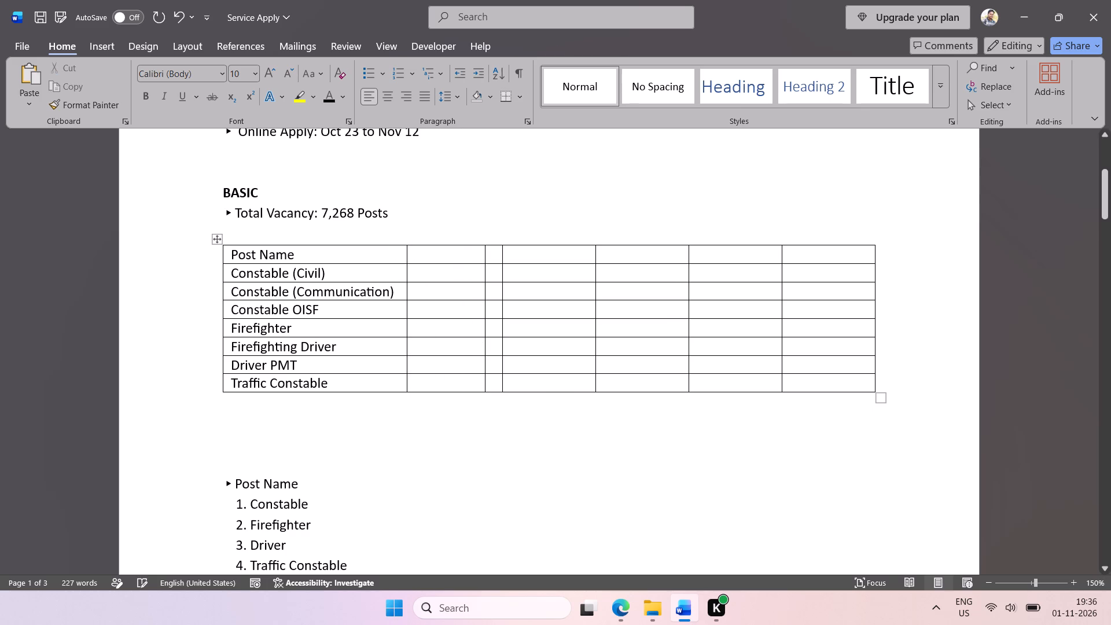
key("ctrl+a")
left_click(336, 266)
left_click_drag(305, 251, 204, 251)
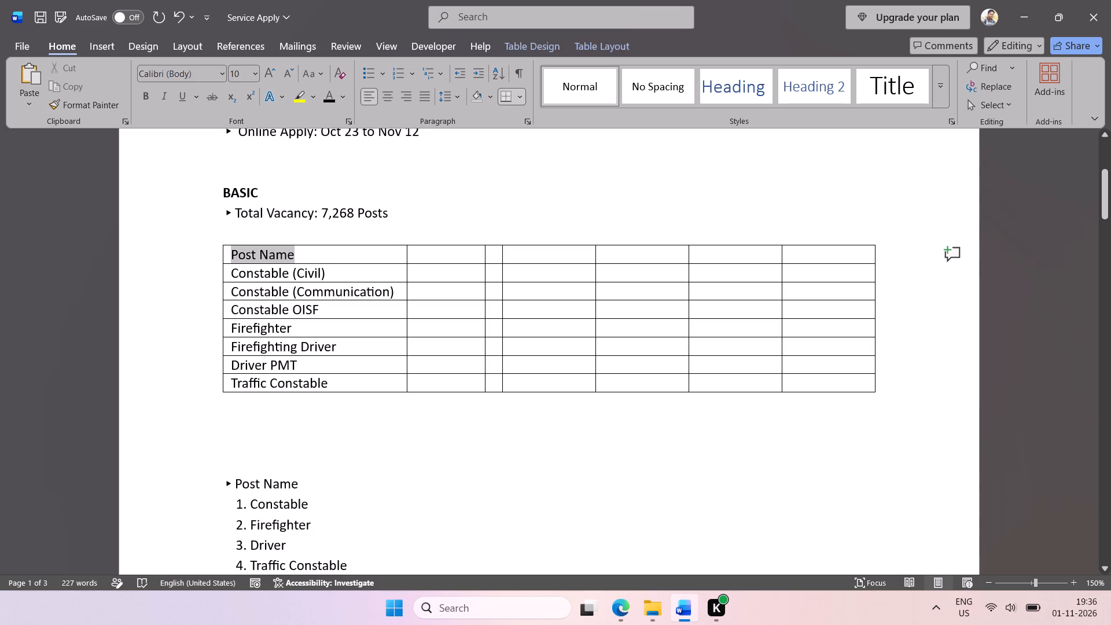
left_click_drag(204, 251, 196, 251)
key("ctrl+b")
left_click(359, 438)
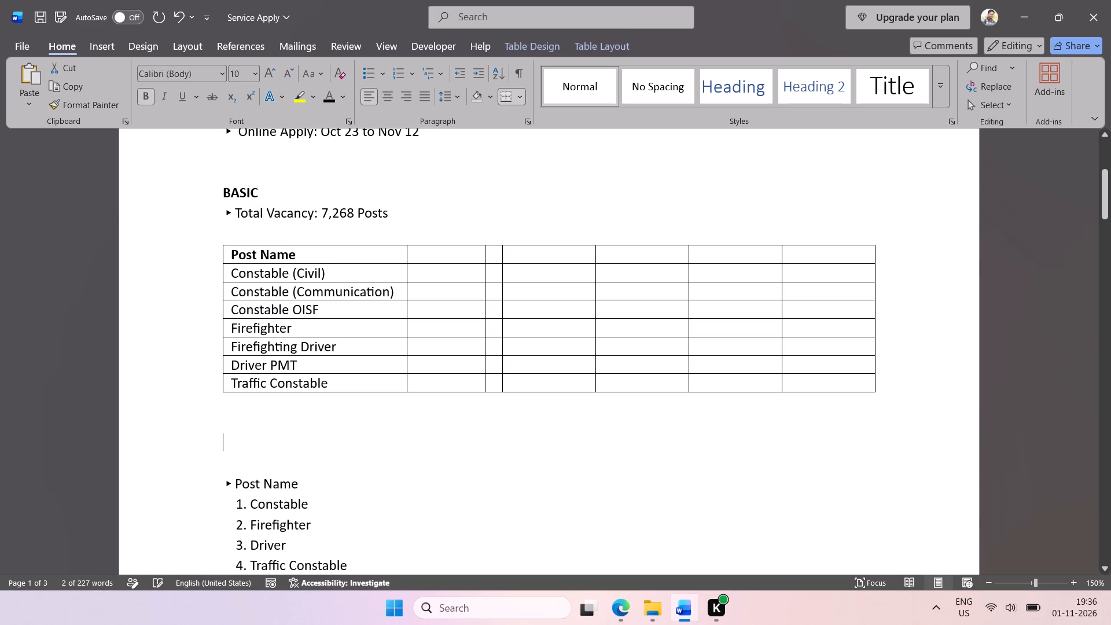
key("ctrl+s")
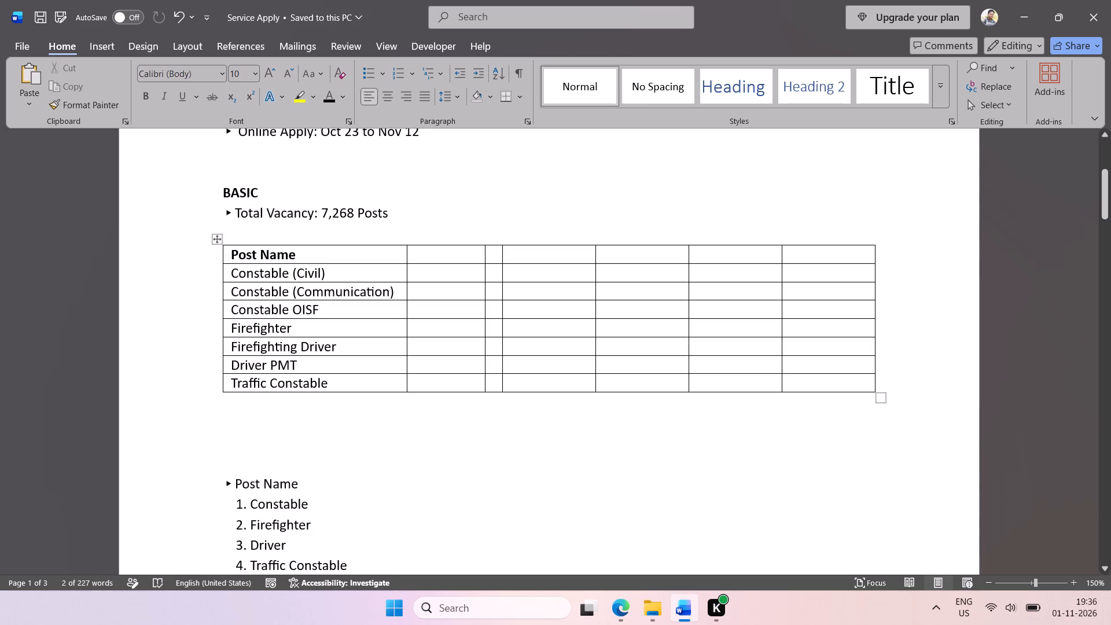
Merge the first numbered item below the new table into its bullet so it reads "Post Name: Constable".
scroll(417, 394, "left", 1)
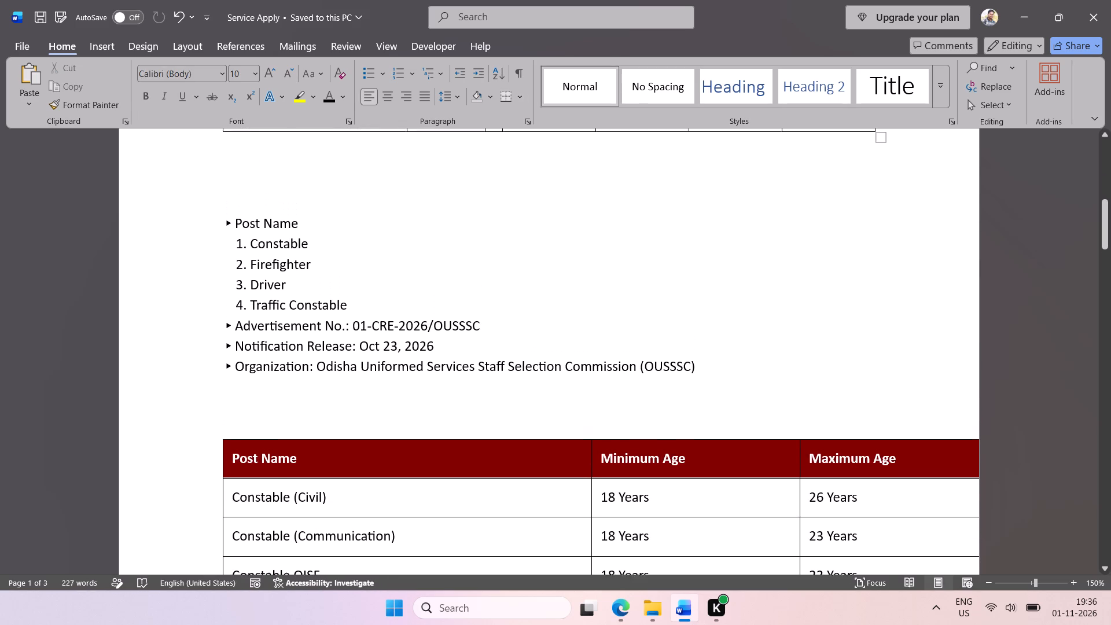
scroll(417, 394, "left", 1)
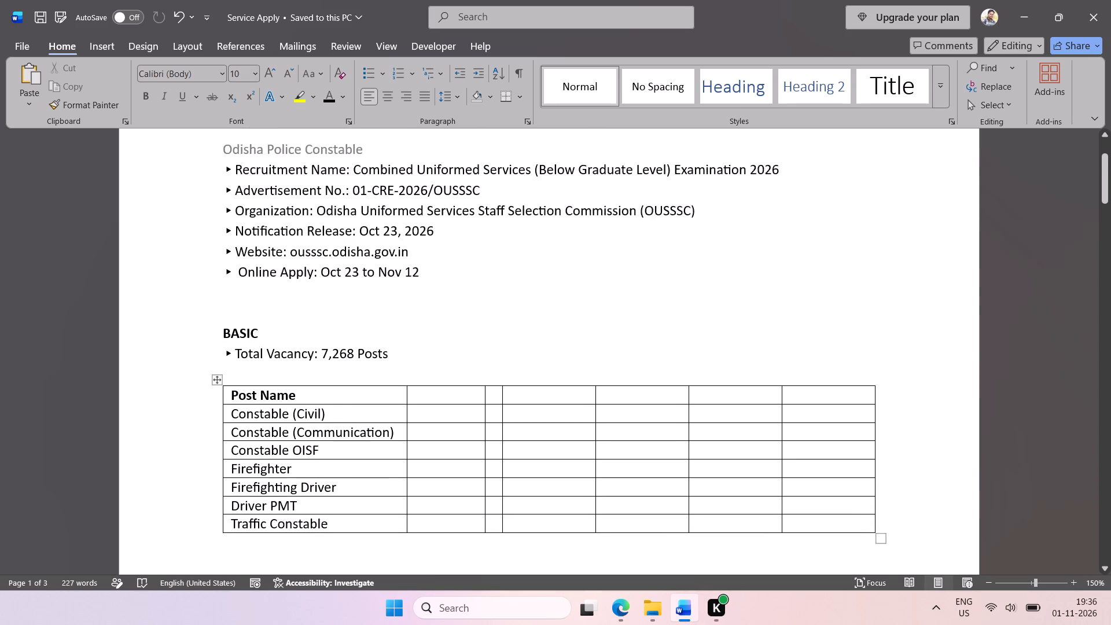
scroll(417, 394, "left", 1)
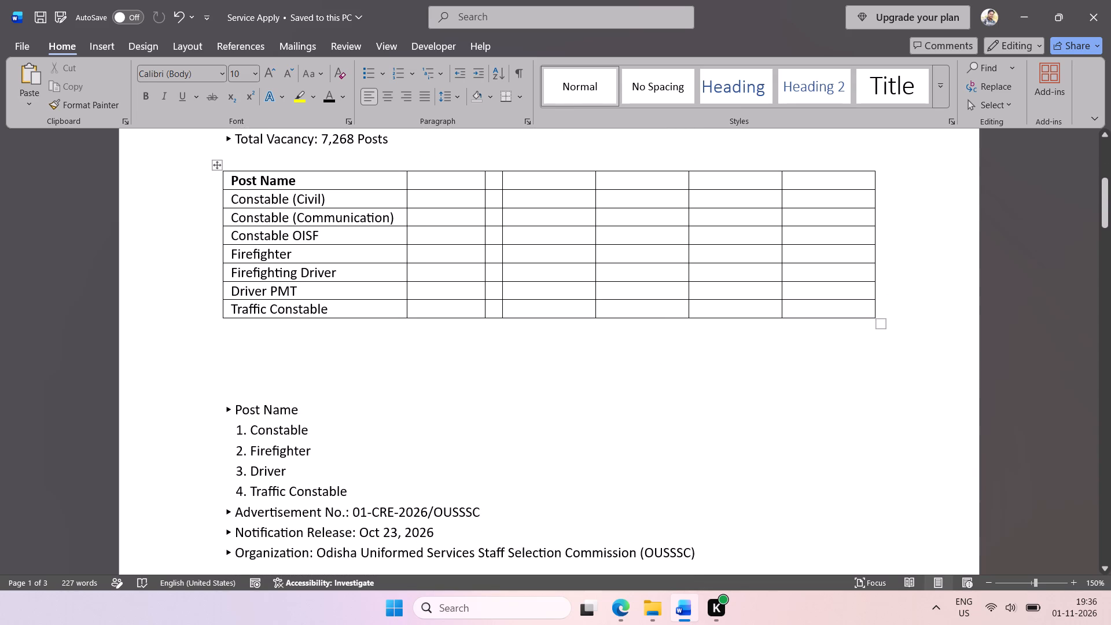
scroll(417, 394, "left", 2)
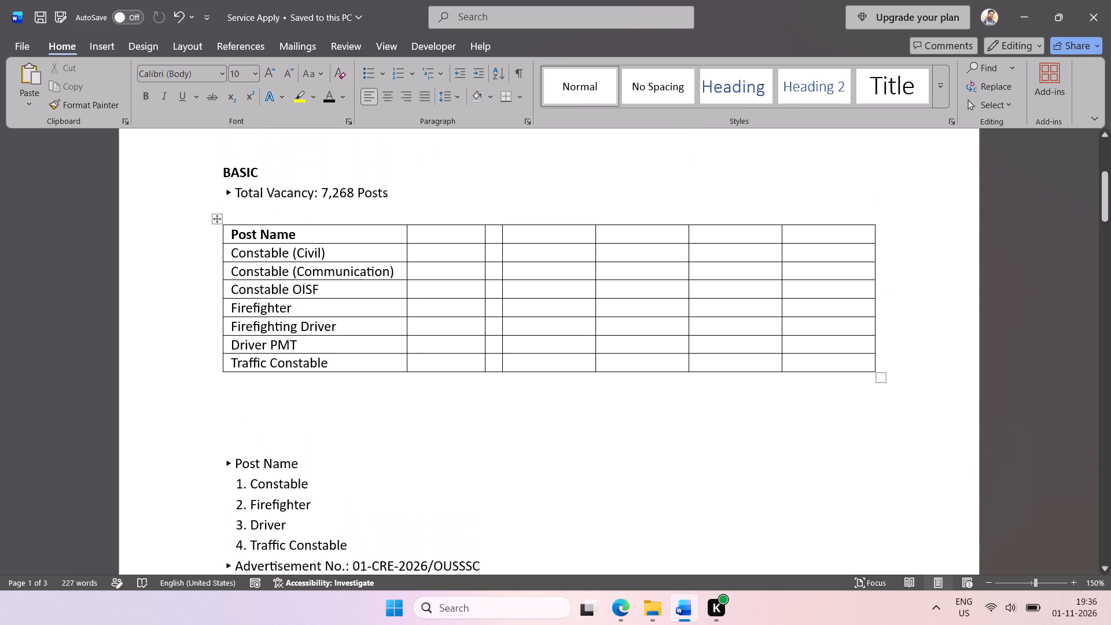
scroll(417, 394, "left", 2)
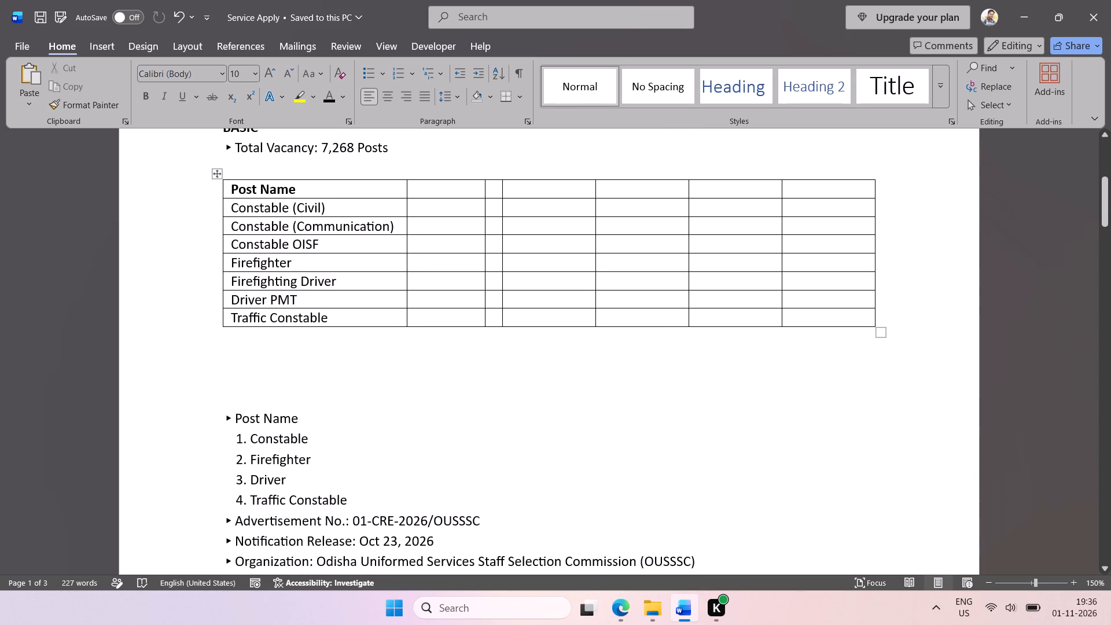
left_click_drag(251, 440, 178, 439)
key("BackSpace")
key("BackSpace")
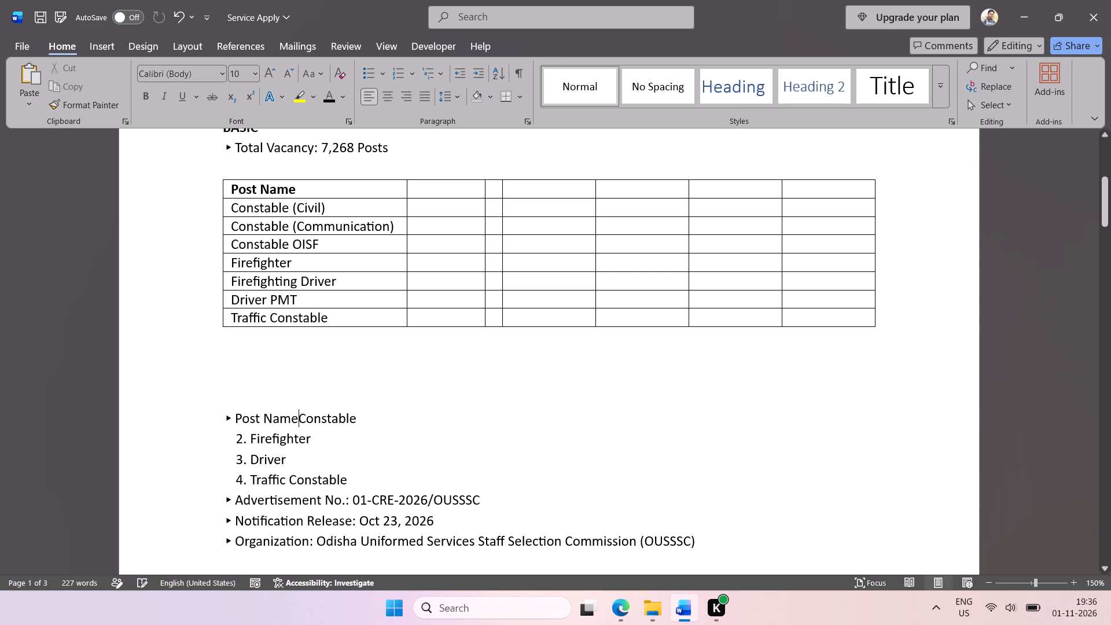
type(":")
key("space")
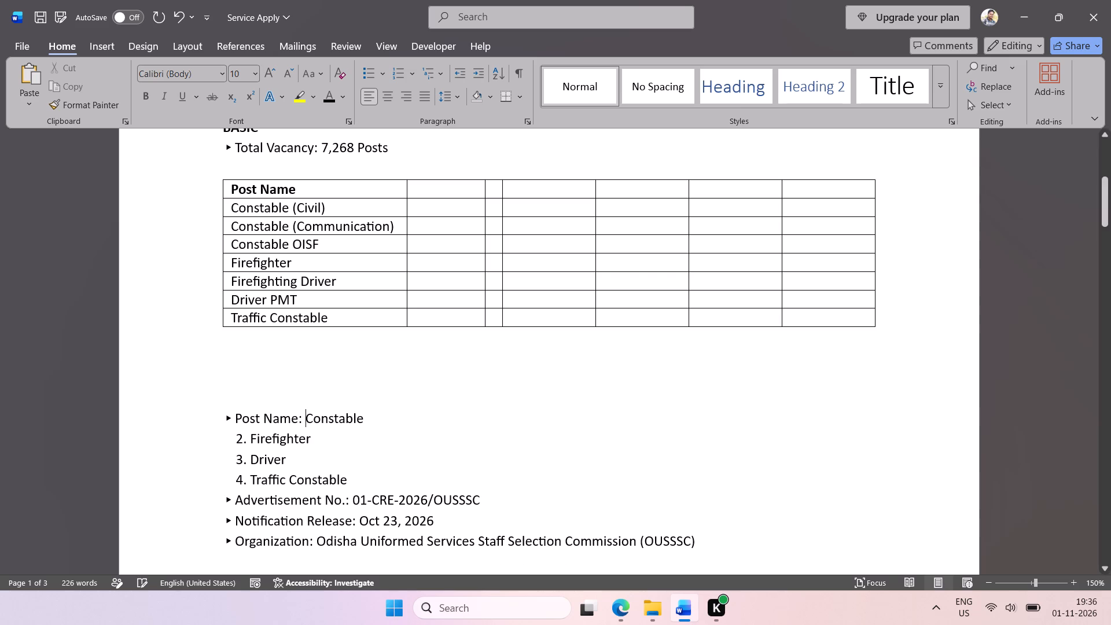
Move "Firefighter" from the numbered list to the end of the Post Name bullet, separated by a comma.
triple_click(275, 433)
left_click(269, 441)
double_click(285, 439)
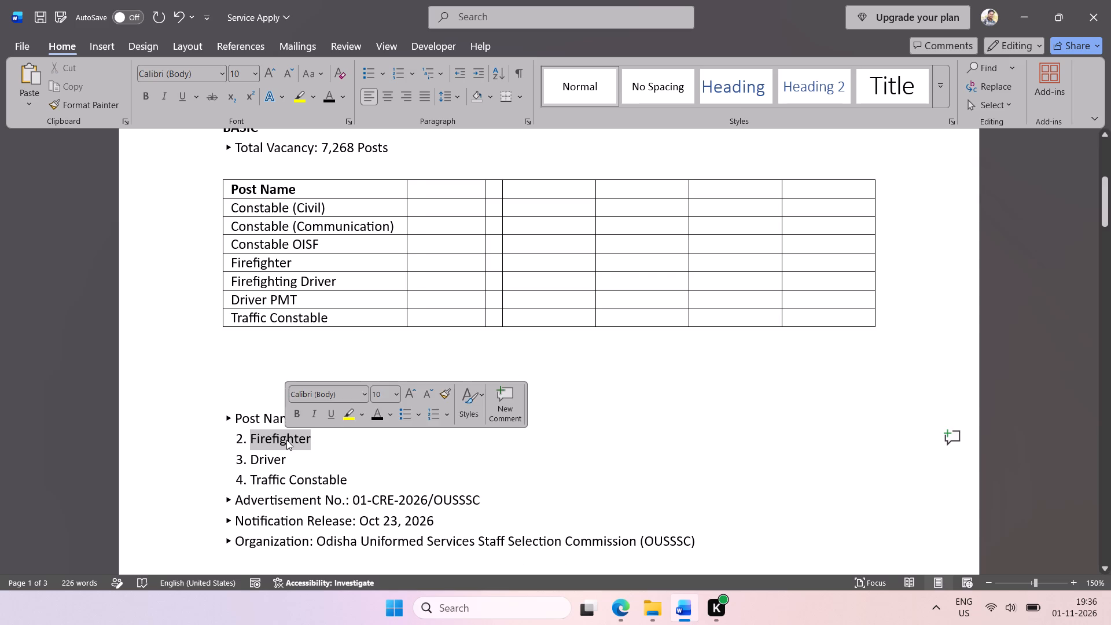
key("ctrl+x")
left_click(366, 423)
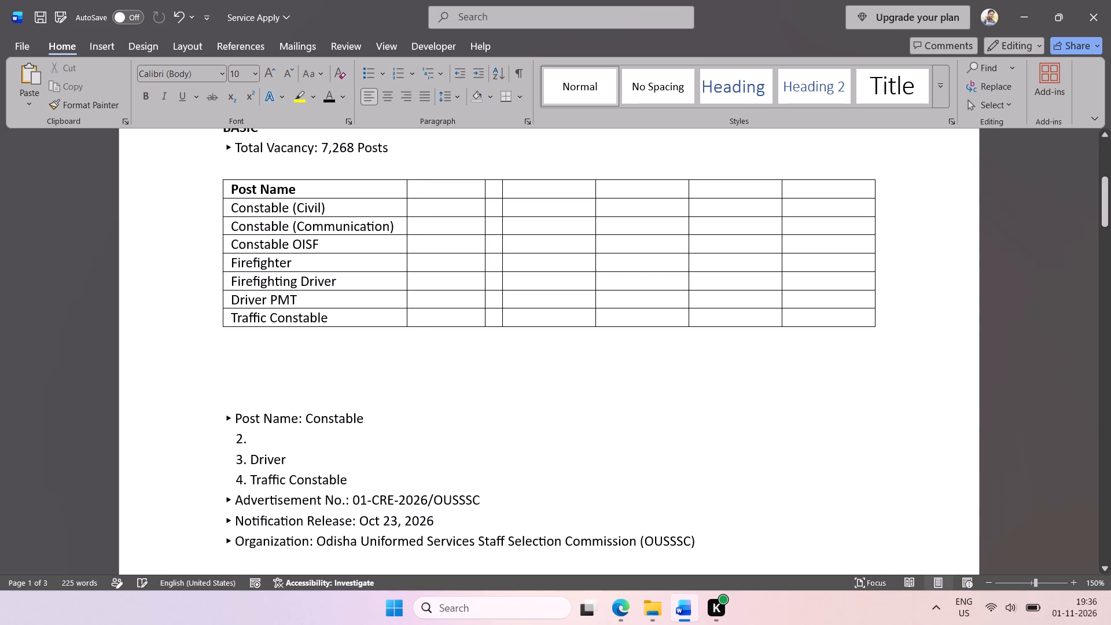
type(",")
key("space")
key("ctrl+v")
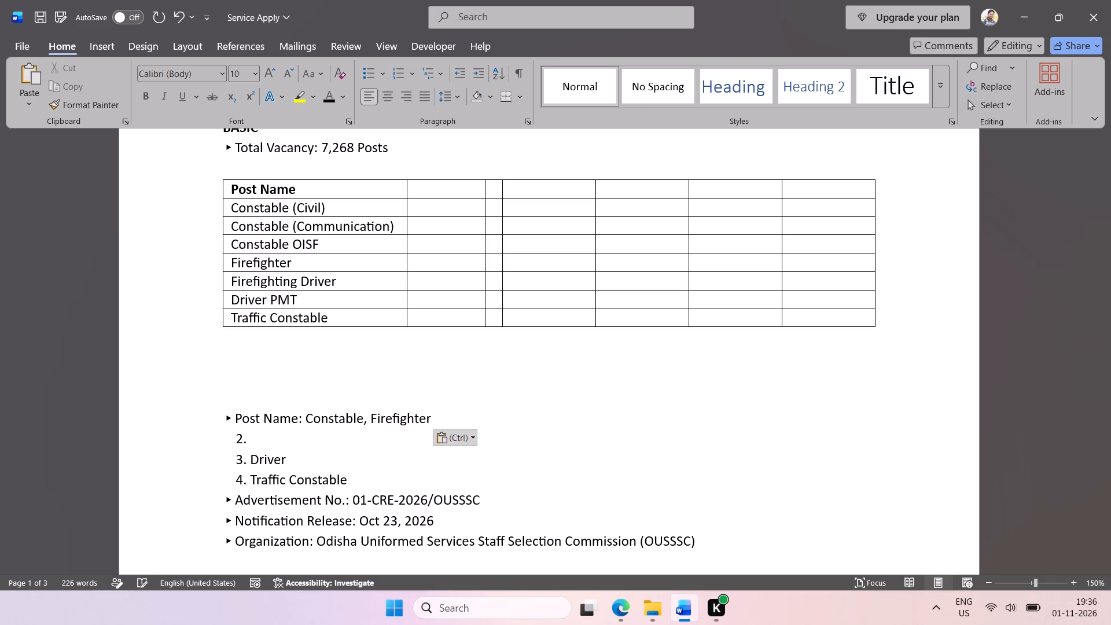
Move "Driver" from the numbered list to the Post Name bullet after Firefighter, separated by a comma.
type(",")
key("space")
double_click(268, 459)
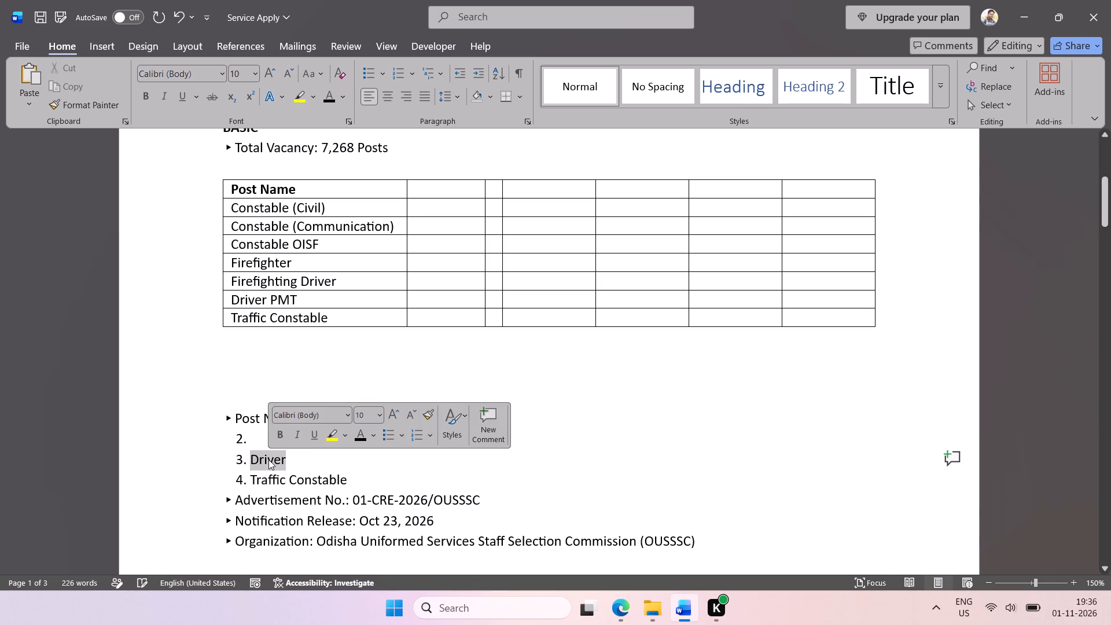
key("ctrl+x")
left_click(447, 418)
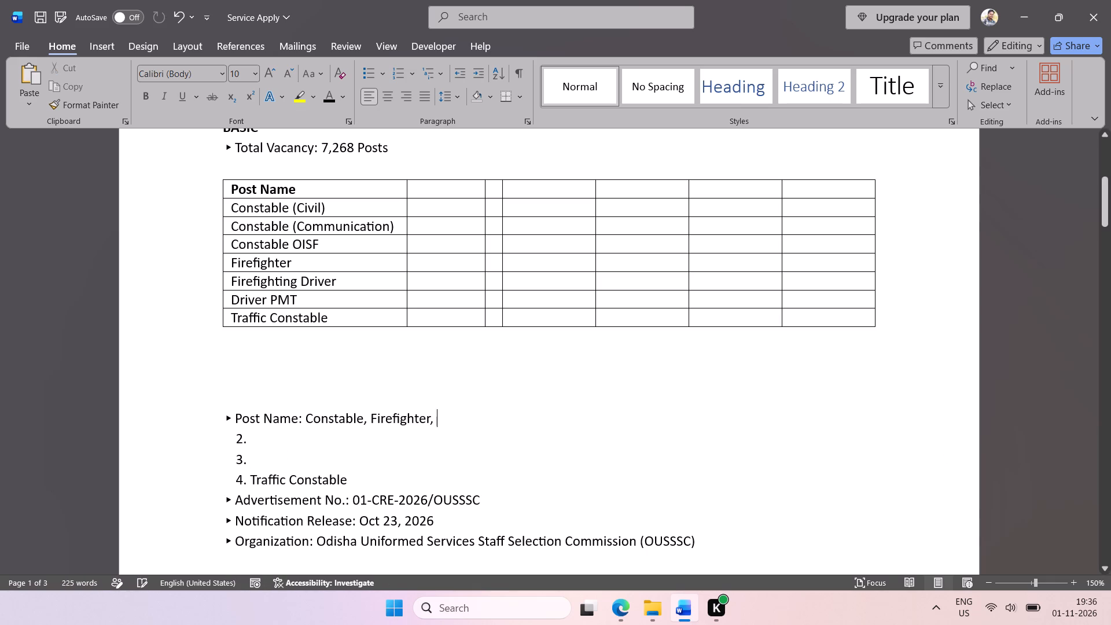
key("ctrl+v")
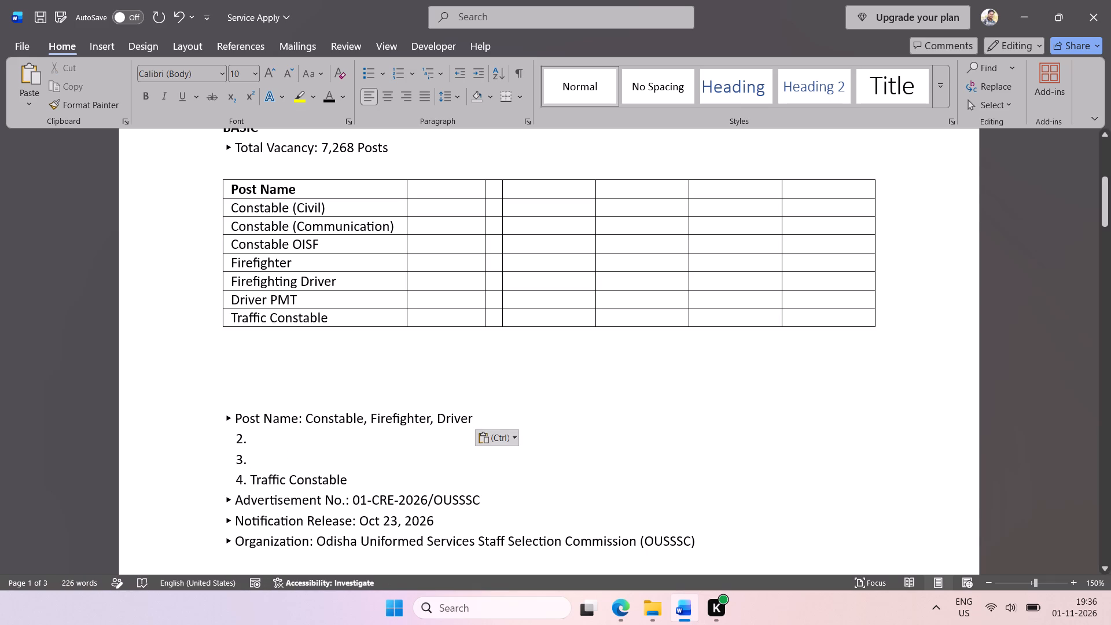
Move "Traffic Constable" from the numbered list to the Post Name bullet after Driver, separated by a comma.
left_click_drag(348, 478, 251, 479)
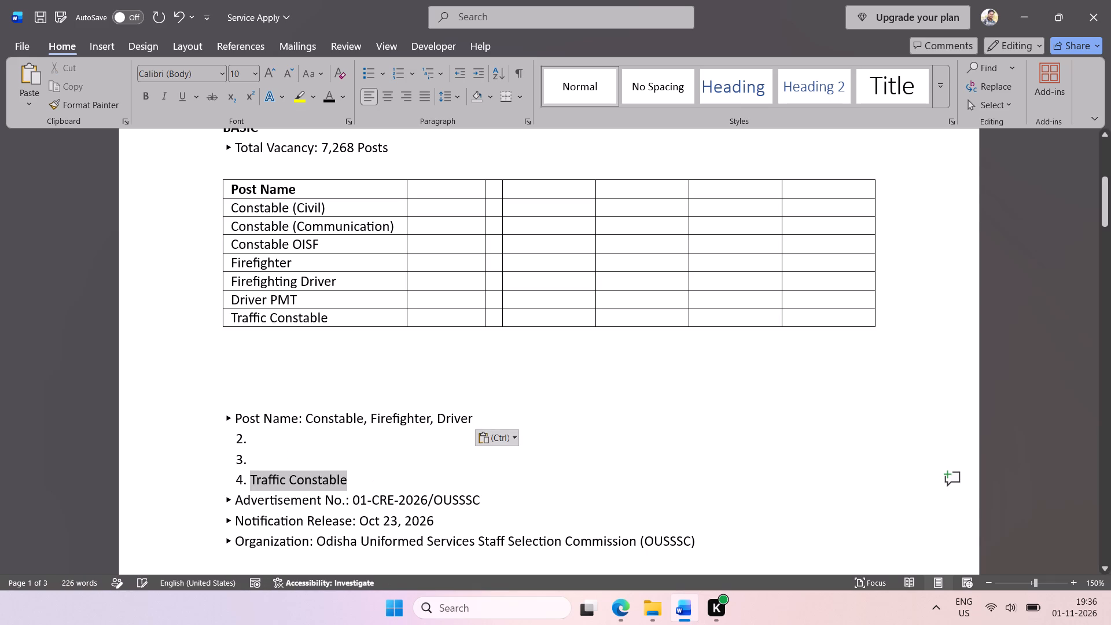
key("ctrl+x")
left_click(488, 421)
type(",")
key("space")
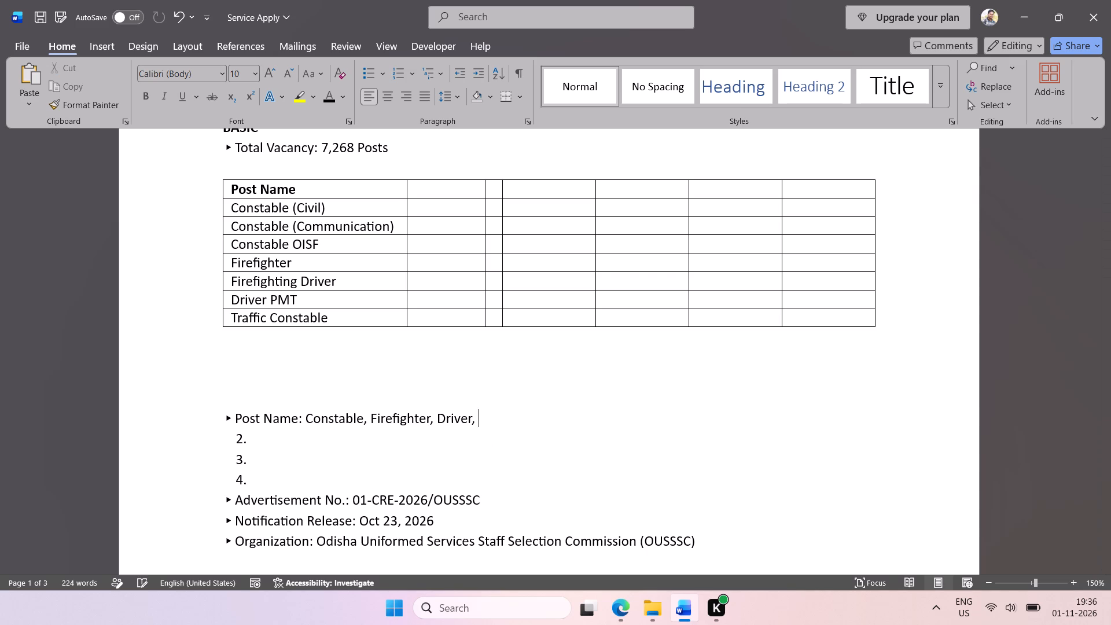
key("ctrl+v")
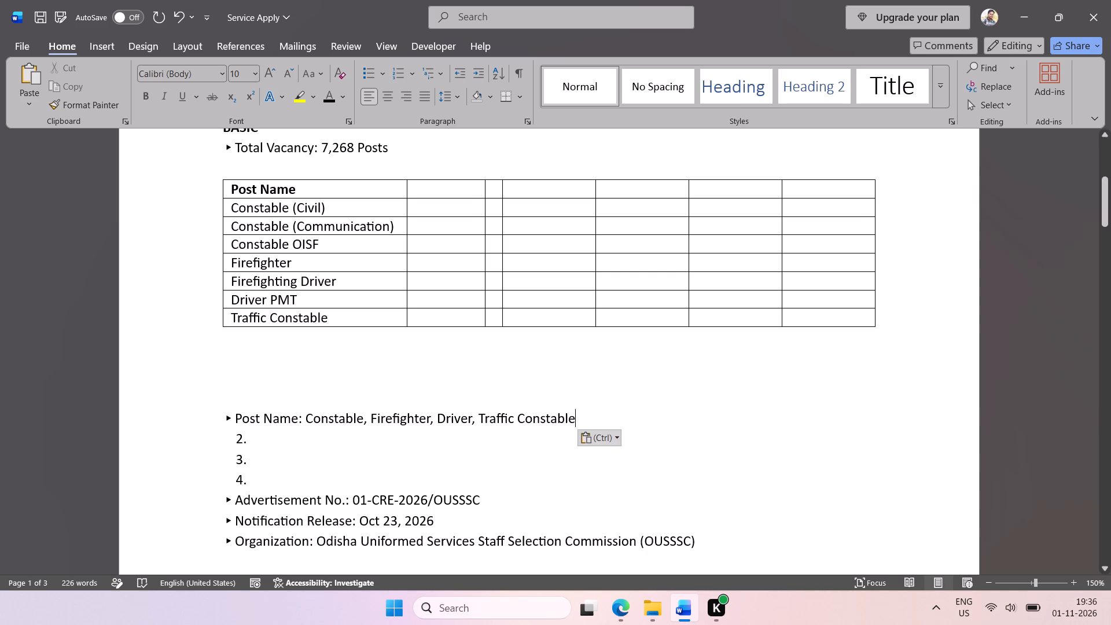
Move the combined Post Name bullet directly below Total Vacancy under BASIC, adding blank lines between it and the new table.
left_click_drag(576, 417, 226, 418)
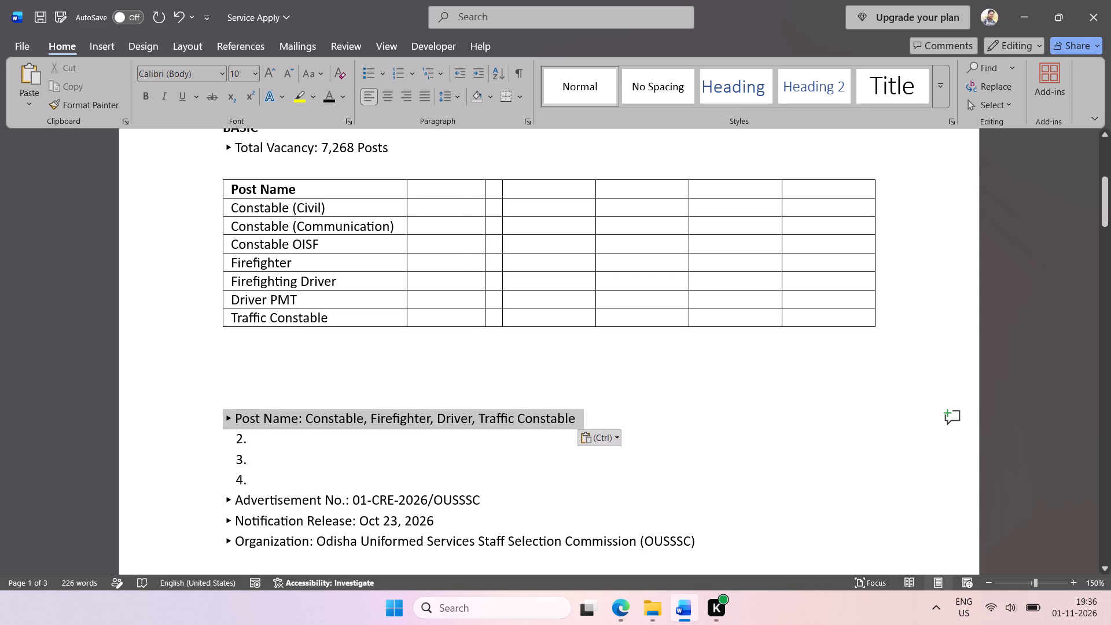
left_click_drag(226, 418, 226, 418)
key("ctrl+x")
left_click(261, 163)
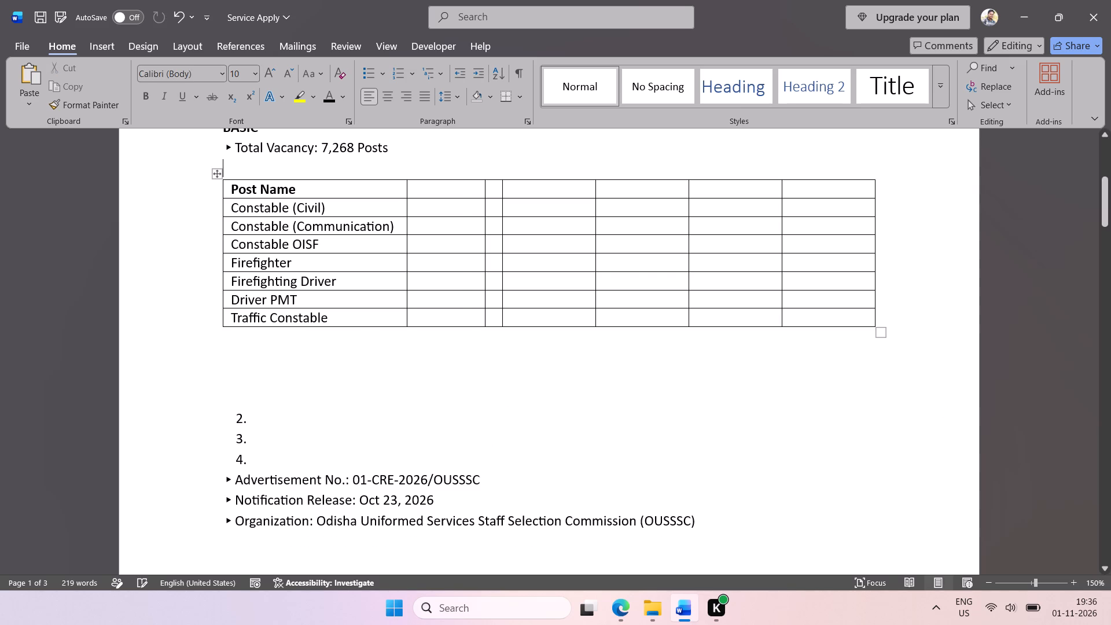
key("ctrl+v")
key("Return")
key("Return")
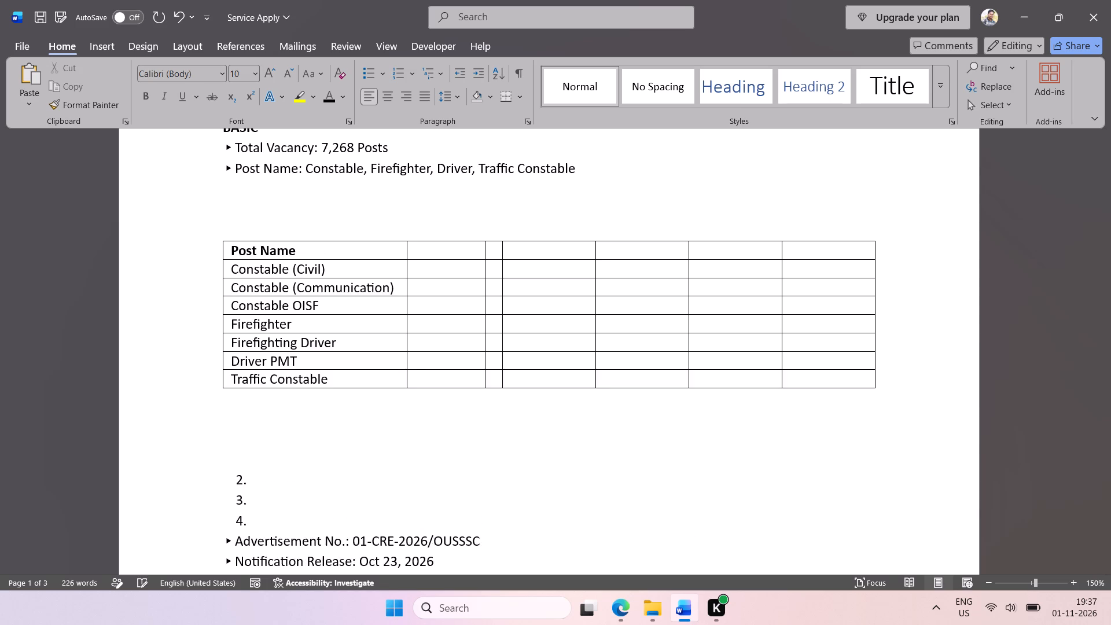
key("Return")
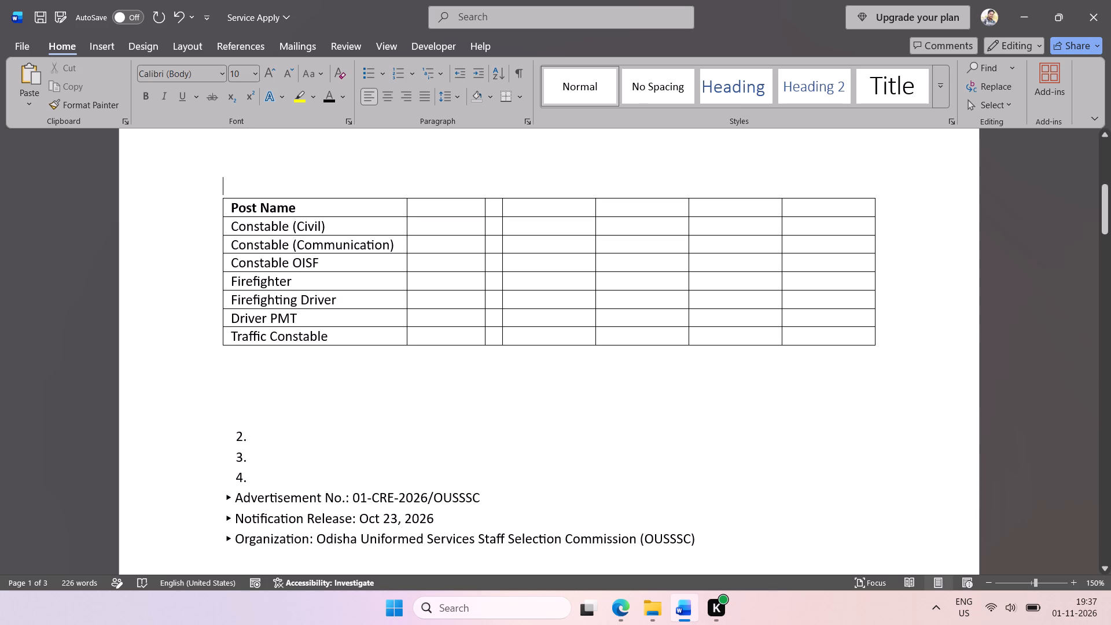
Delete the empty numbered items and the repeated Advertisement No., Notification Release and Organization bullets above the age-limit table.
scroll(347, 513, "down", 1)
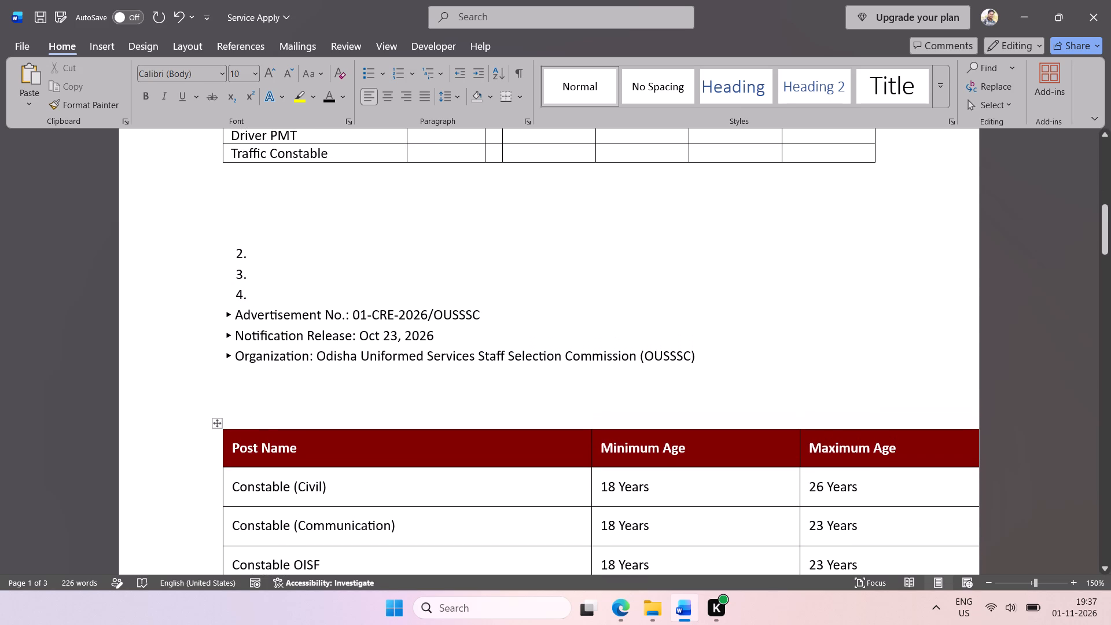
left_click_drag(265, 382, 190, 205)
key("BackSpace")
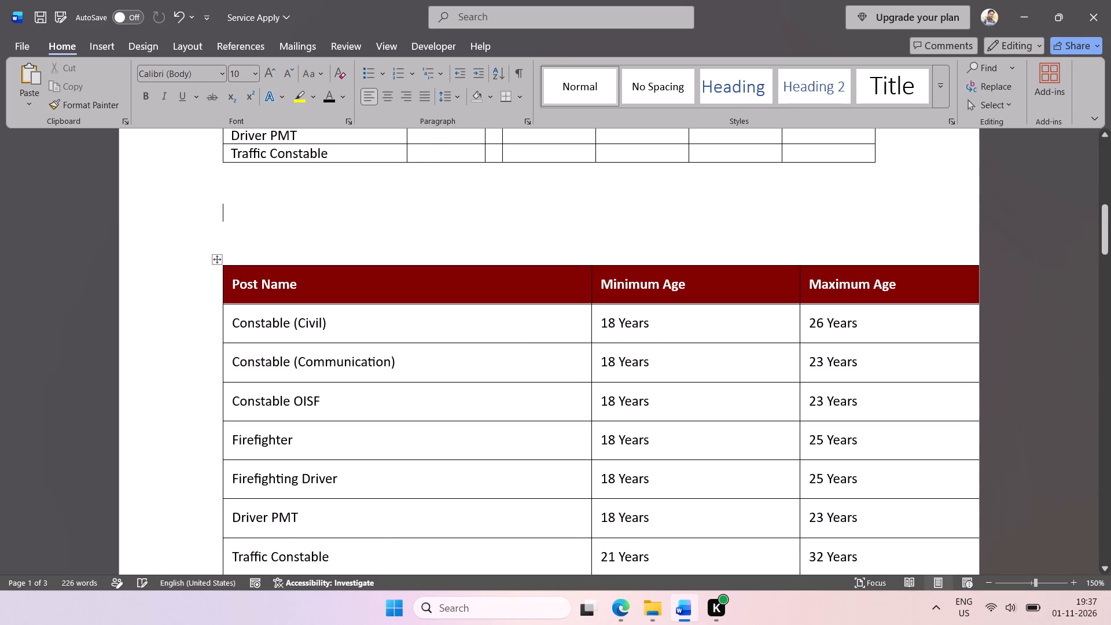
Enter "Age" as the header of the new table's second column, beside Post Name.
scroll(568, 324, "left", 1)
scroll(565, 287, "up", 1)
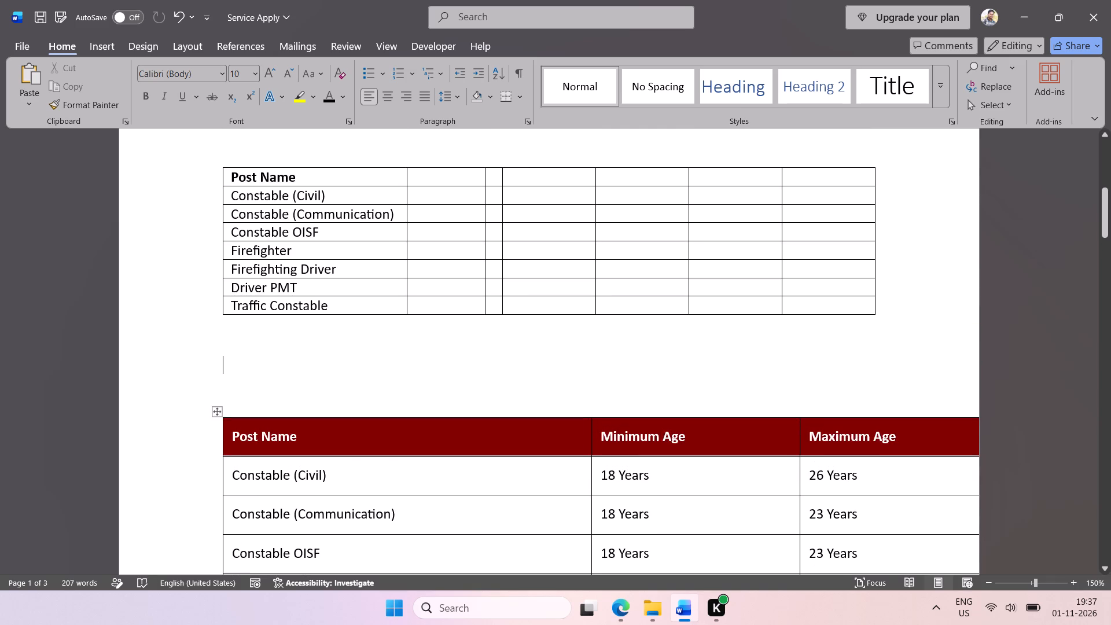
scroll(546, 275, "down", 4, "ctrl")
scroll(523, 278, "up", 1, "ctrl")
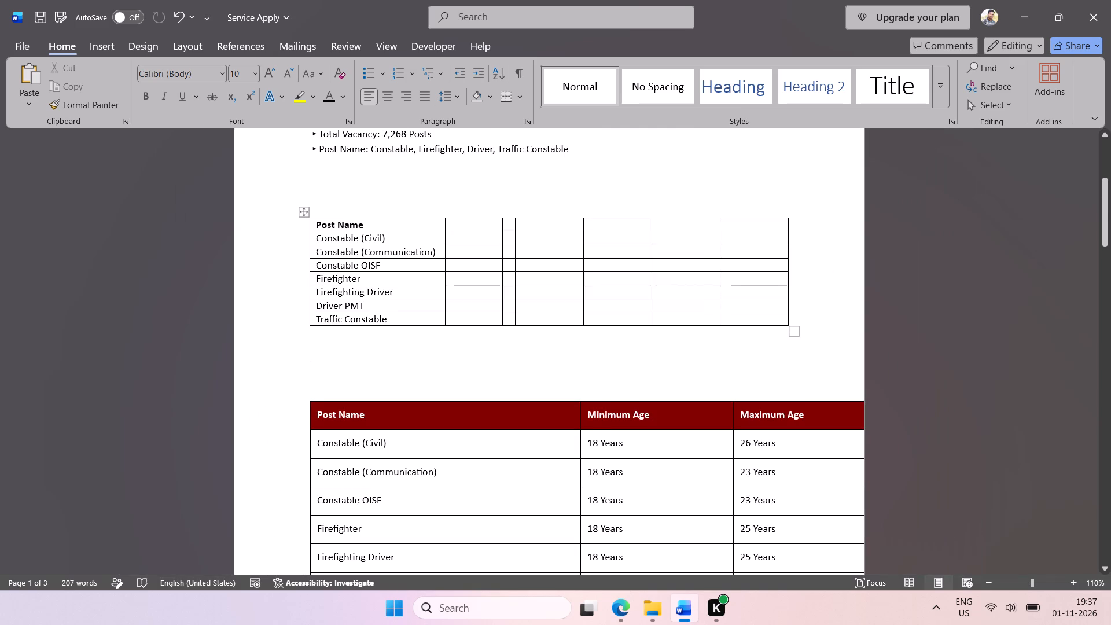
scroll(523, 281, "up", 1, "ctrl")
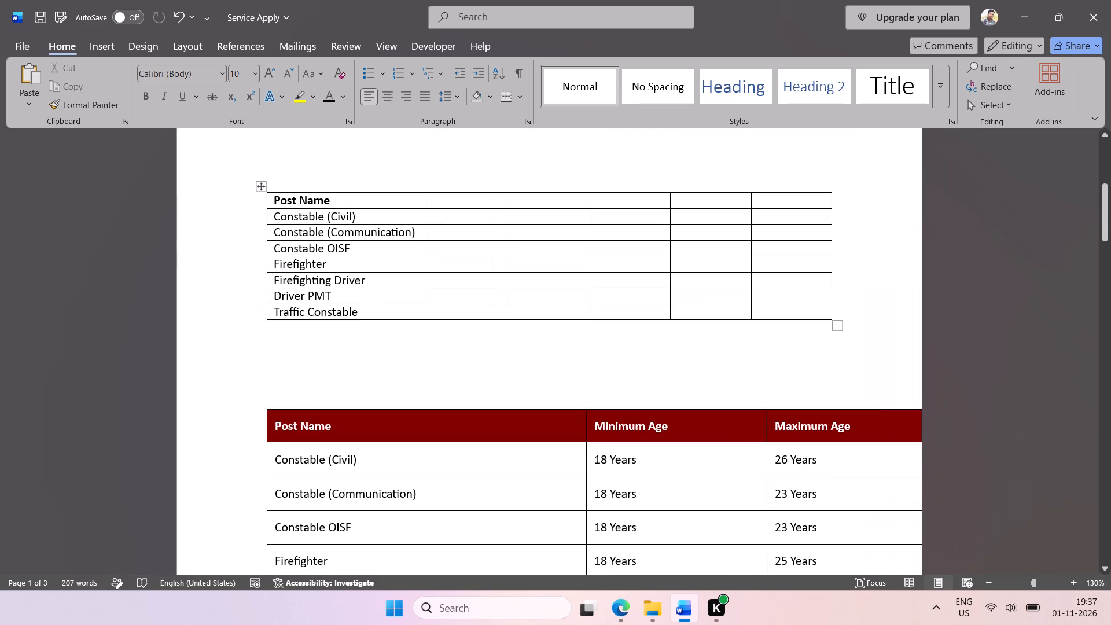
left_click(465, 200)
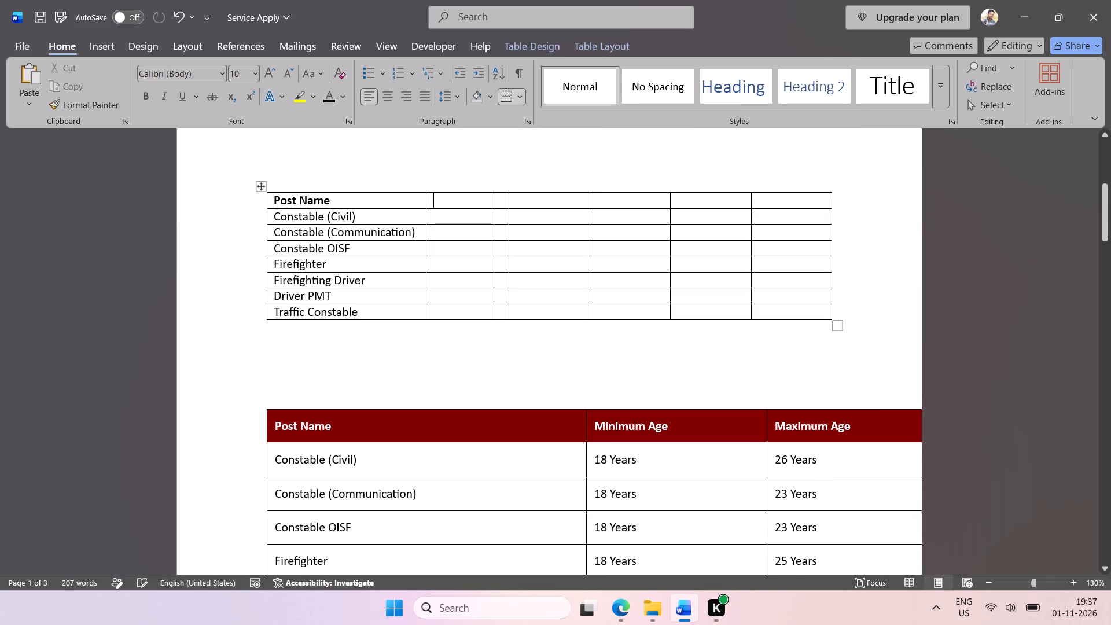
type("Ag")
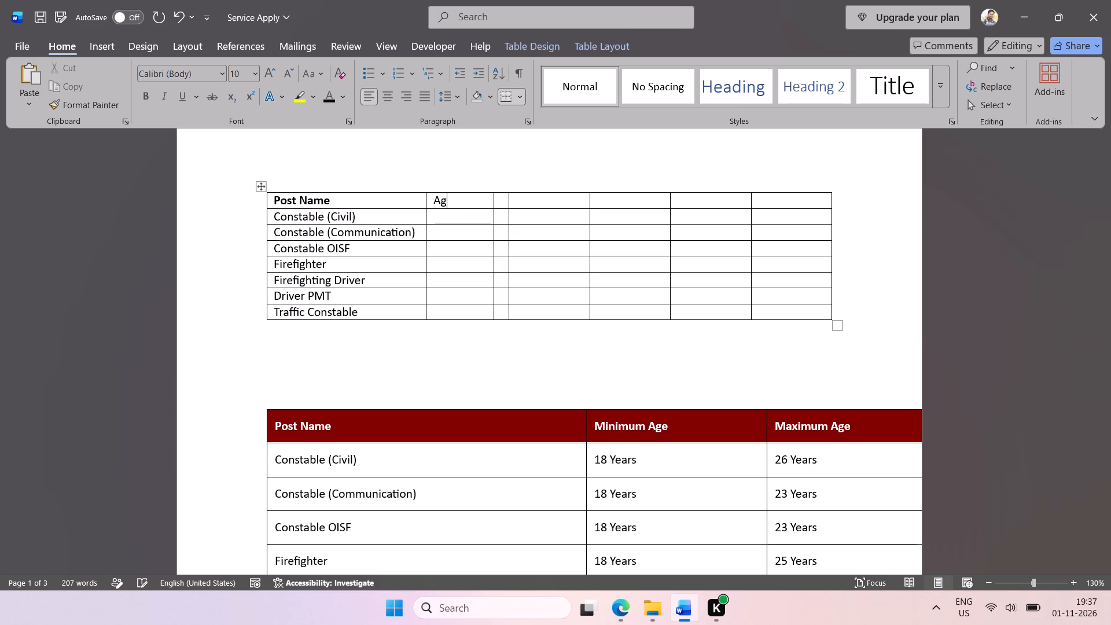
key("e")
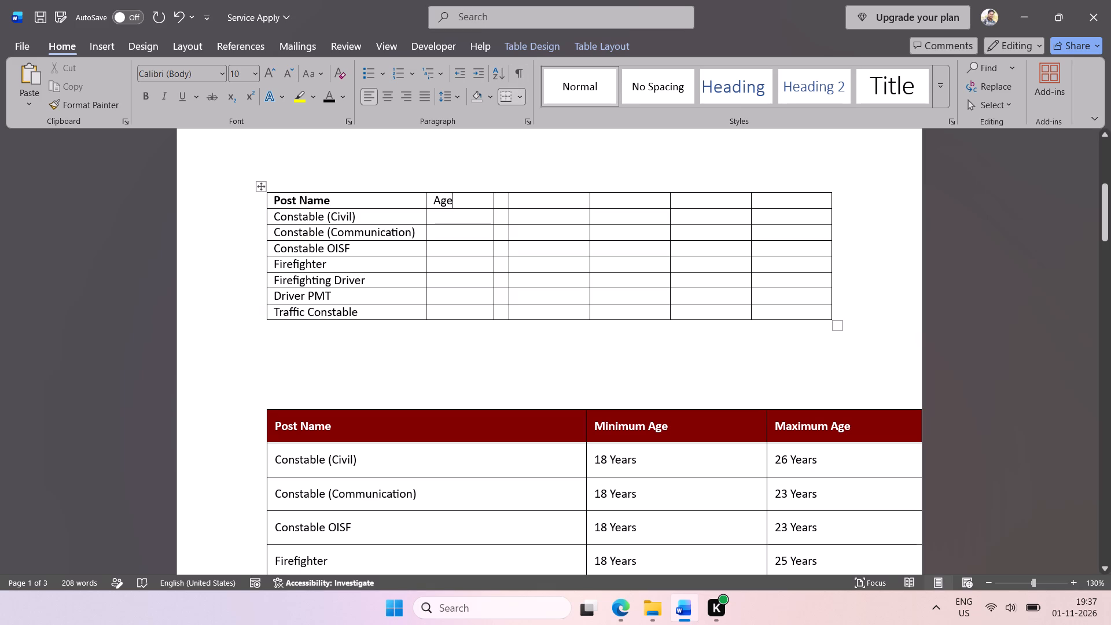
Widen the new table's Age column by moving the borders of the narrow columns beside it.
left_click_drag(494, 211, 510, 209)
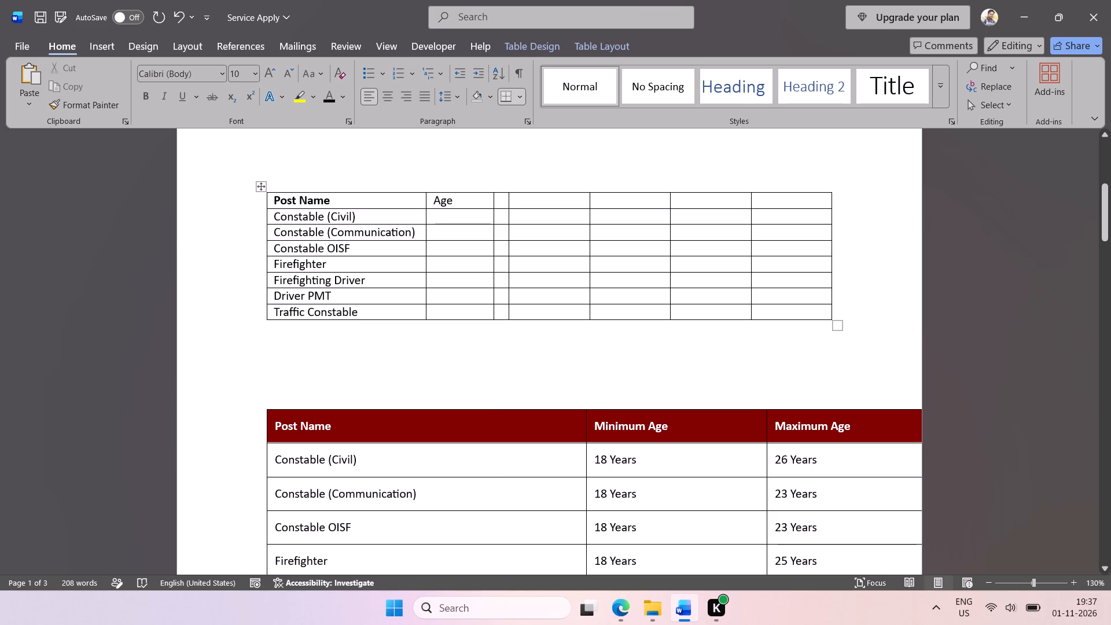
left_click(509, 209)
left_click_drag(508, 222, 579, 224)
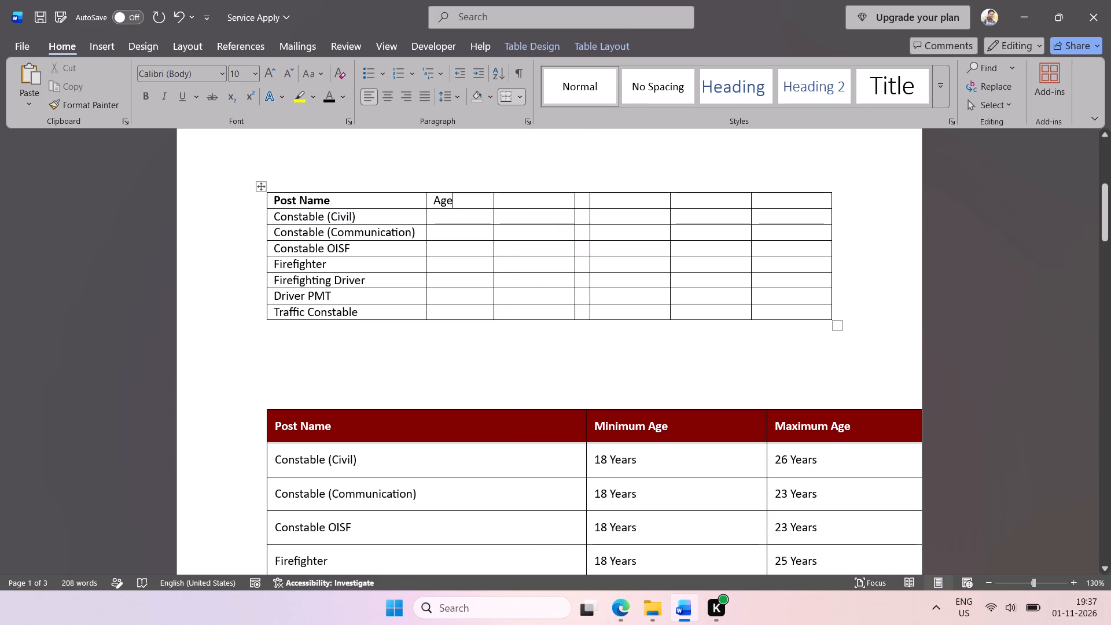
left_click_drag(494, 223, 545, 222)
Enter "18 to 26 Years" as the age for Constable (Civil) in the new table.
left_click(474, 216)
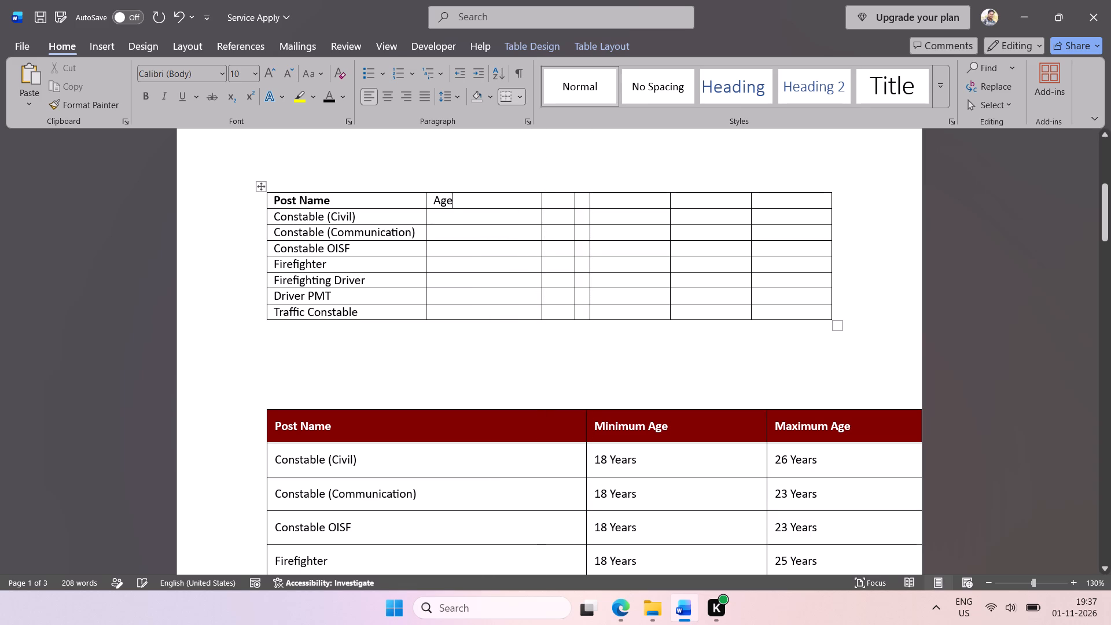
type("18")
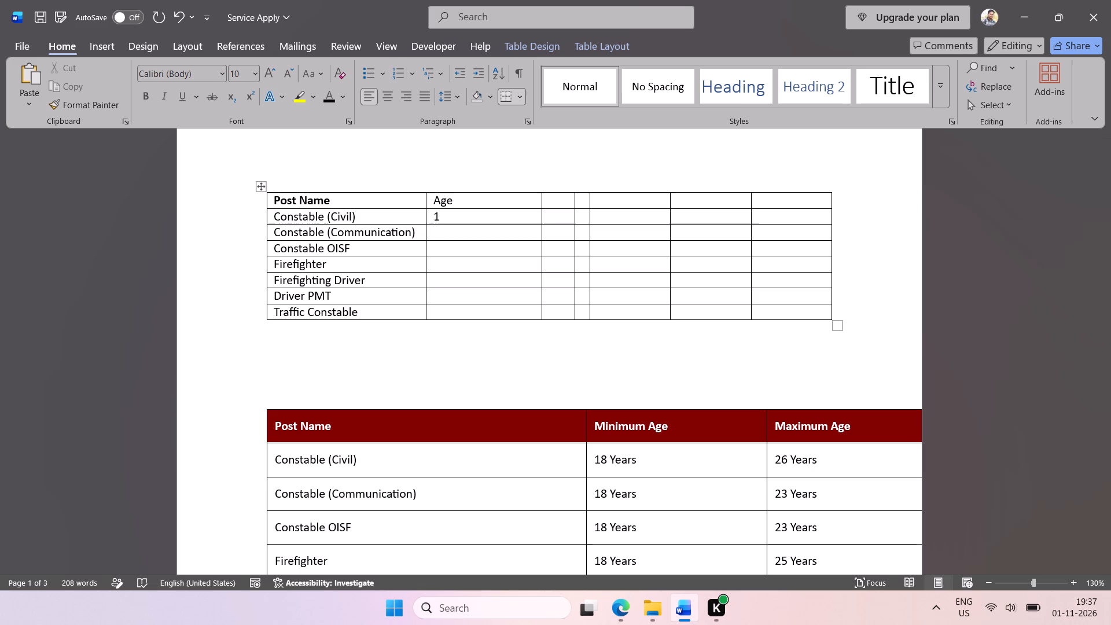
key("space")
type("to")
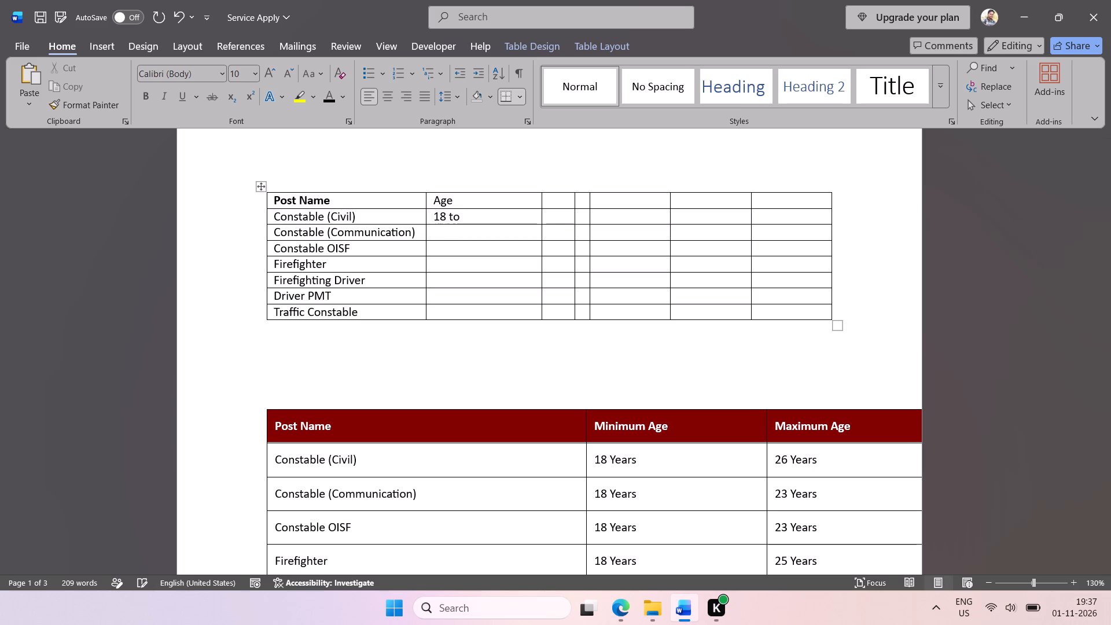
key("space")
type("26")
key("space")
type("Years")
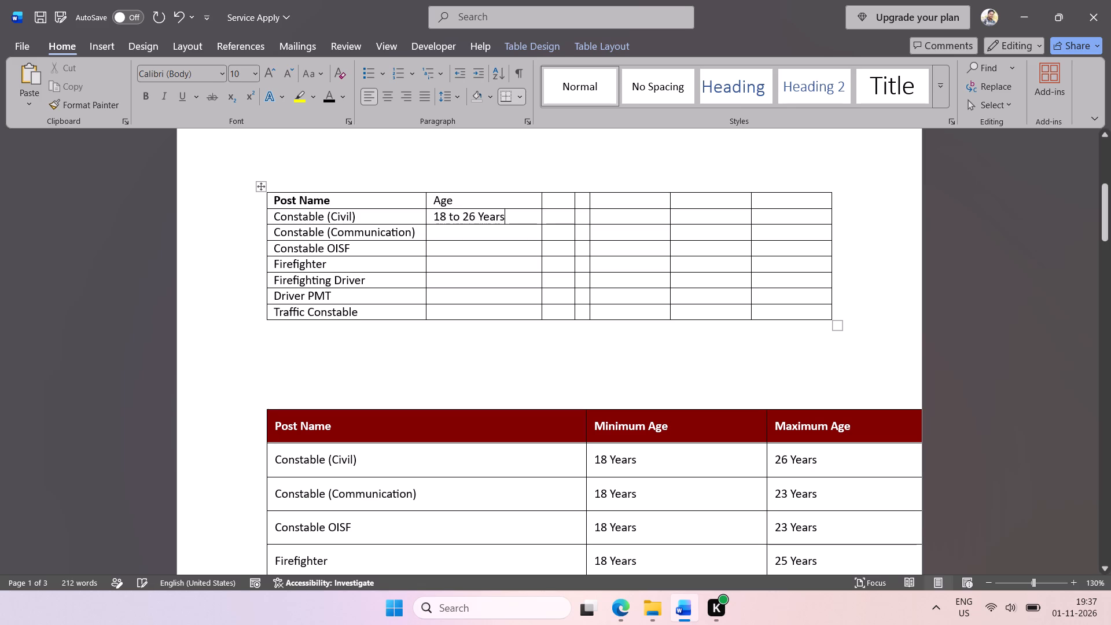
Enter "18 to 23 Years" as the age for Constable (Communication), reusing the word "Years" from the row above.
double_click(483, 224)
double_click(490, 219)
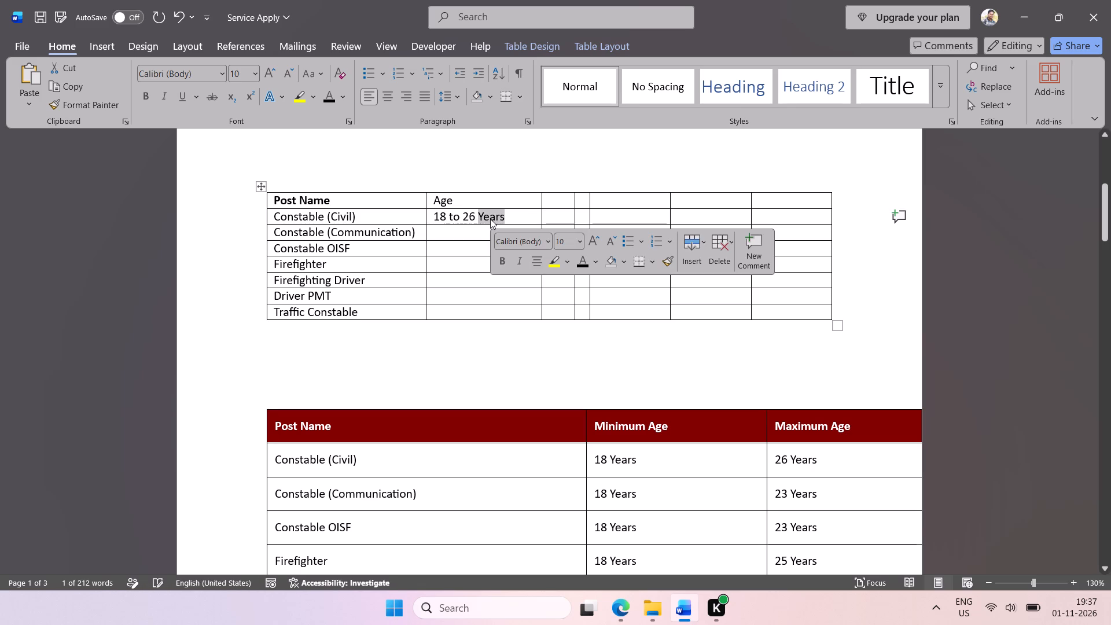
key("ctrl+c")
left_click(436, 236)
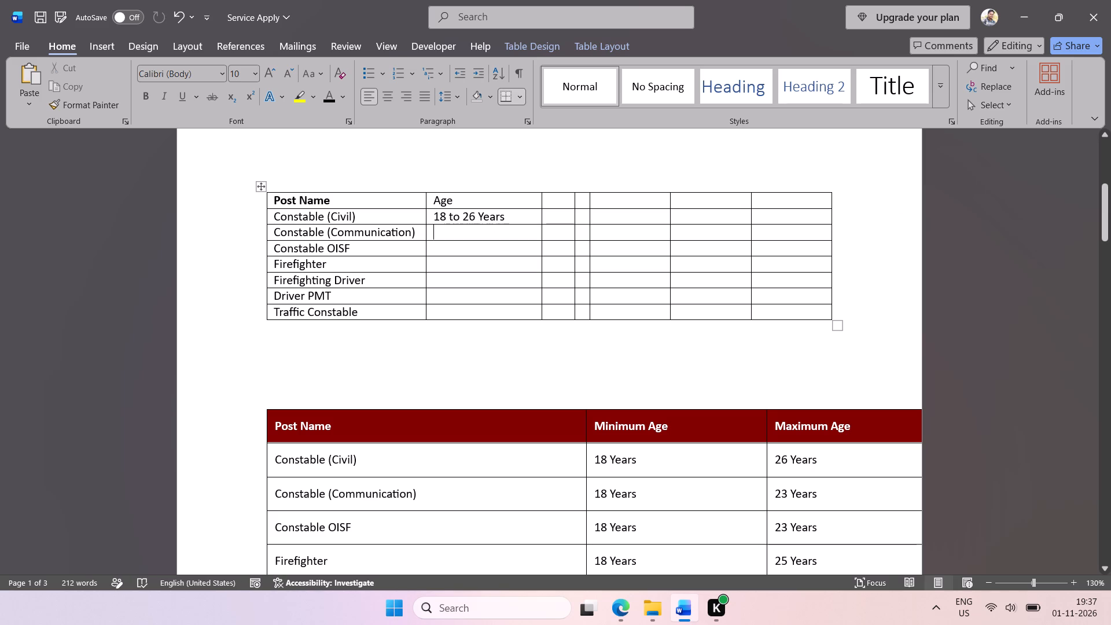
type("18")
key("space")
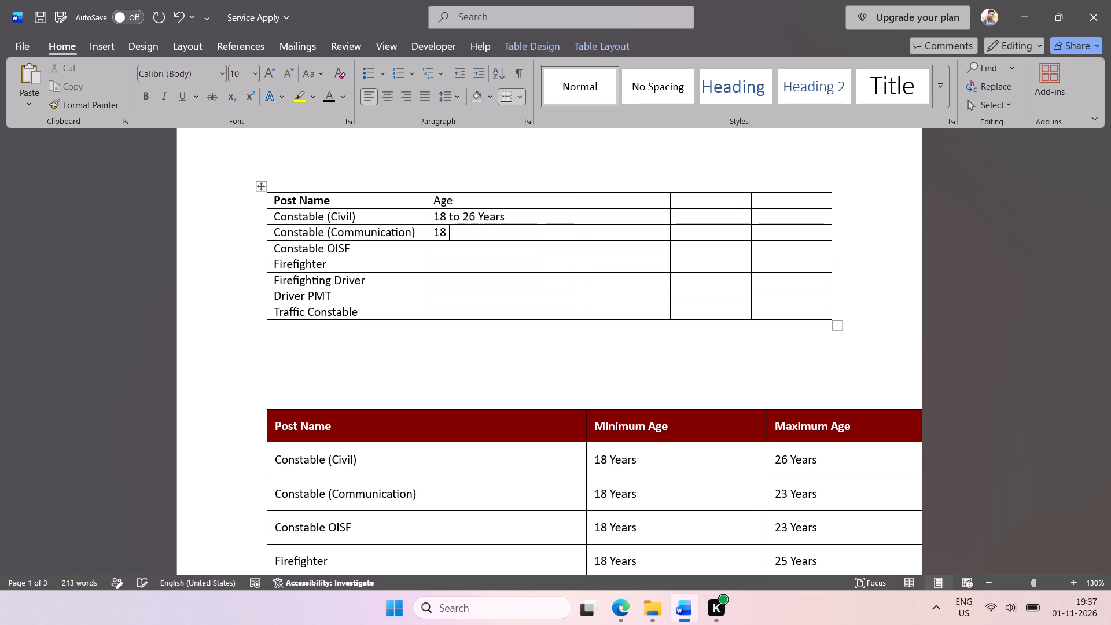
type("to 23")
key("space")
key("ctrl+v")
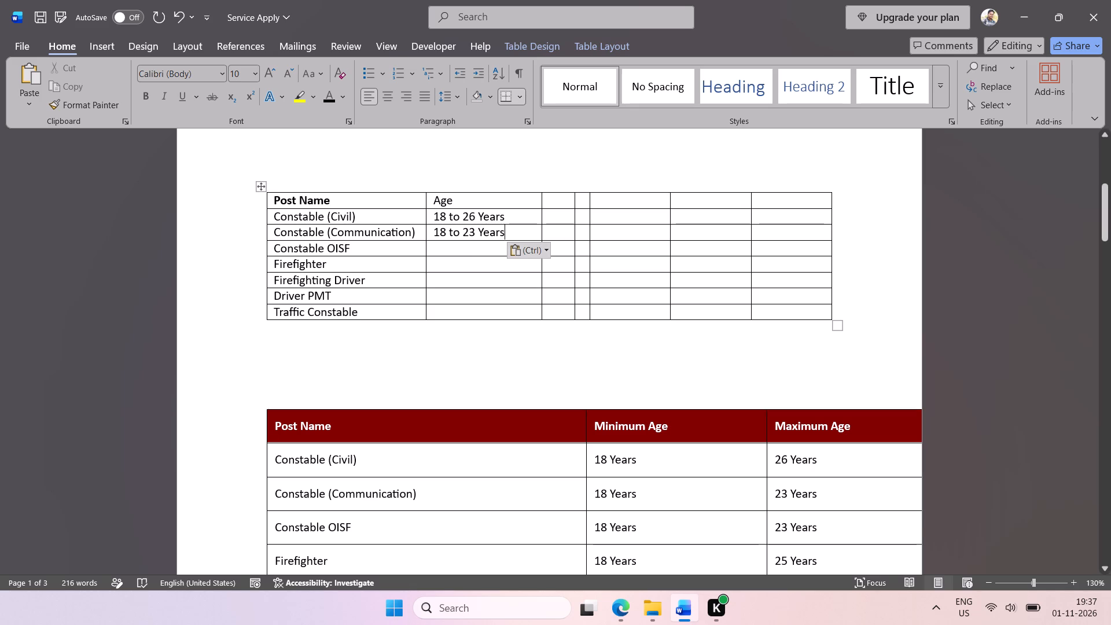
Copy the "18 to 23 Years" entry from Constable (Communication) into the Constable OISF age cell.
left_click(514, 230)
left_click_drag(513, 233, 445, 234)
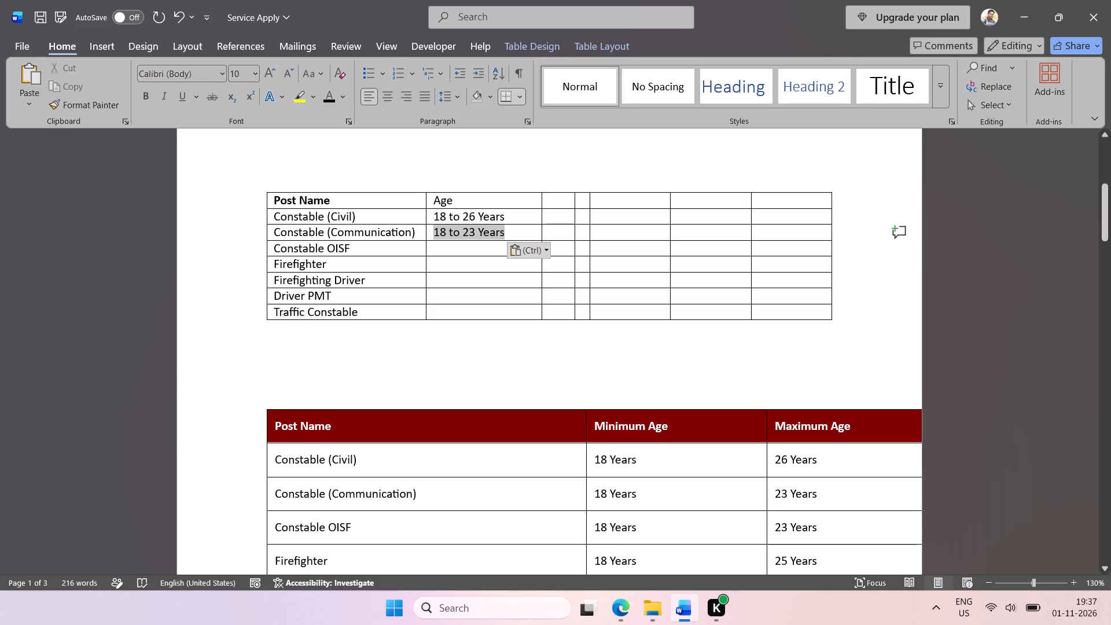
left_click_drag(445, 234, 439, 234)
key("ctrl+c")
left_click(457, 249)
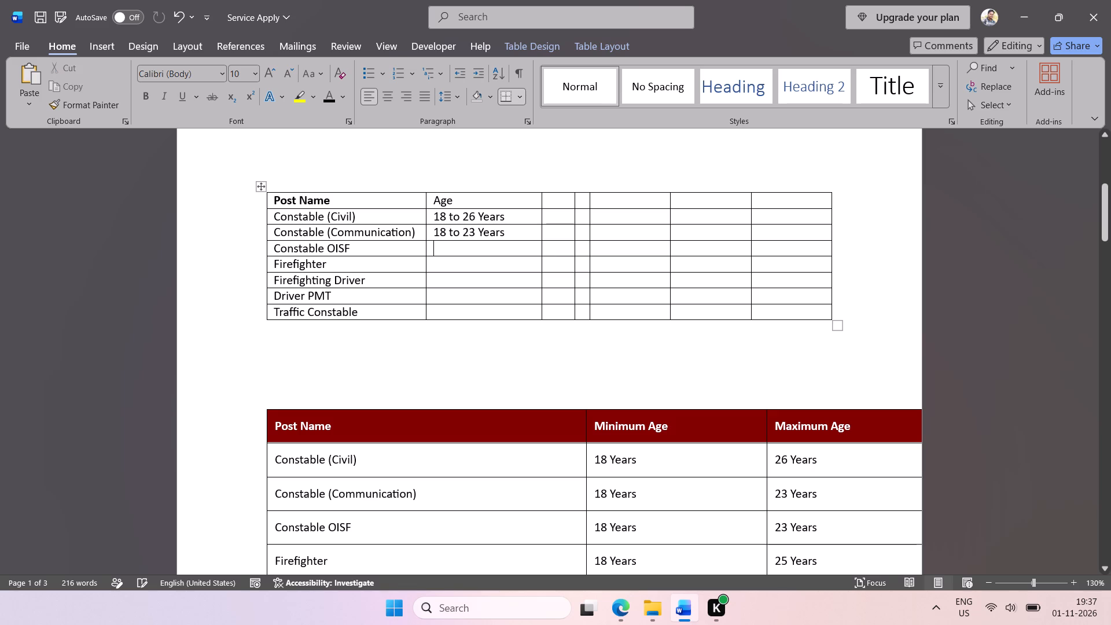
key("ctrl+v")
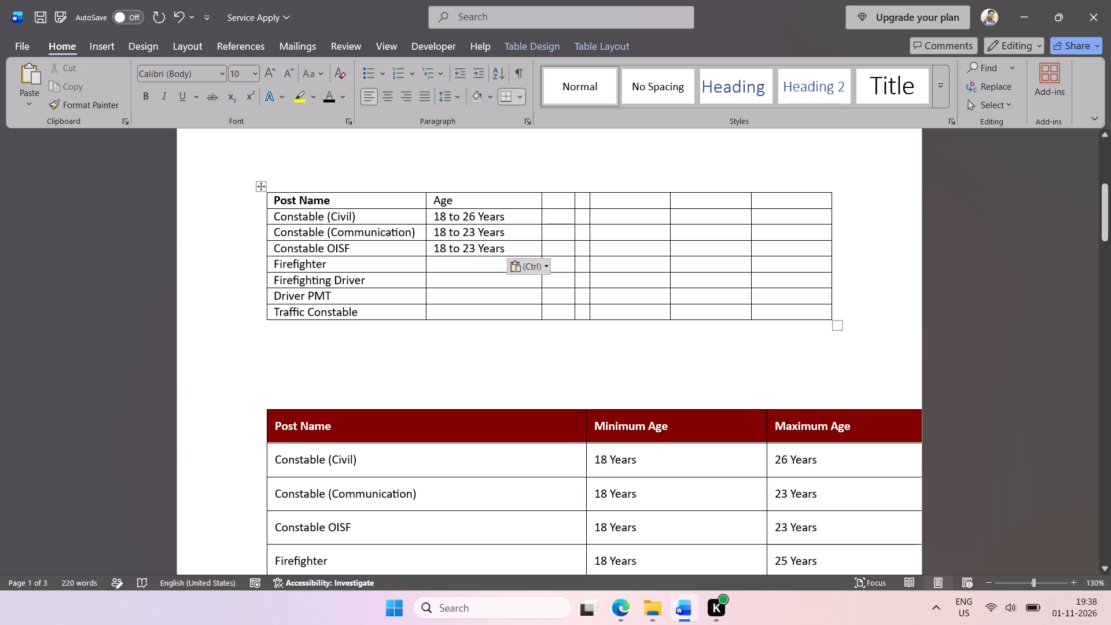
Fill the Firefighter age cell with the copied age range, changing its upper limit so it reads "18 to 25 Years".
left_click(444, 266)
key("ctrl+v")
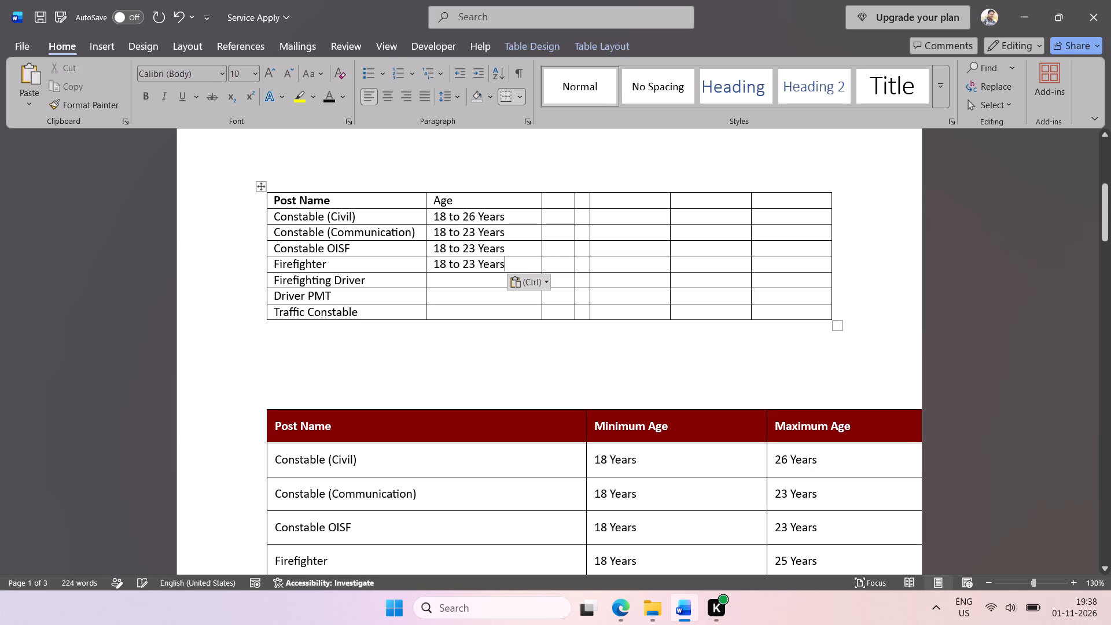
left_click(474, 263)
key("BackSpace")
key("BackSpace")
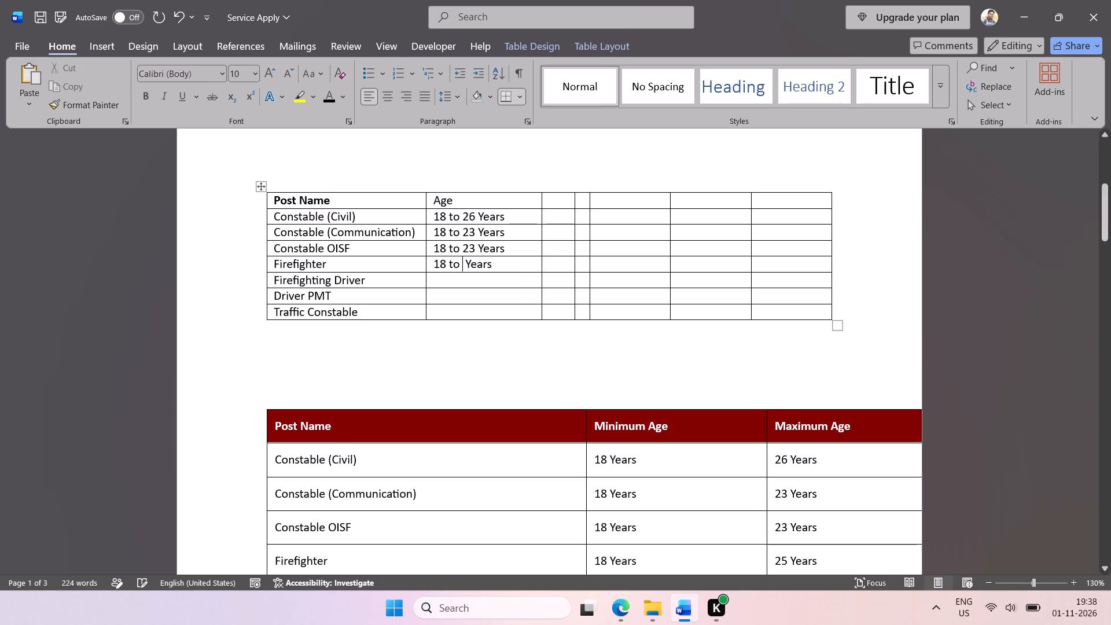
type("25")
Copy Firefighter's "18 to 25 Years" entry into the Firefighting Driver age cell.
scroll(513, 276, "down", 1)
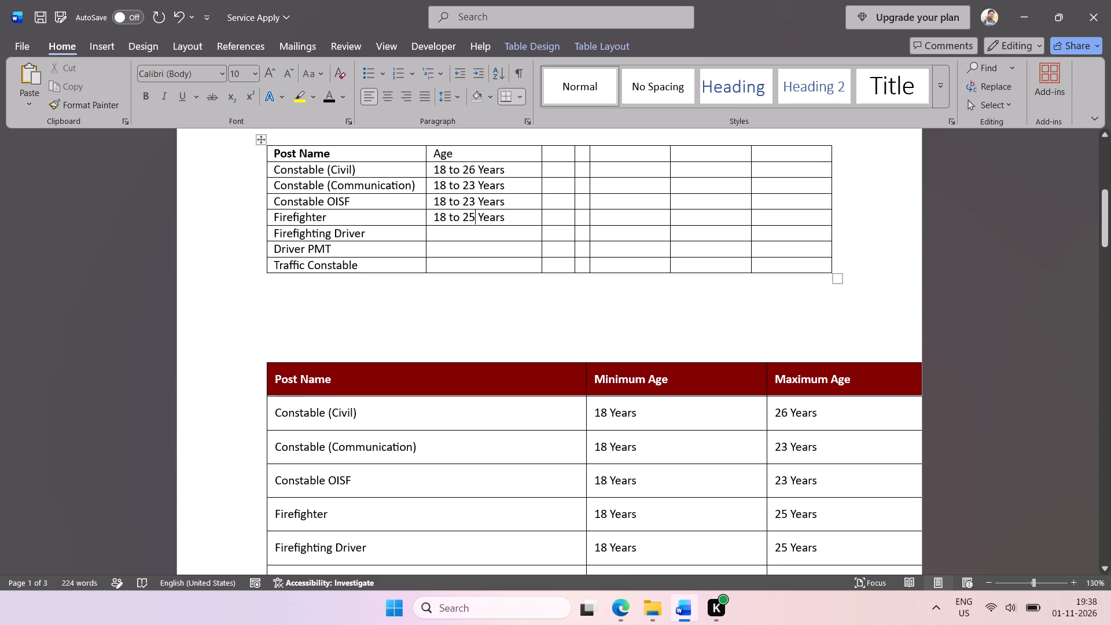
scroll(513, 276, "down", 2)
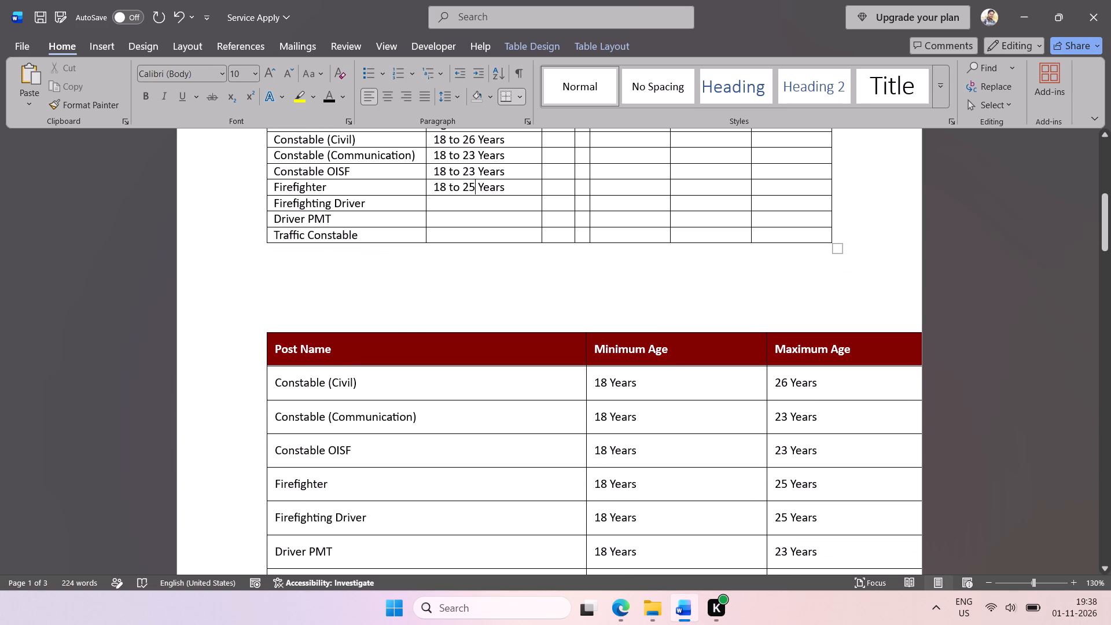
scroll(513, 276, "down", 1)
left_click_drag(511, 239, 446, 245)
key("ctrl+c")
left_click(447, 263)
left_click(450, 253)
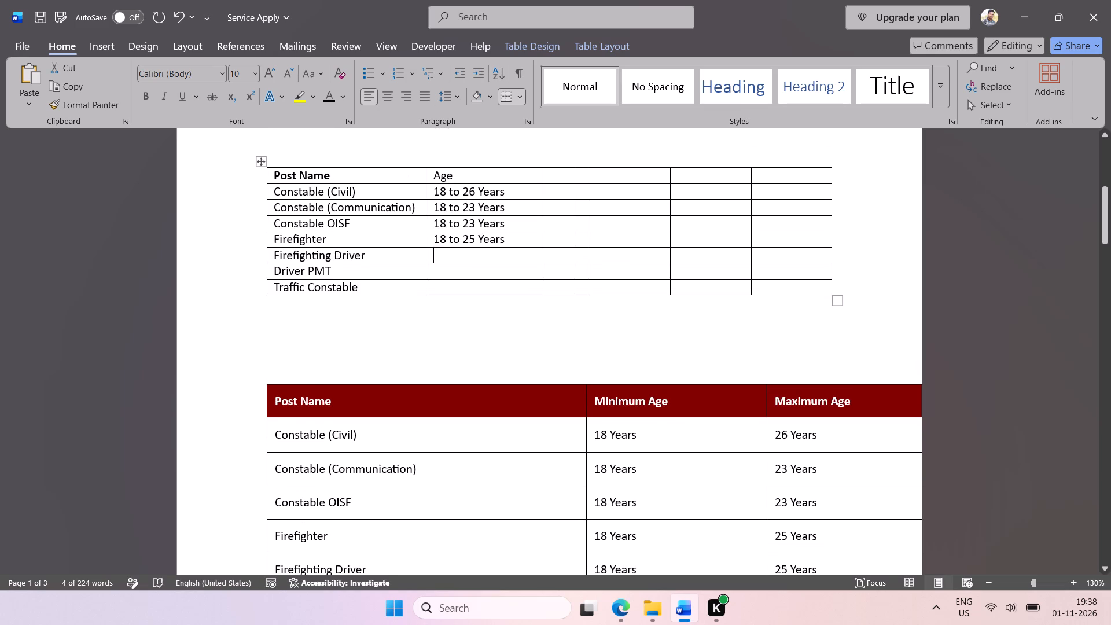
left_click(450, 253)
key("ctrl+v")
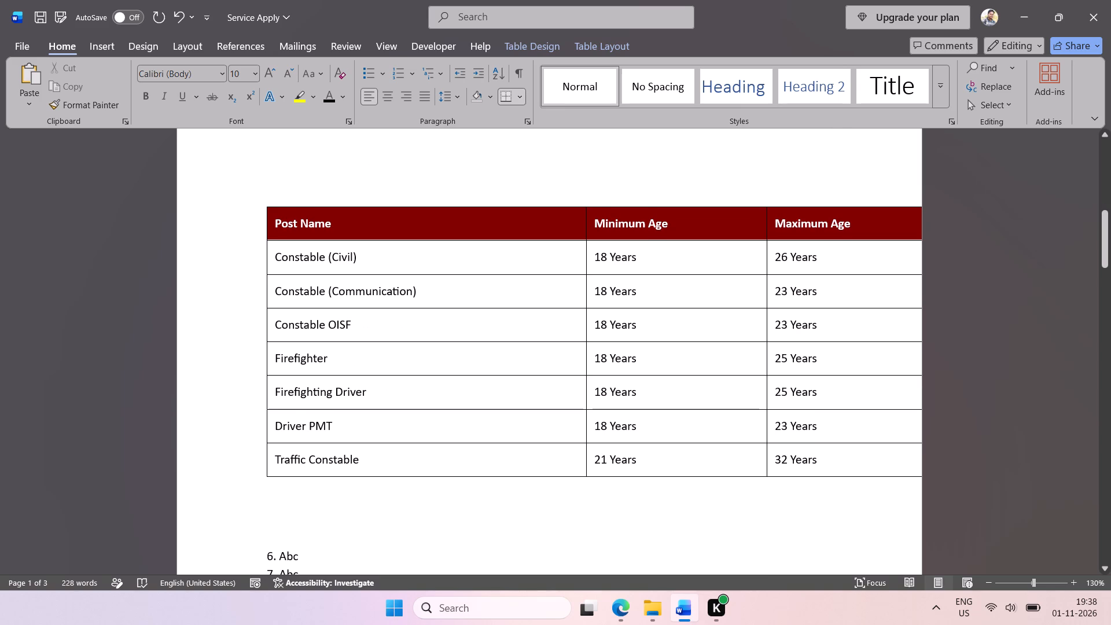
Copy Constable OISF's "18 to 23 Years" entry into the Driver PMT age cell.
left_click_drag(507, 197, 440, 191)
key("ctrl+c")
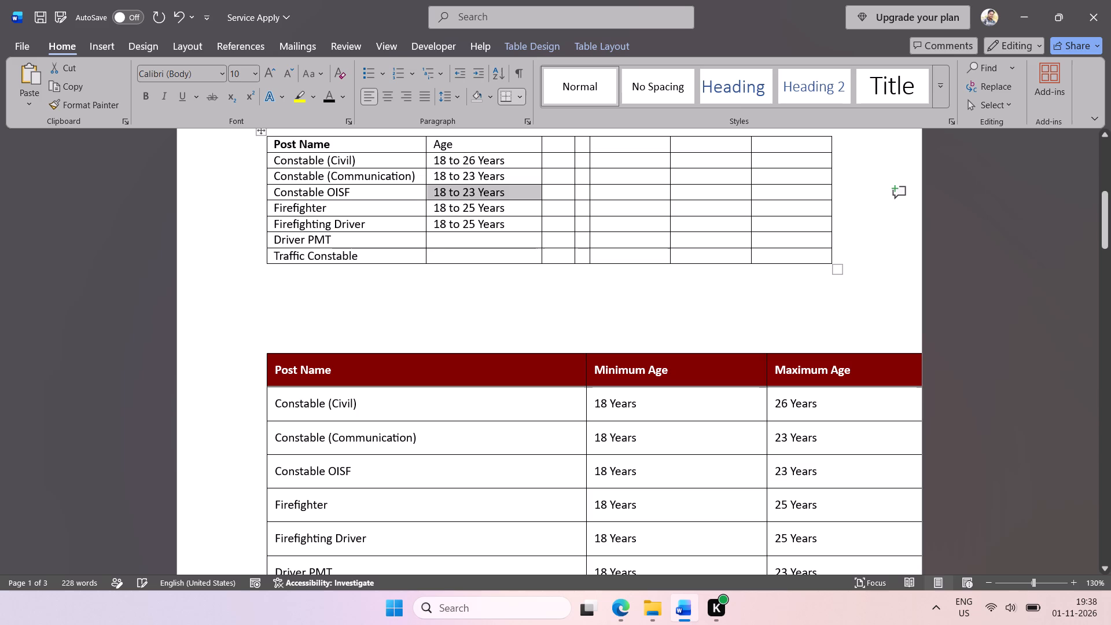
left_click(447, 241)
key("ctrl+v")
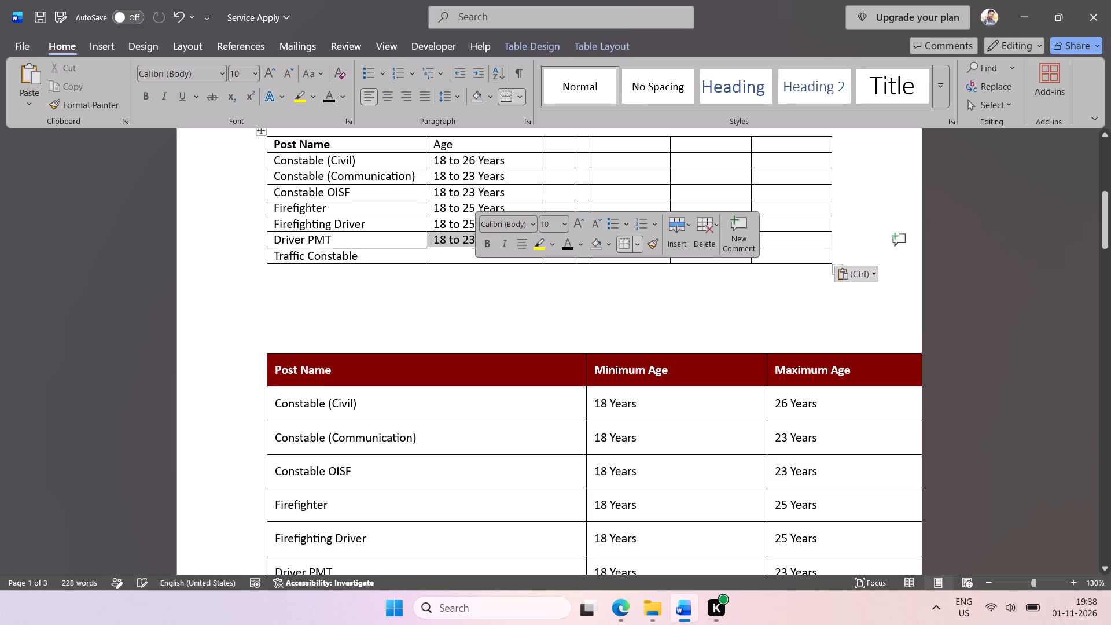
Fill the Traffic Constable age cell with the copied age range, changing its upper limit so it reads "18 to 32 Years".
scroll(474, 268, "up", 1)
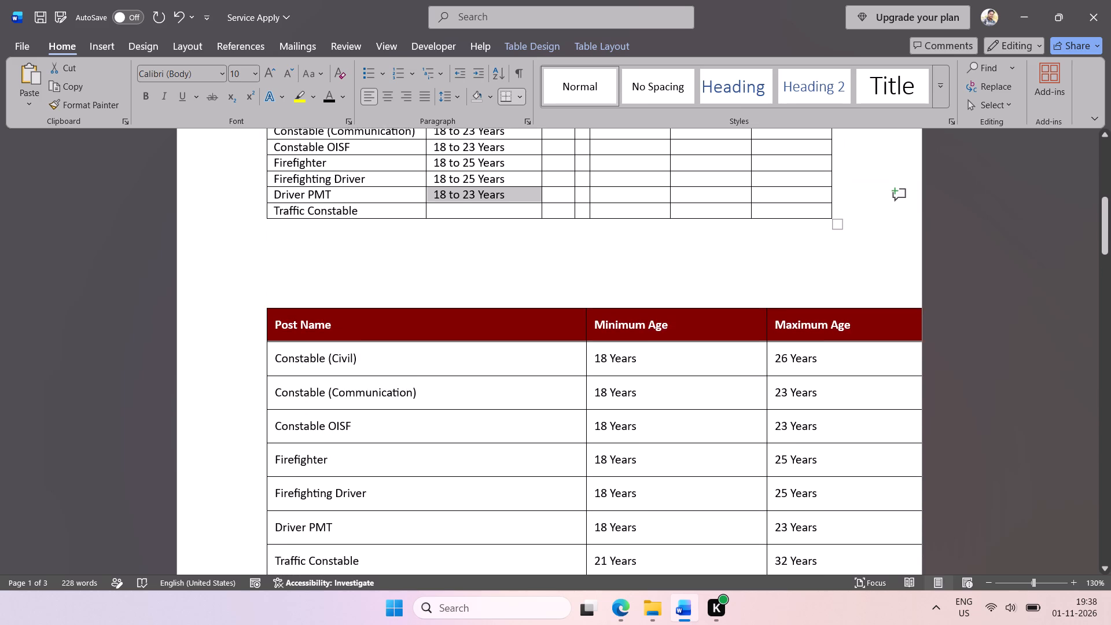
scroll(484, 230, "up", 1)
left_click(480, 245)
key("ctrl+v")
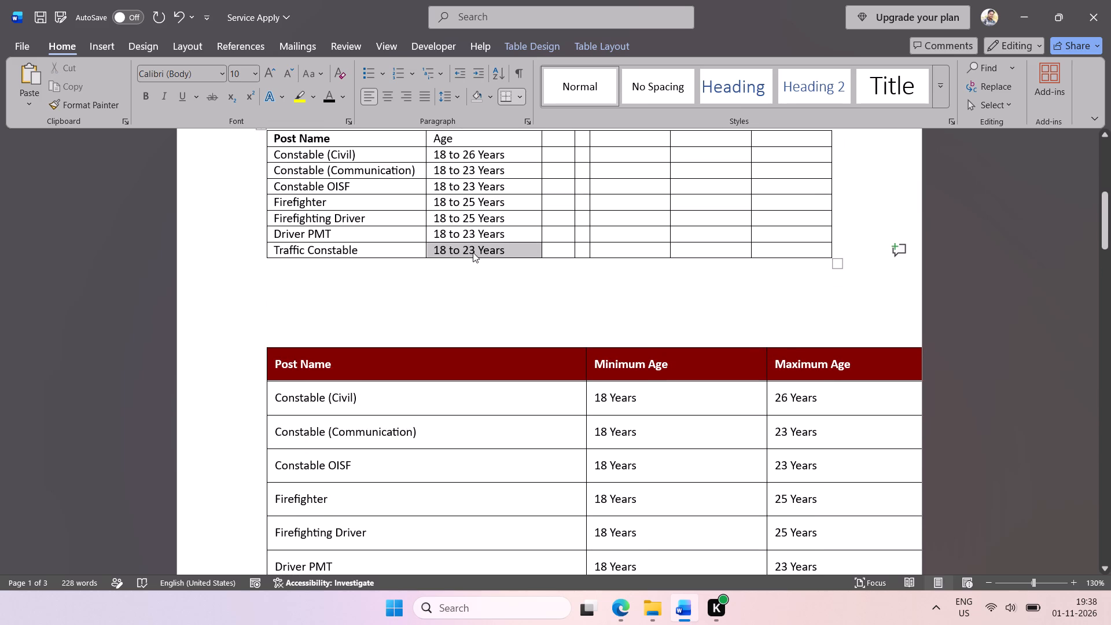
left_click(474, 248)
double_click(472, 247)
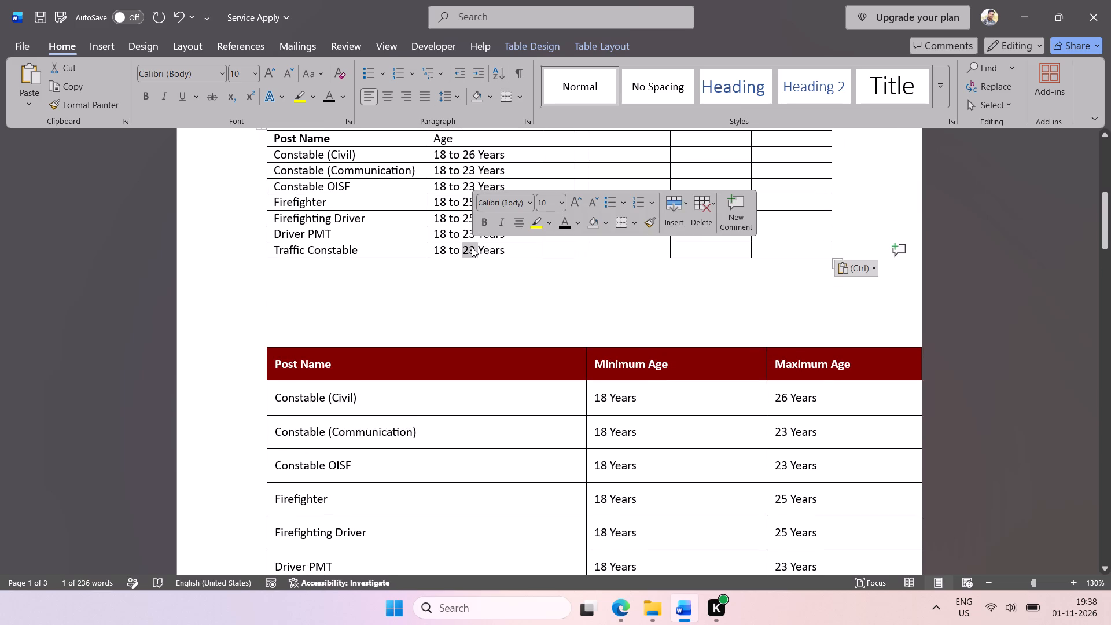
type("32")
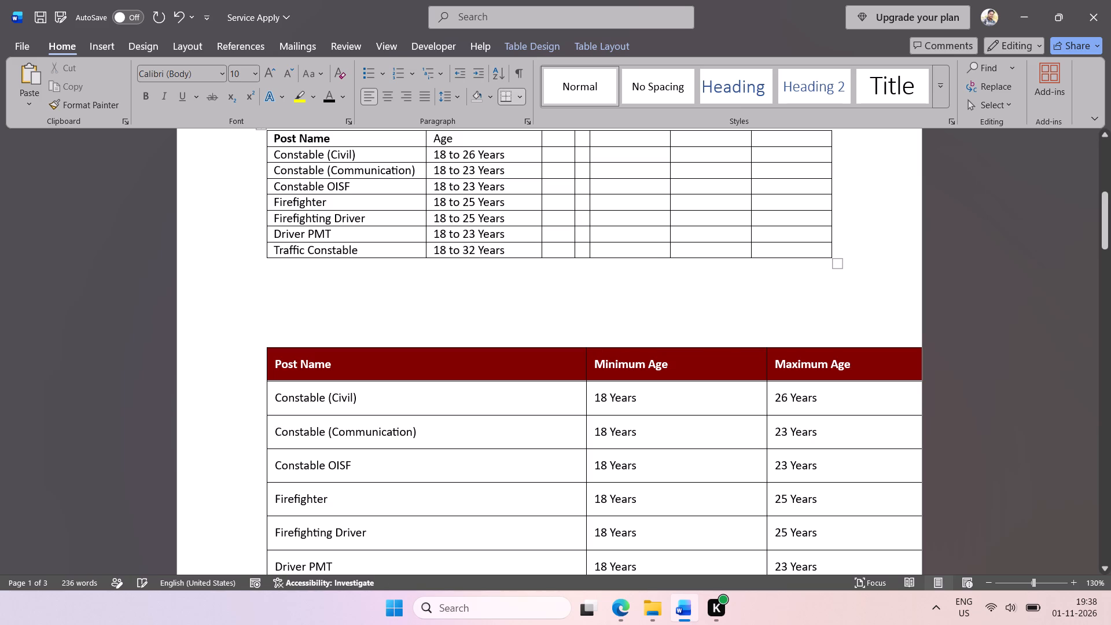
Narrow the Age column of the new table to fit its age entries.
scroll(567, 215, "up", 1)
left_click_drag(540, 233, 517, 237)
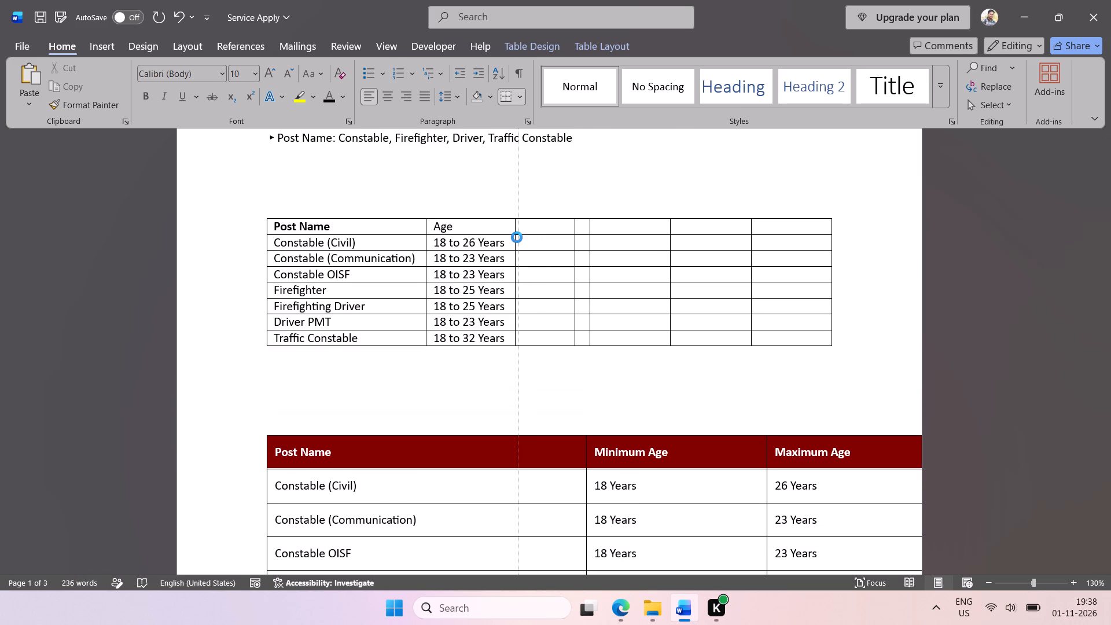
left_click_drag(517, 237, 518, 237)
Save the document.
left_click(534, 367)
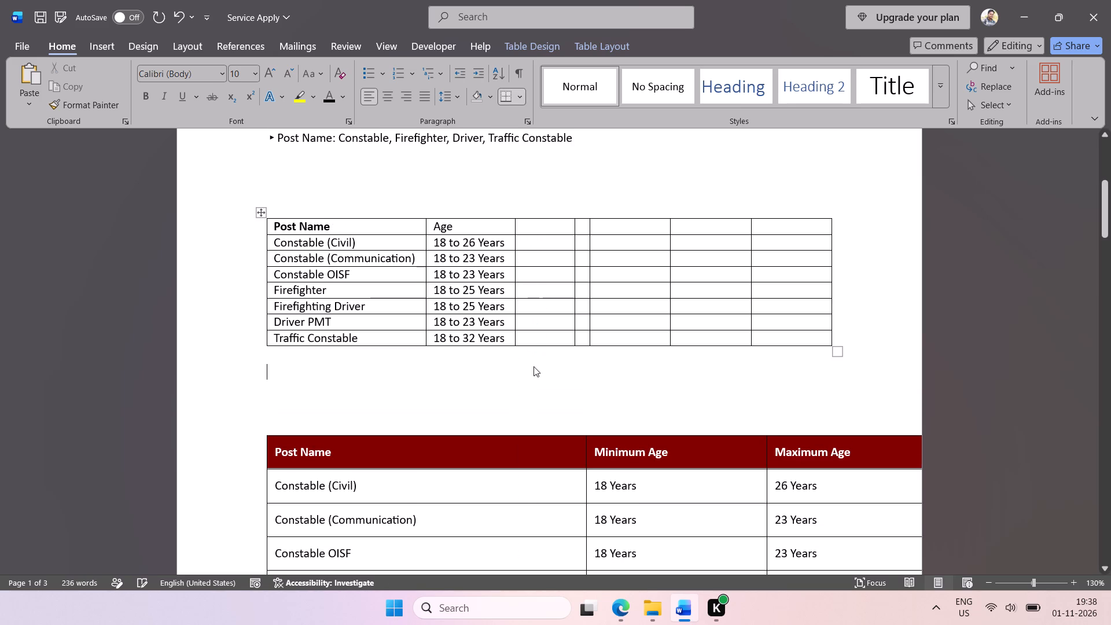
key("ctrl+s")
Make the "Age" header of the new table bold and centered in its cell.
left_click_drag(465, 222, 447, 223)
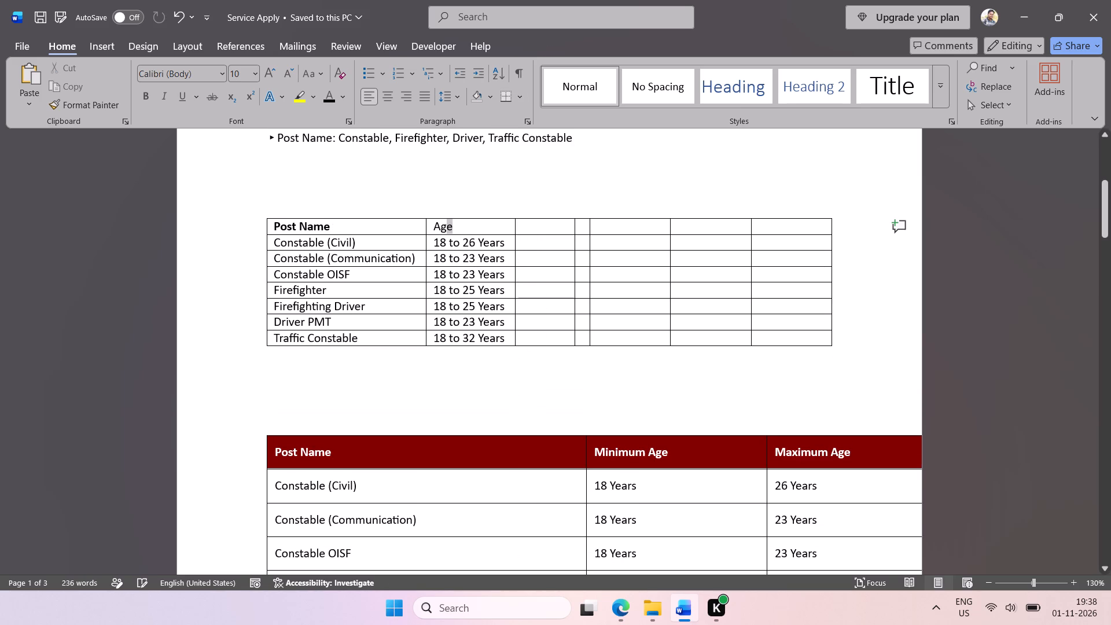
left_click_drag(447, 223, 433, 224)
key("ctrl+b")
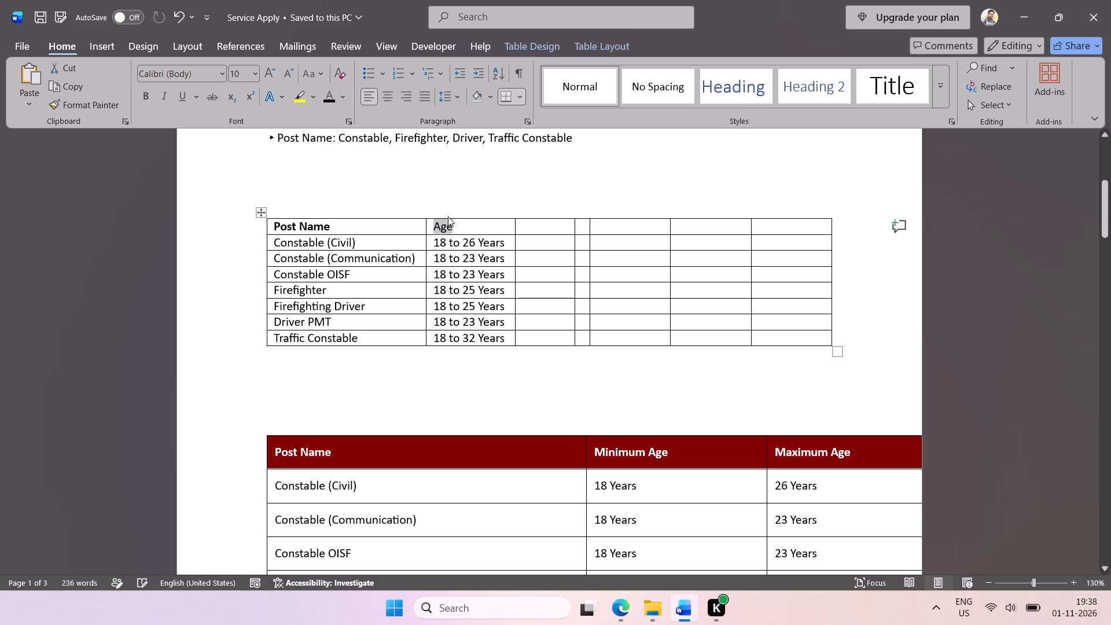
left_click(379, 94)
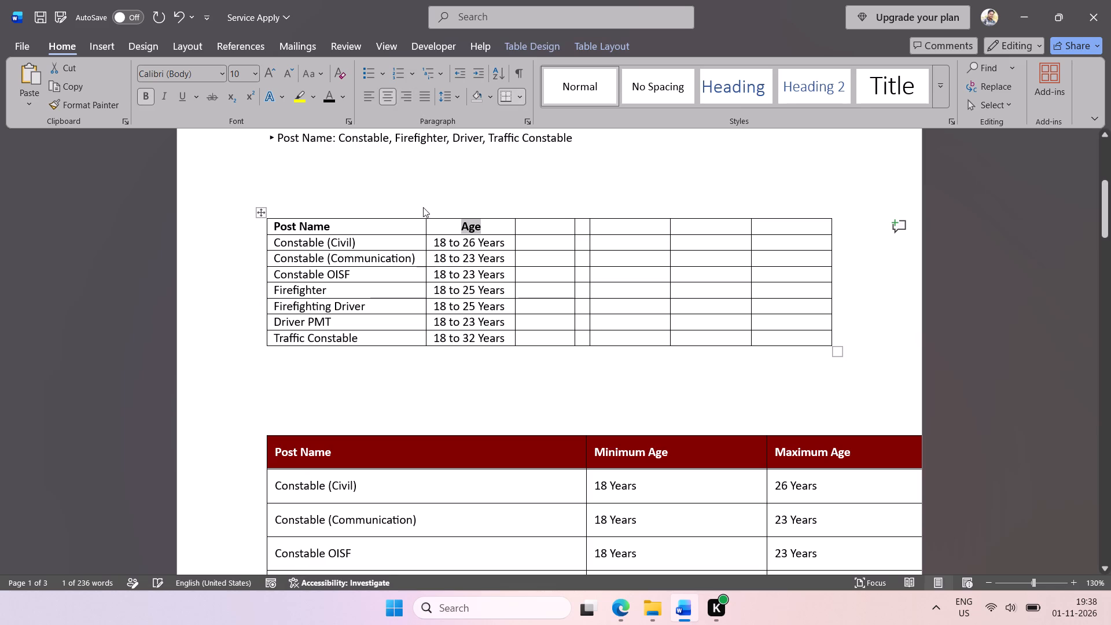
Center the "Post Name" and "Age" headers in the new table's header row and save the document.
left_click(376, 233)
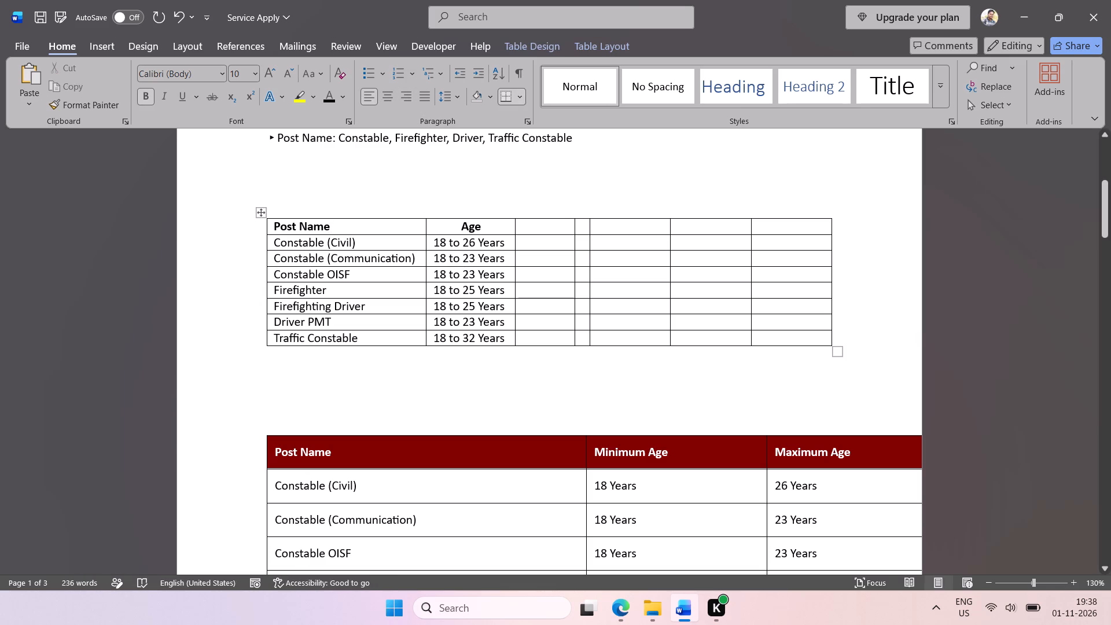
left_click_drag(499, 228, 315, 225)
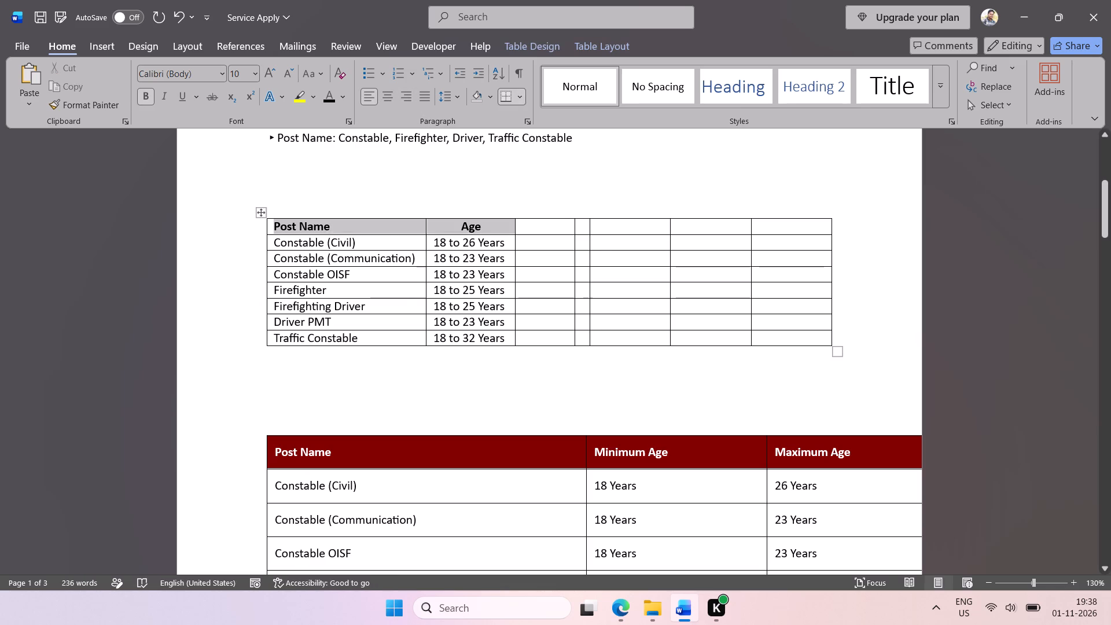
left_click(389, 98)
left_click(389, 98)
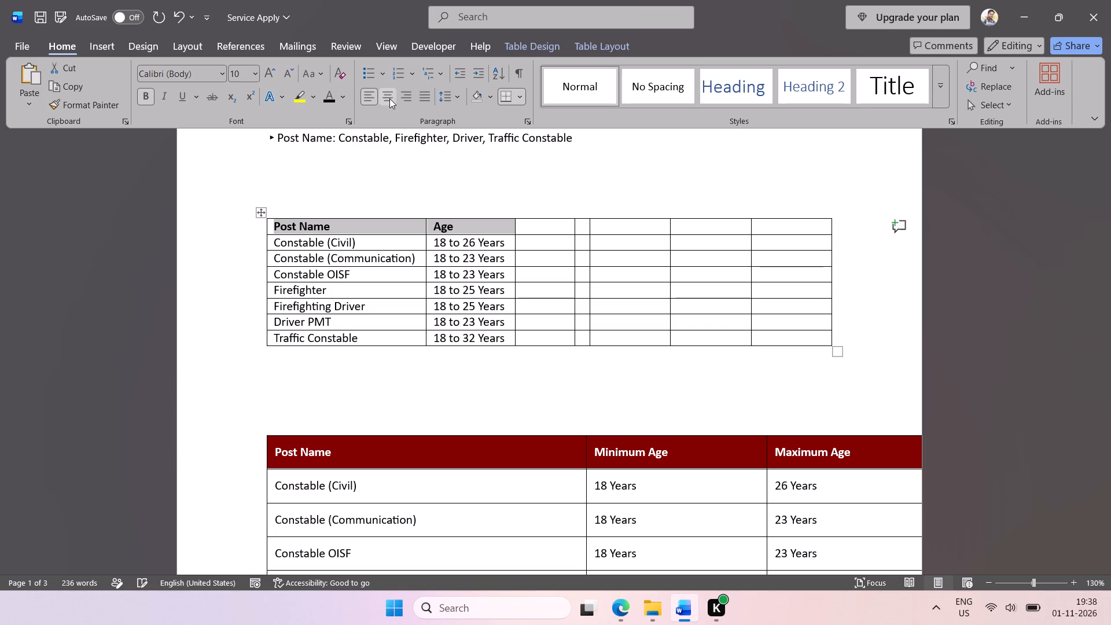
left_click(389, 98)
left_click(512, 385)
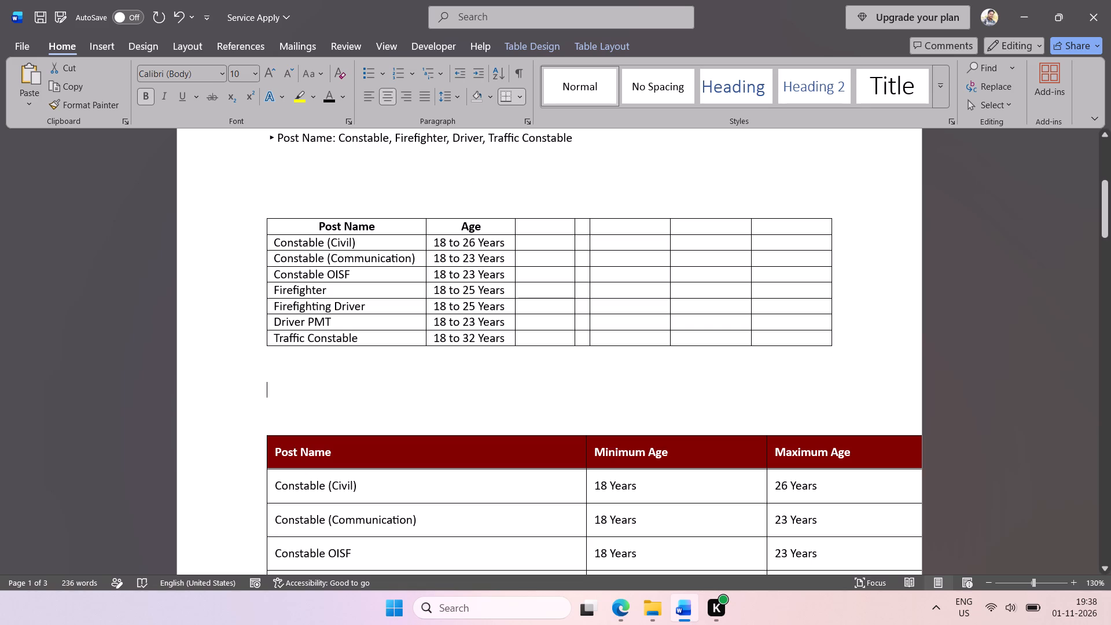
key("ctrl+s")
Delete the pasted dark red minimum and maximum age table below the new post table.
scroll(571, 310, "down", 1)
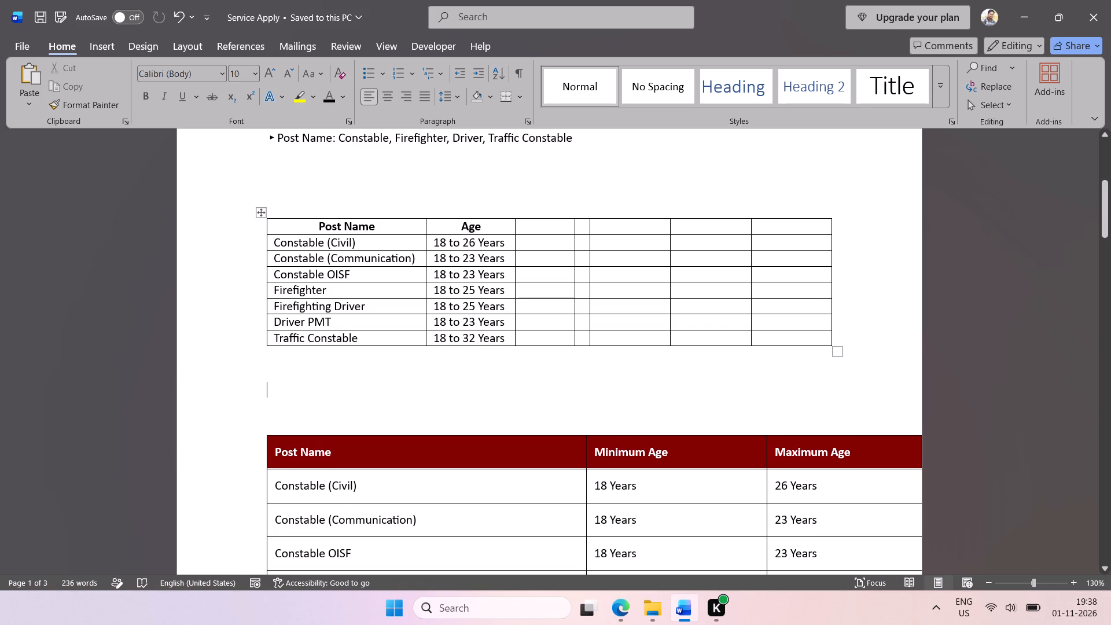
scroll(571, 310, "down", 2)
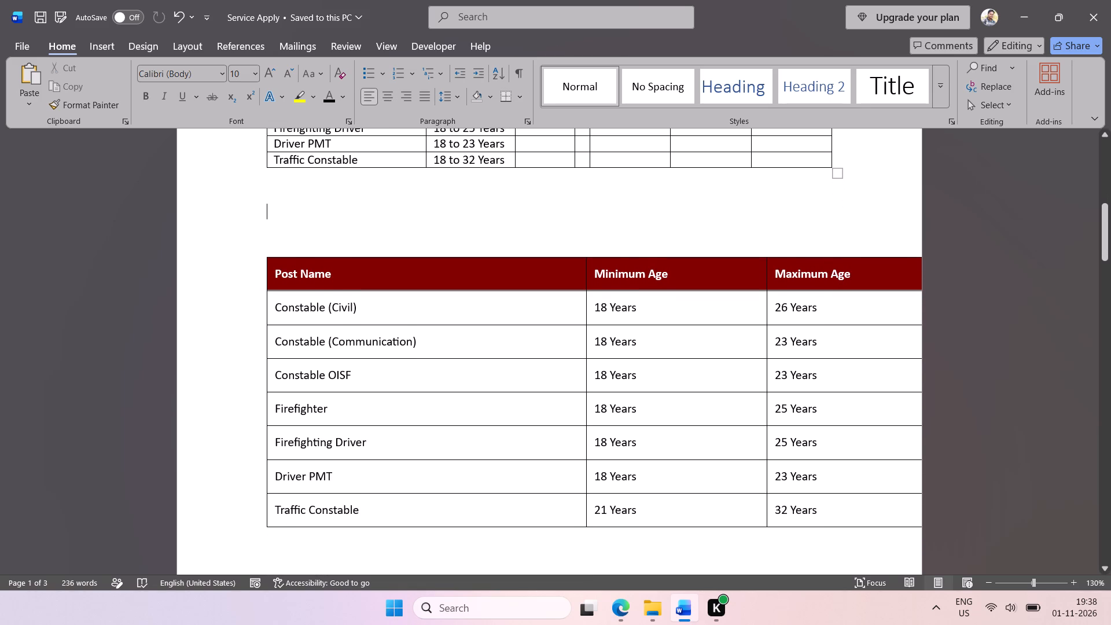
left_click_drag(252, 243, 937, 541)
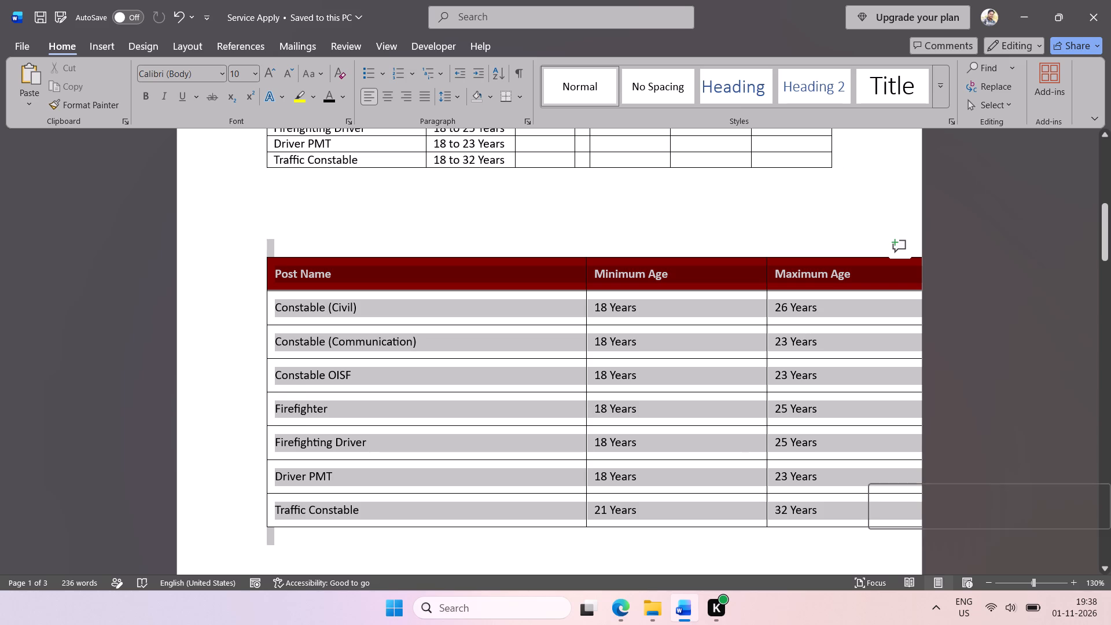
key("BackSpace")
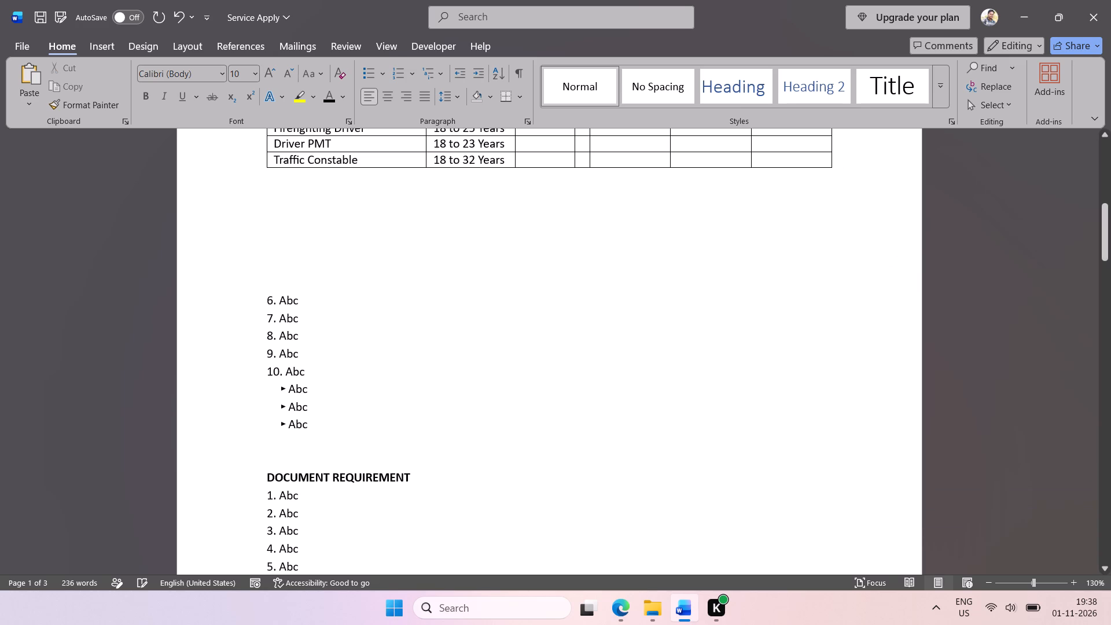
Copy the Age Relaxation section from the recruitment web page in Edge and paste it below the post table in Word.
left_click(619, 606)
left_click(447, 275)
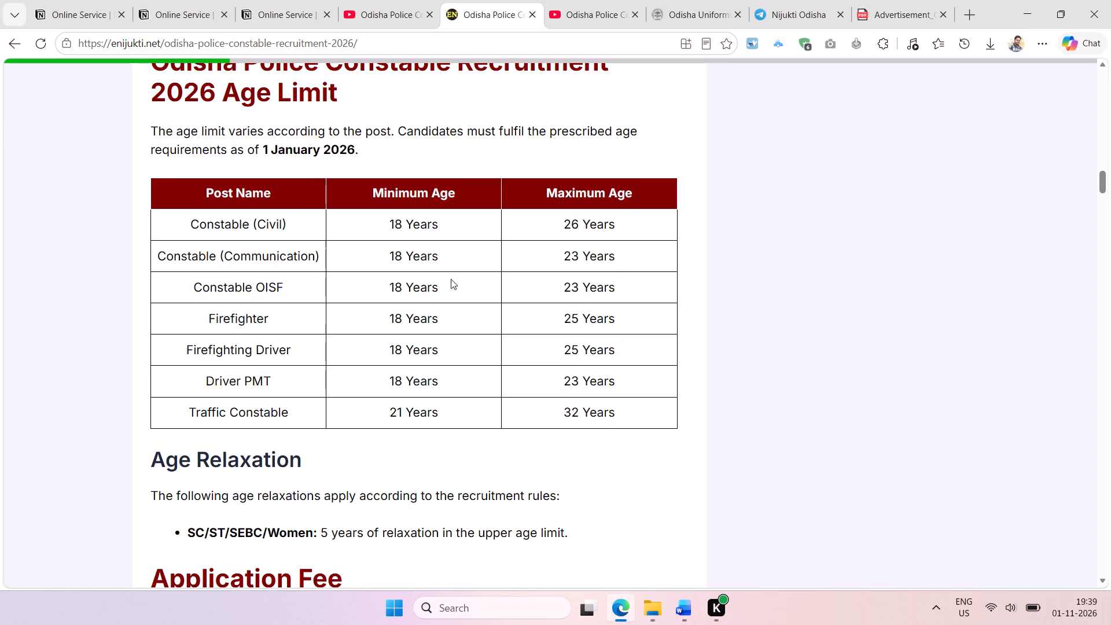
scroll(458, 333, "down", 4)
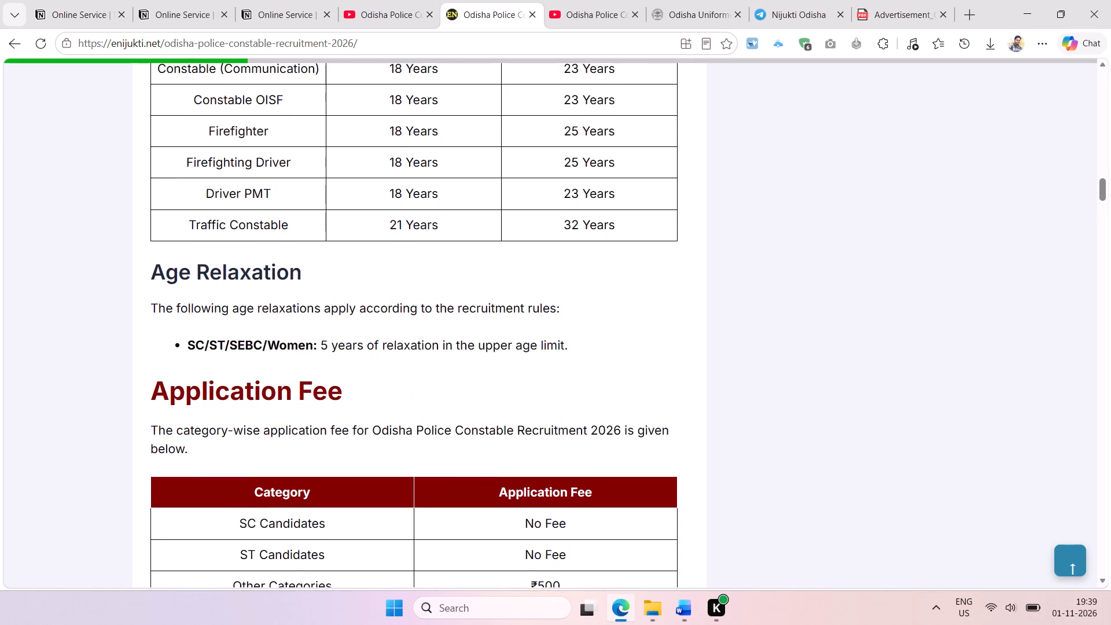
left_click_drag(153, 276, 523, 354)
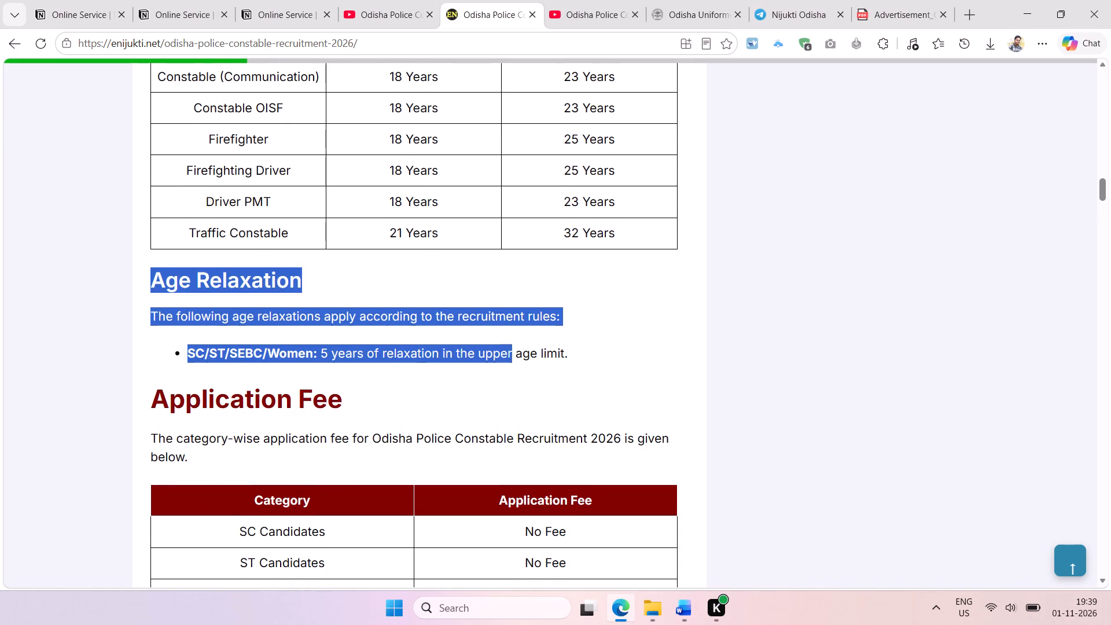
left_click_drag(523, 354, 576, 356)
key("ctrl+c")
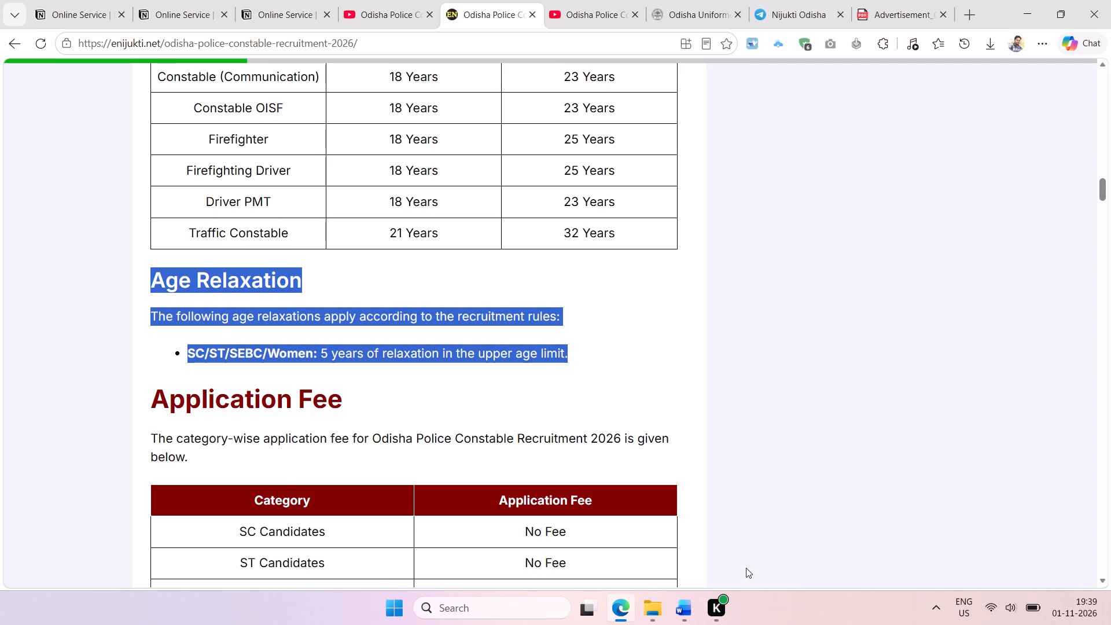
left_click(688, 607)
scroll(402, 237, "up", 1)
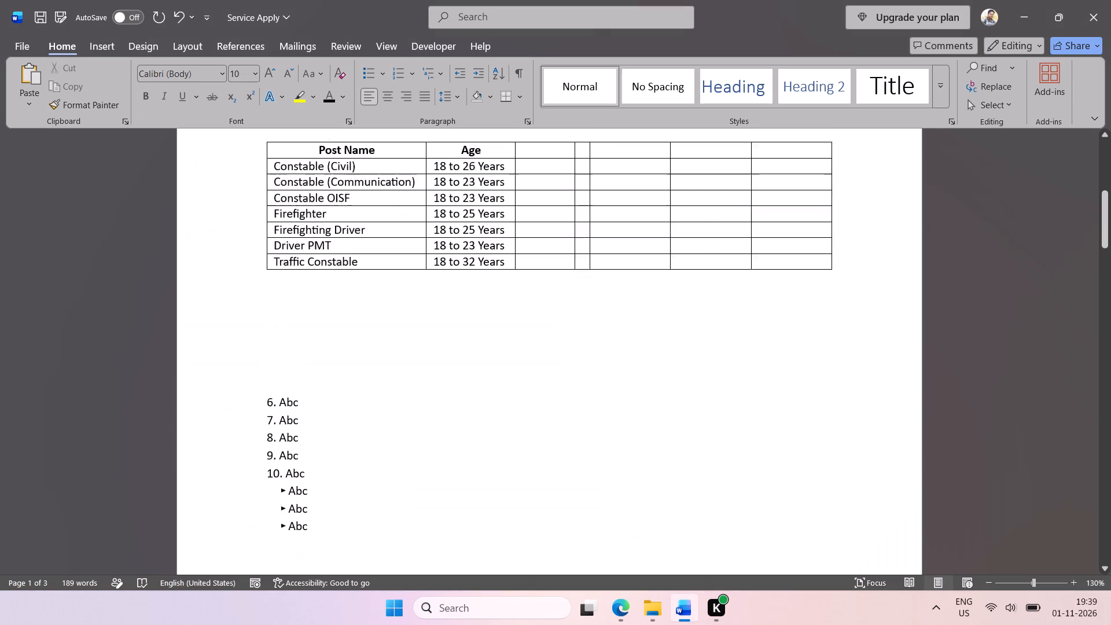
scroll(385, 227, "up", 1)
scroll(317, 322, "up", 1)
left_click(286, 352)
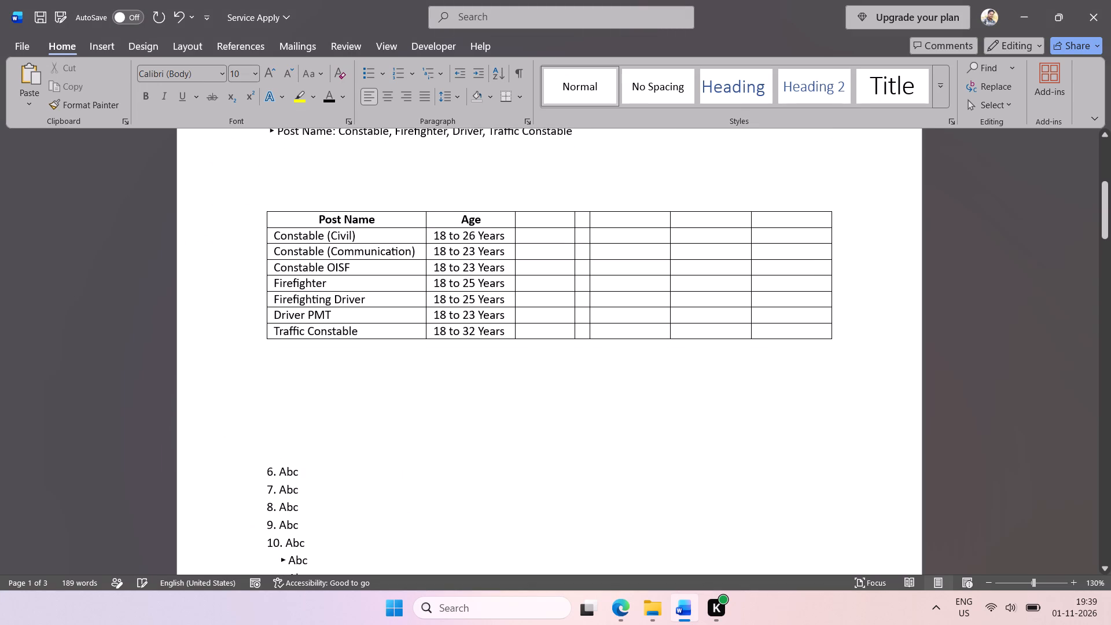
left_click(286, 369)
key("ctrl+v")
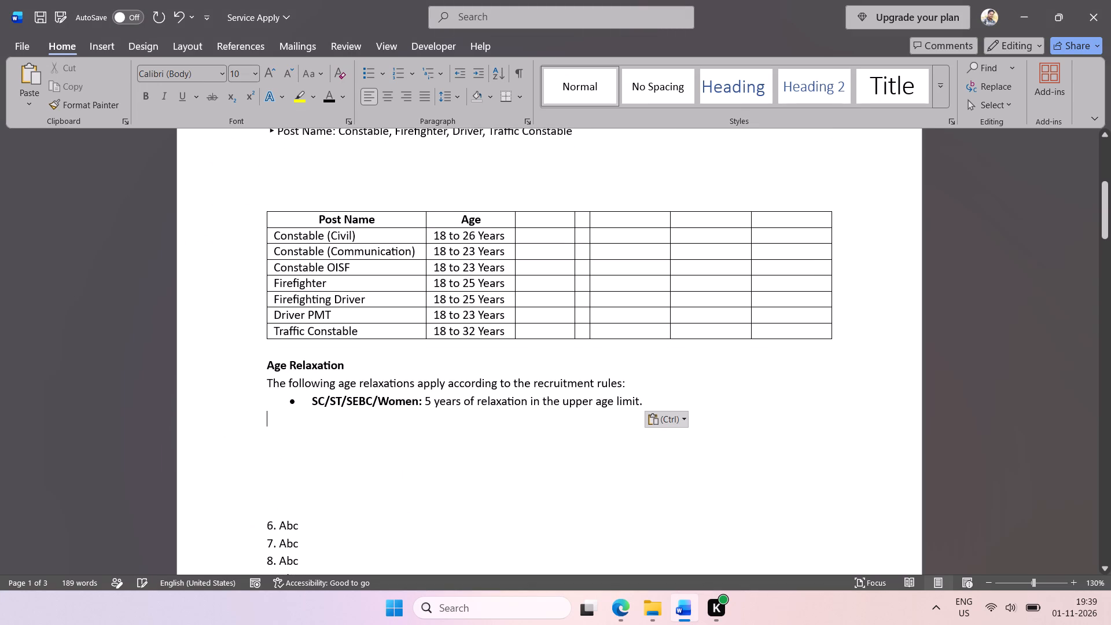
Copy the arrow bullet from the BASIC list and paste it in front of the "Age Relaxation" heading.
scroll(284, 192, "up", 1)
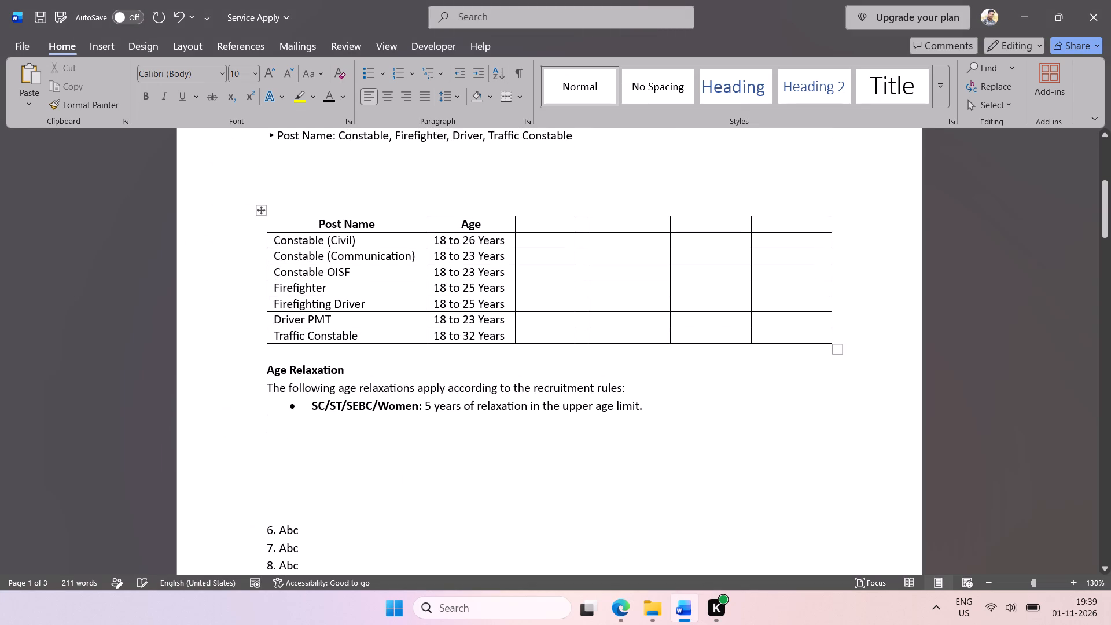
scroll(282, 194, "up", 1)
left_click_drag(279, 191, 250, 193)
key("ctrl+c")
scroll(311, 368, "down", 2)
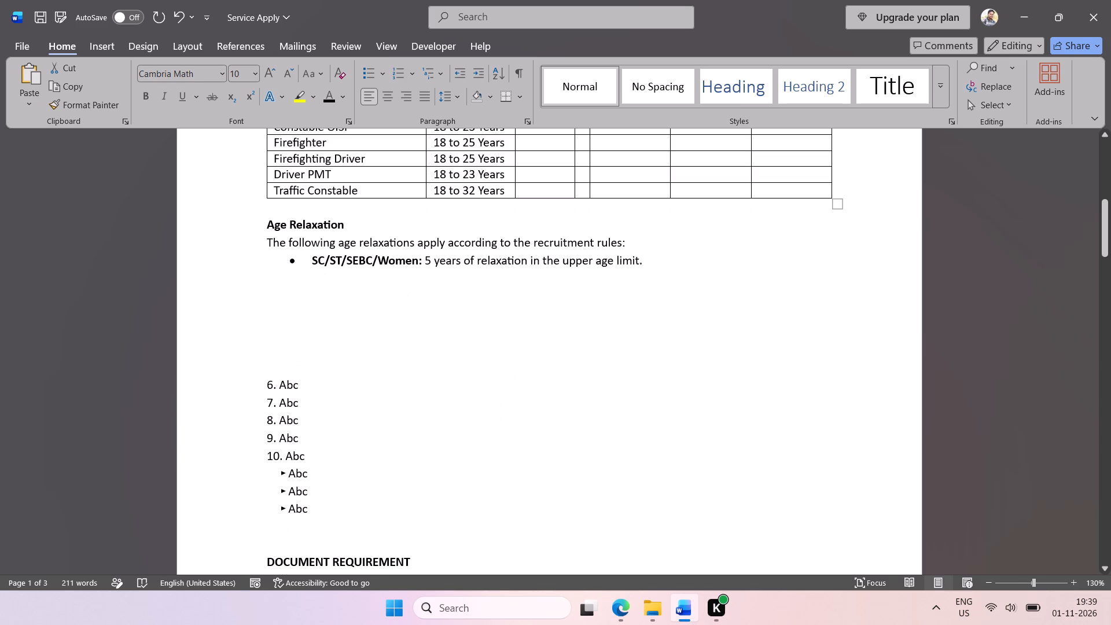
scroll(295, 289, "up", 2, "ctrl")
left_click(222, 237)
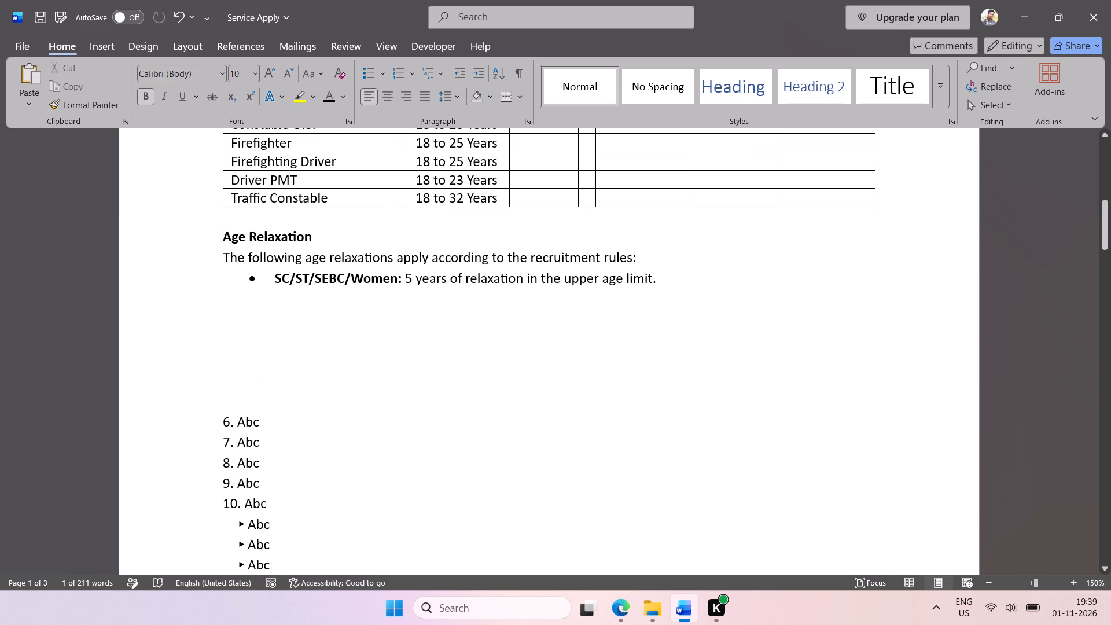
key("ctrl+v")
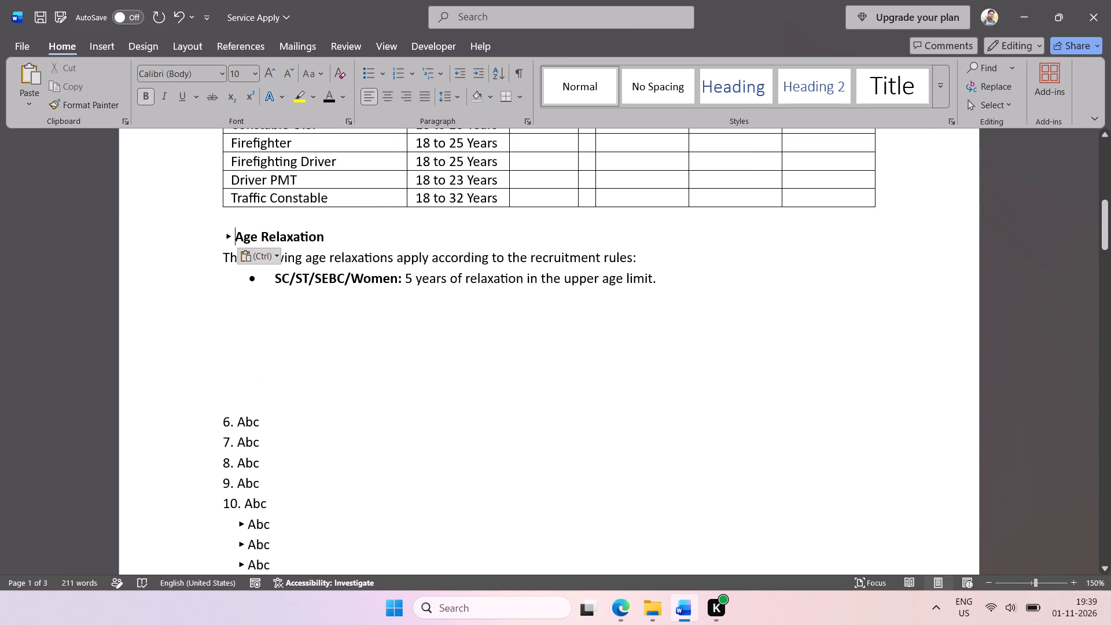
Extend the heading to read "Age Relaxation: 5 years", copying "5 years" from the bulleted line below.
left_click(451, 255)
left_click_drag(446, 276, 407, 278)
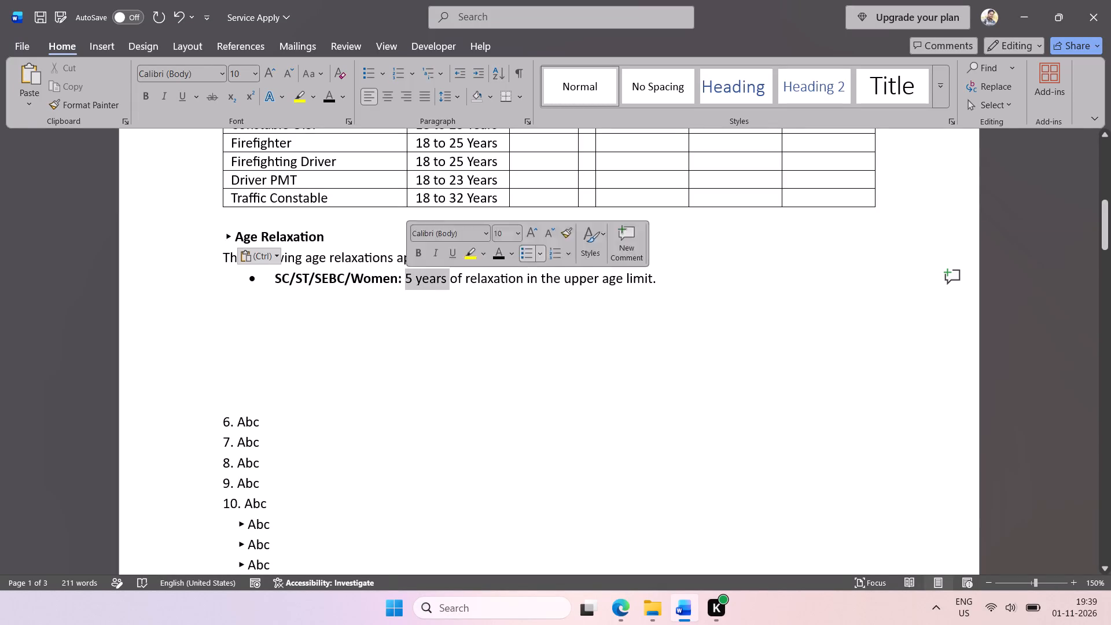
key("ctrl+c")
left_click(339, 232)
type(":")
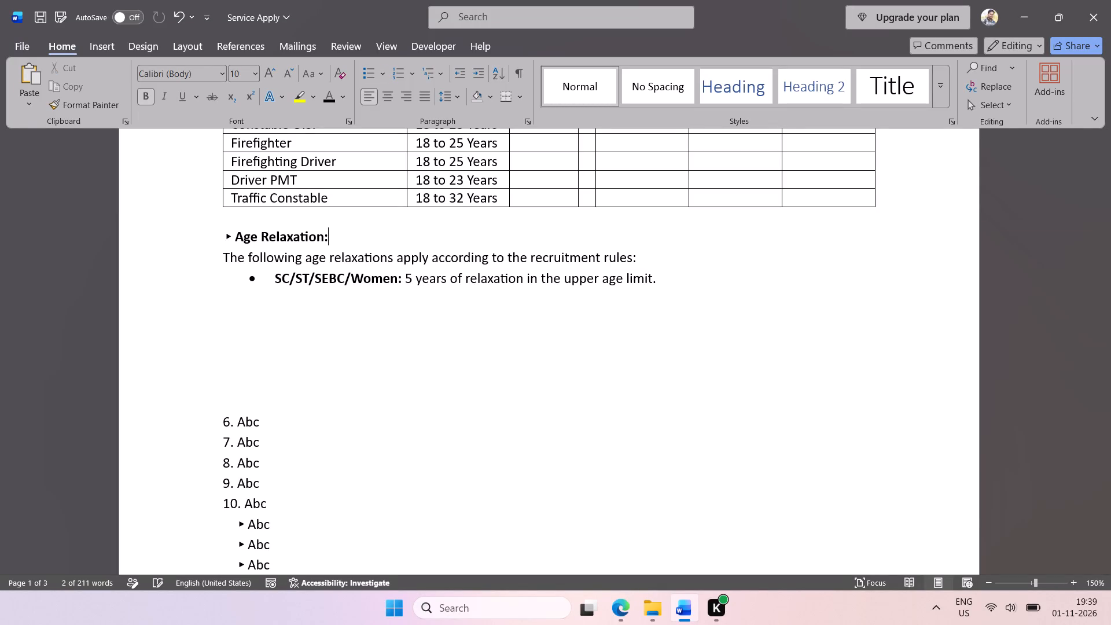
key("space")
key("ctrl+v")
Move "SC/ST/SEBC/Women" from the bulleted line to the end of the Age Relaxation line, enclosed in parentheses.
left_click_drag(274, 277, 375, 283)
key("ctrl+x")
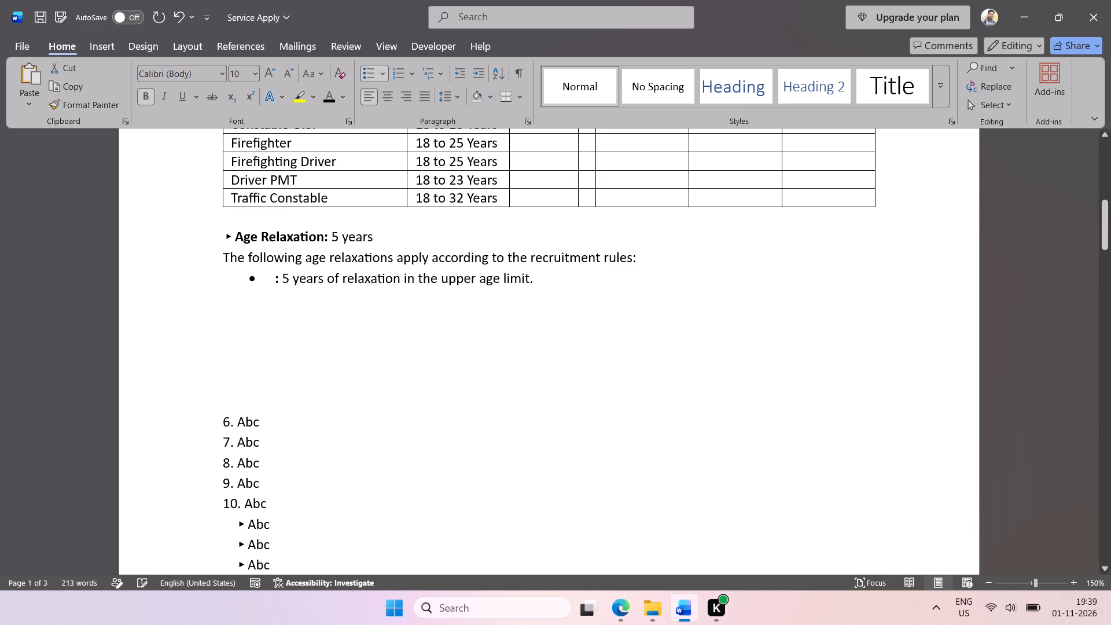
left_click(392, 229)
key("space")
type("(")
key("ctrl+v")
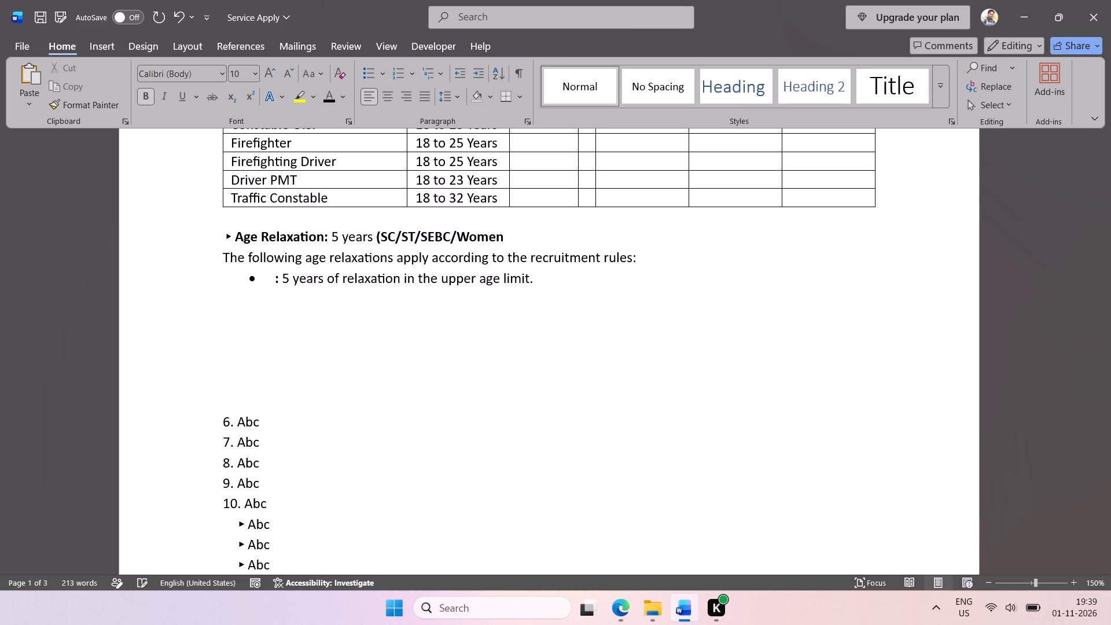
key("shift+parenright")
Delete the recruitment-rules sentence and the leftover bulleted text below the Age Relaxation line.
left_click_drag(549, 274, 296, 263)
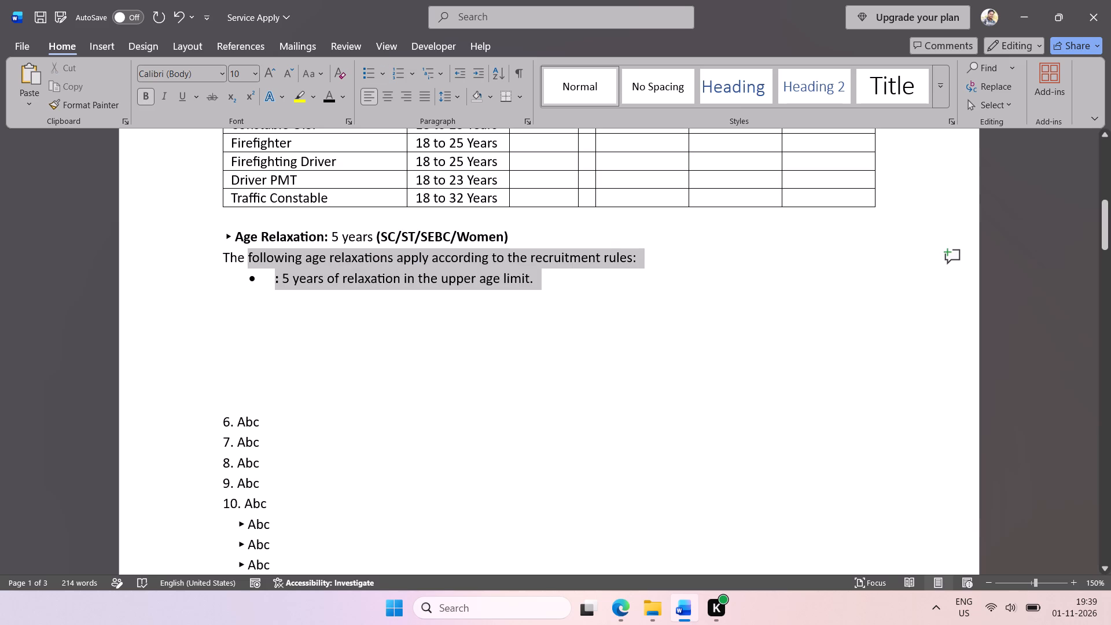
left_click_drag(296, 263, 198, 259)
key("BackSpace")
Make the whole Age Relaxation line regular weight instead of bold and save the document.
left_click_drag(287, 271, 218, 222)
key("ctrl+b")
key("ctrl+b")
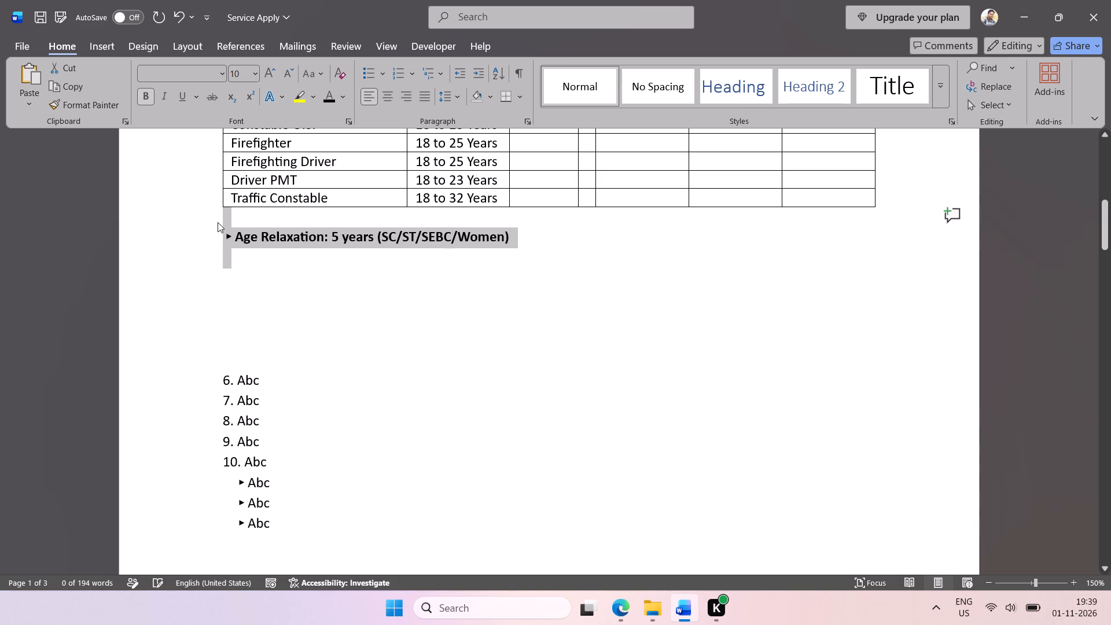
left_click(315, 253)
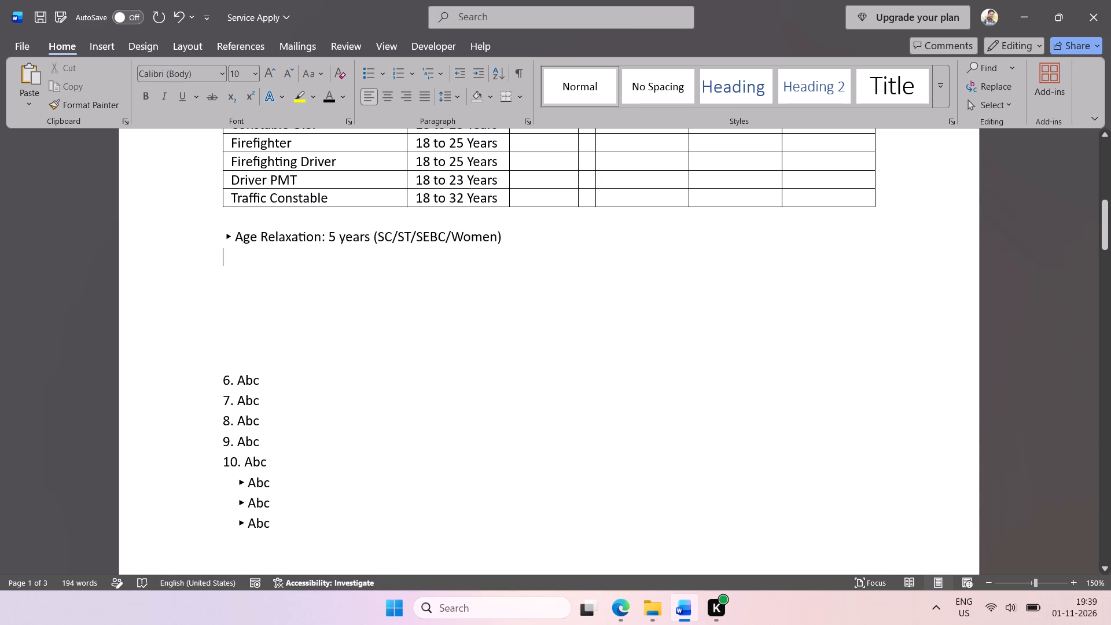
key("ctrl+s")
Switch to Edge and copy the Application Fee section, including its heading, intro sentence and category table.
left_click(612, 613)
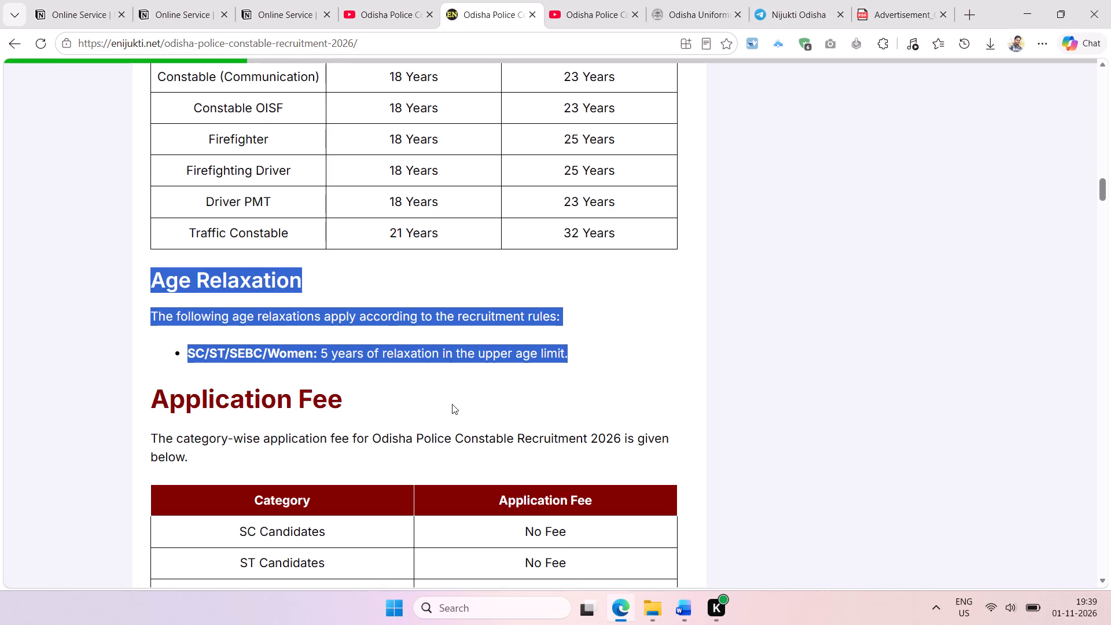
left_click(450, 401)
scroll(382, 391, "down", 4)
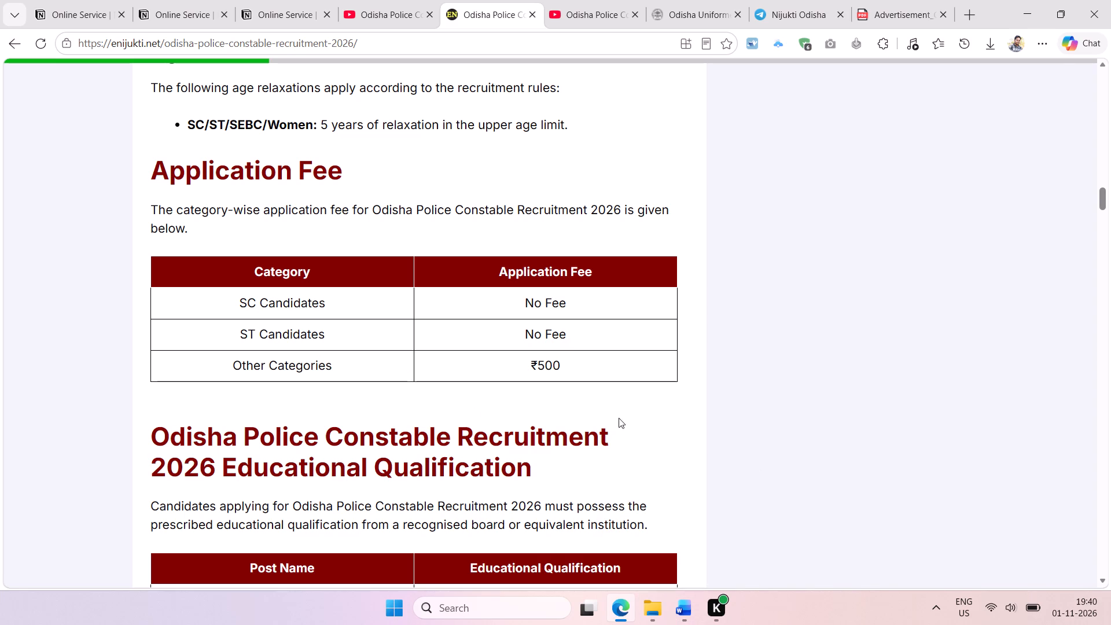
left_click_drag(564, 362, 155, 170)
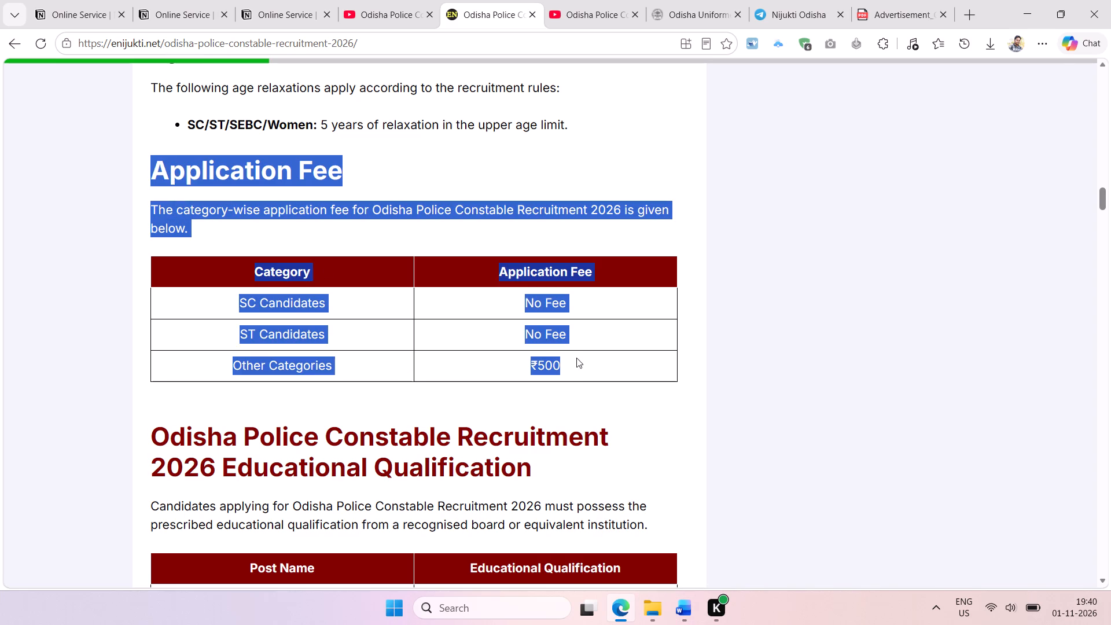
key("ctrl+c")
In Word, add blank lines between the Post Name line and the post table, and paste the Application Fee section there.
left_click(691, 615)
scroll(443, 249, "up", 1)
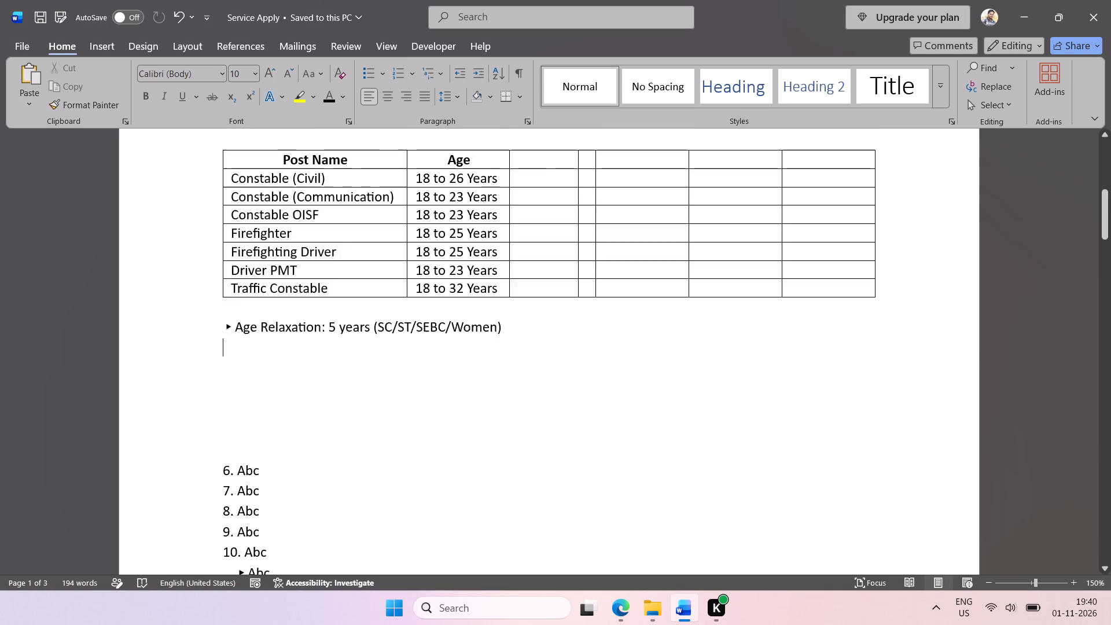
scroll(443, 249, "up", 1)
scroll(385, 371, "down", 1)
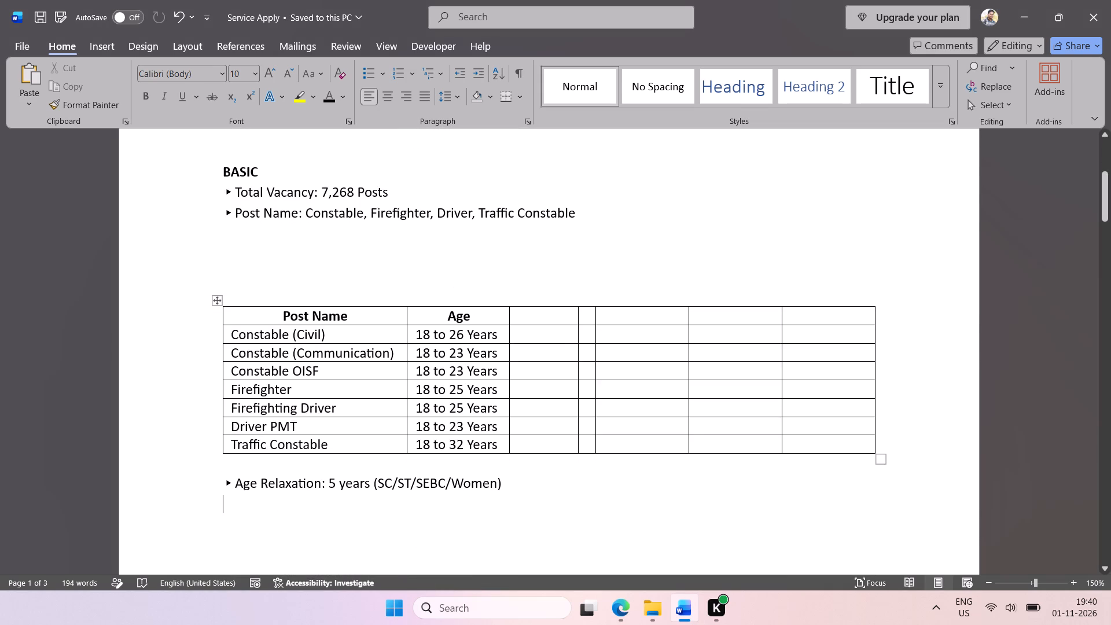
scroll(352, 314, "down", 1)
left_click(278, 242)
key("Return")
key("Return")
key("Return")
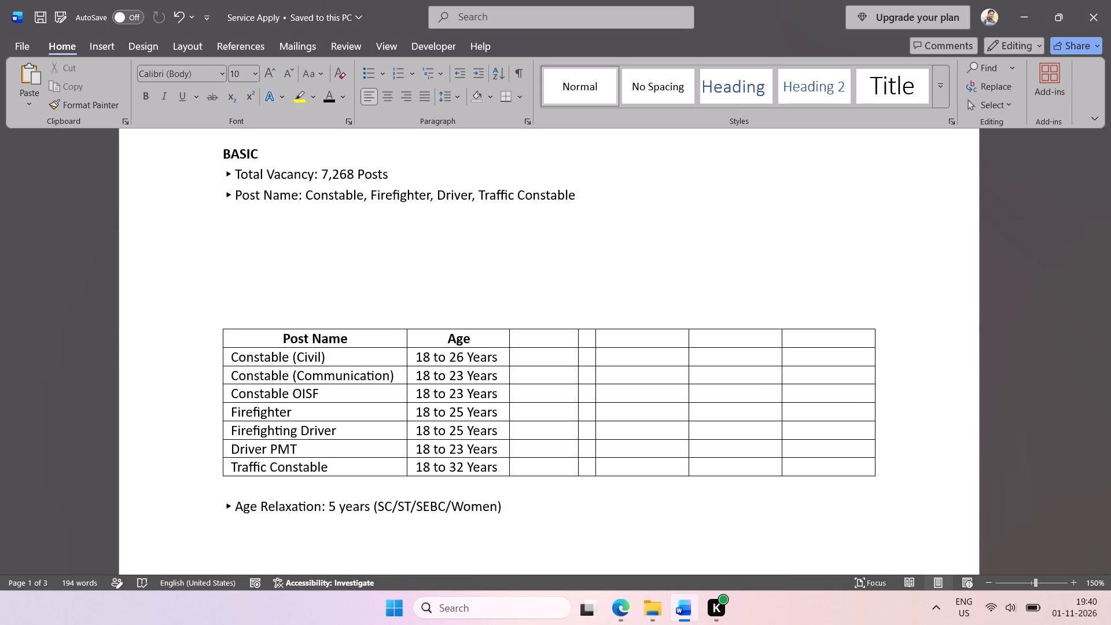
key("Return")
key("Return")
key("Return")
key("Return")
left_click(245, 291)
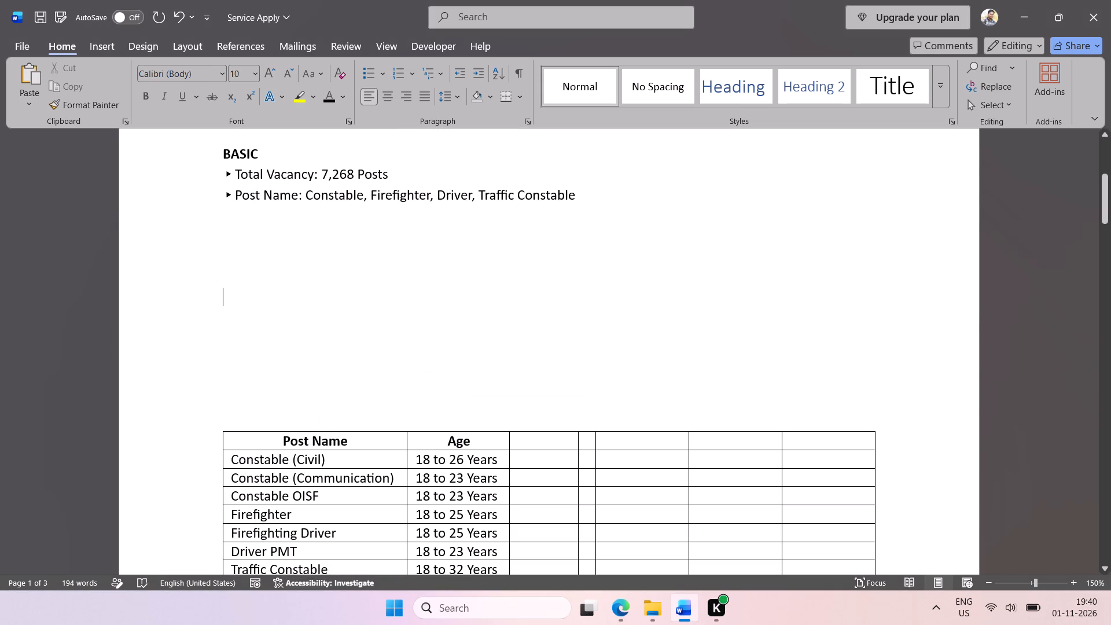
key("ctrl+v")
Add a new arrow-bulleted line below the Post Name line, reusing the existing arrow and the copied heading text, reading "Application Fee: ".
left_click_drag(233, 194, 228, 194)
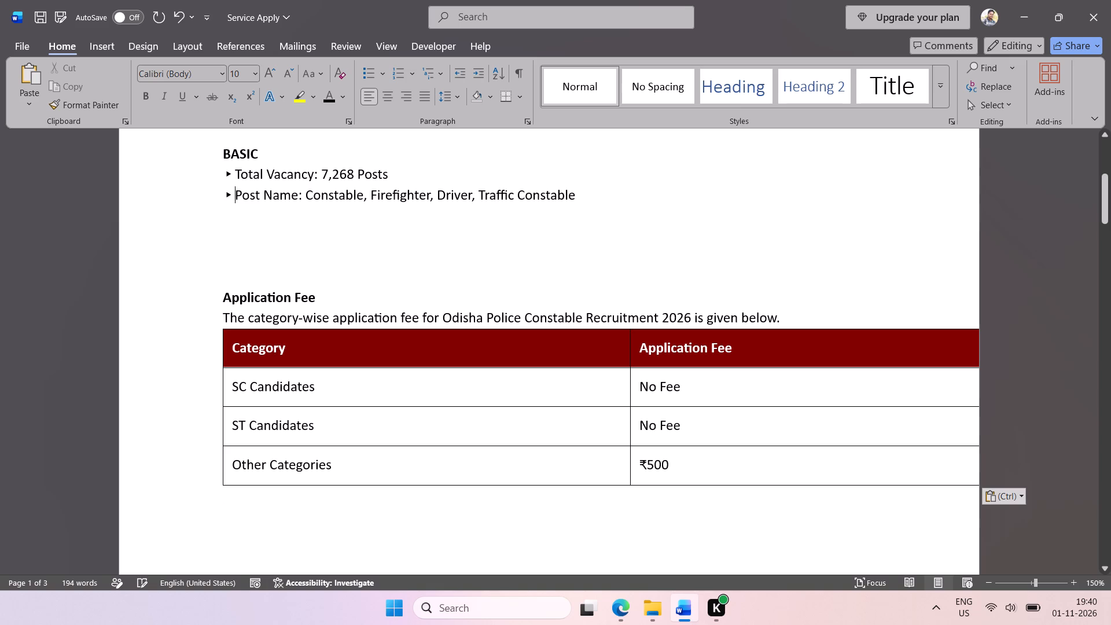
left_click_drag(228, 194, 204, 194)
key("ctrl+c")
left_click(252, 216)
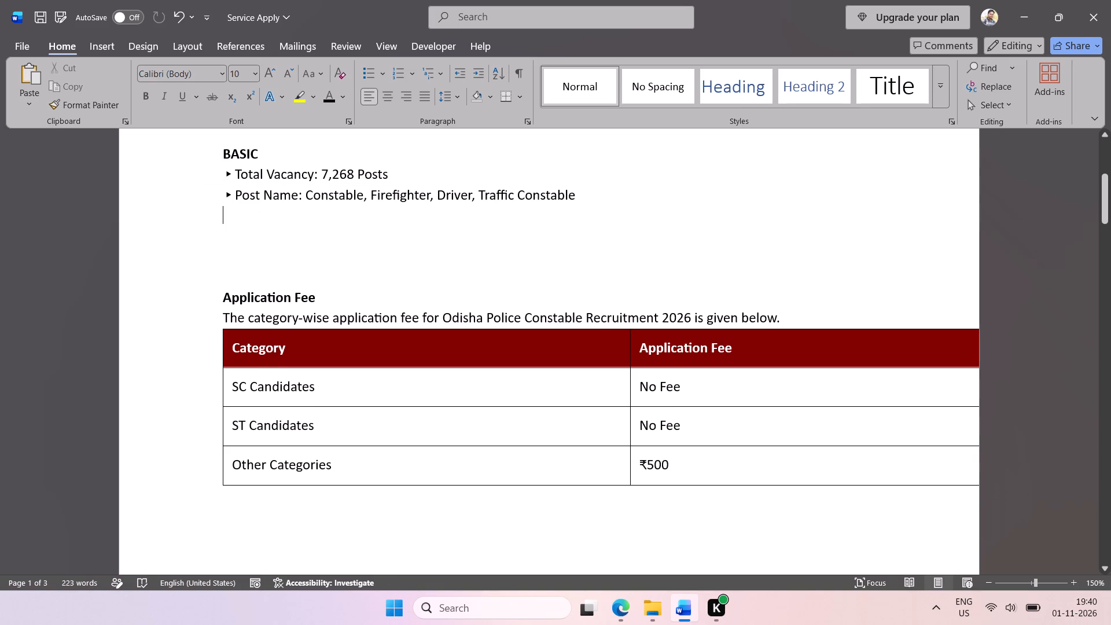
key("ctrl+v")
left_click_drag(318, 296, 254, 291)
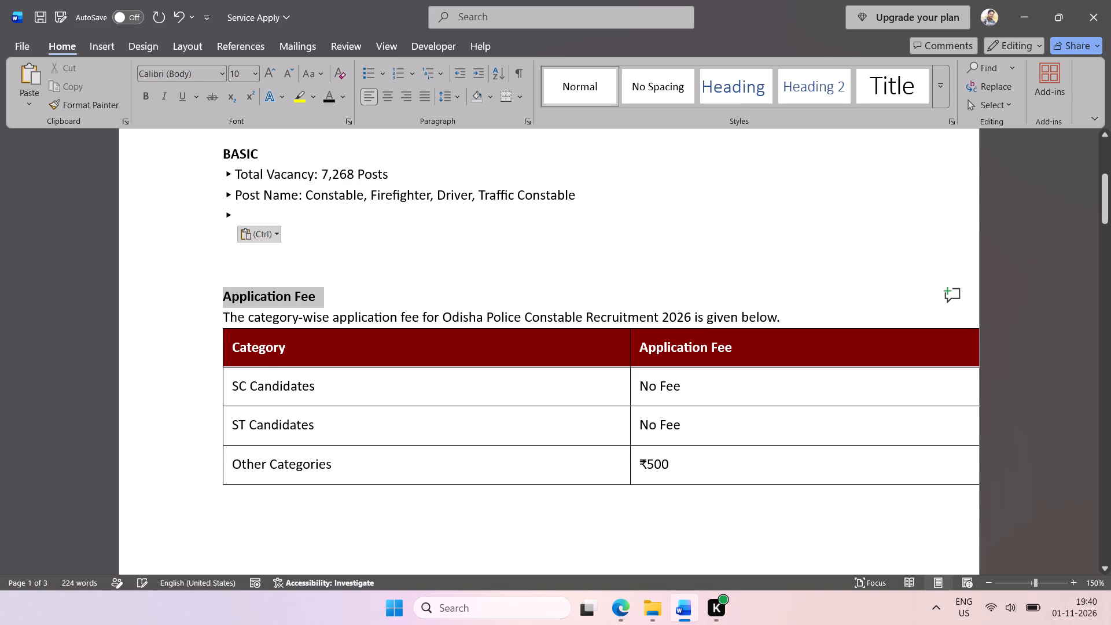
key("ctrl+c")
left_click(266, 220)
key("ctrl+v")
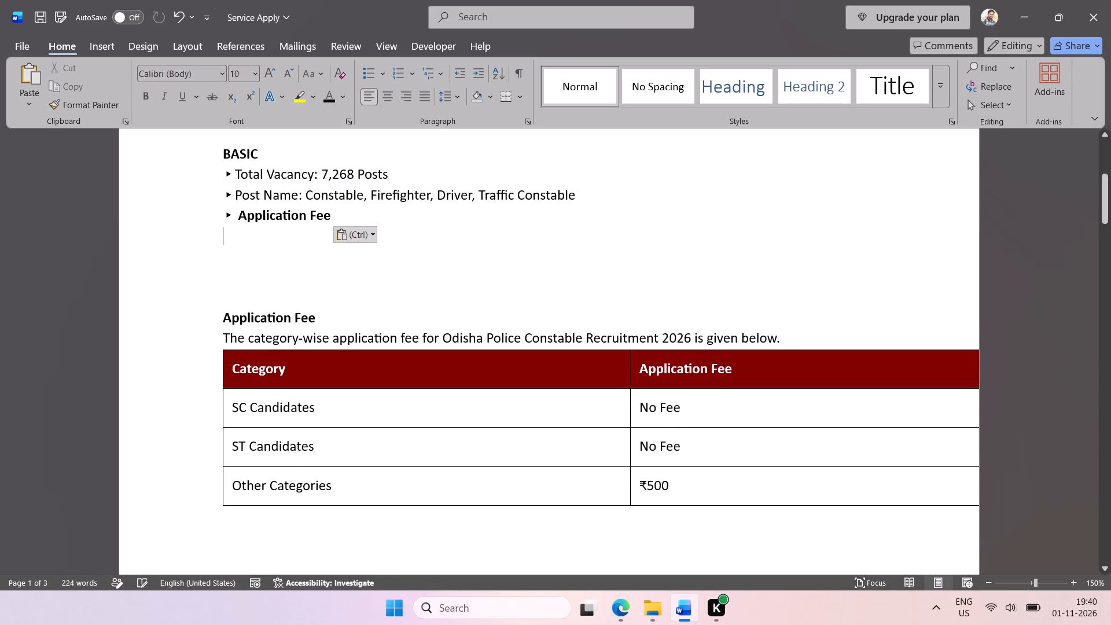
left_click(238, 219)
key("BackSpace")
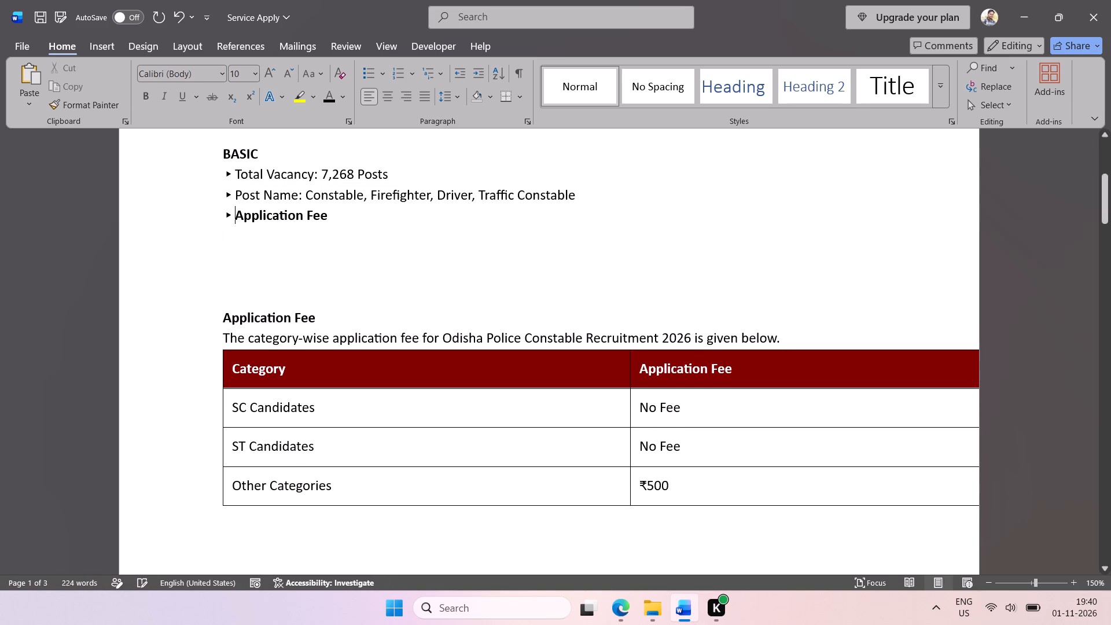
left_click(350, 223)
type(":")
key("space")
Add "SC/SC: ₹0 (Nill)," to the Application Fee line, inserting the rupee sign as a symbol.
type("SC/SC:")
key("space")
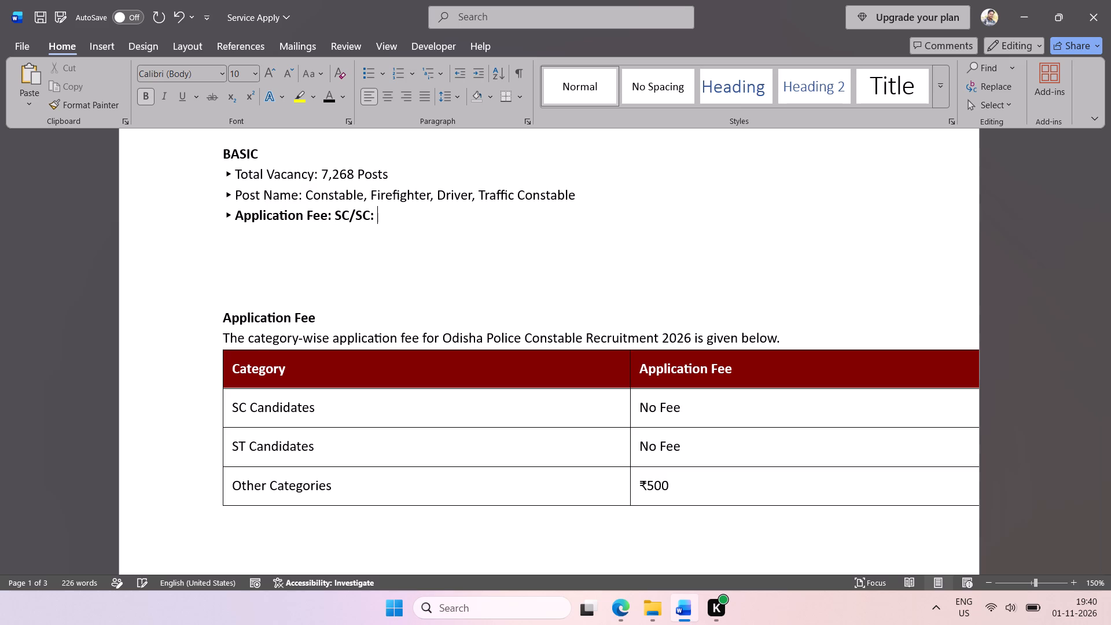
key("super+v")
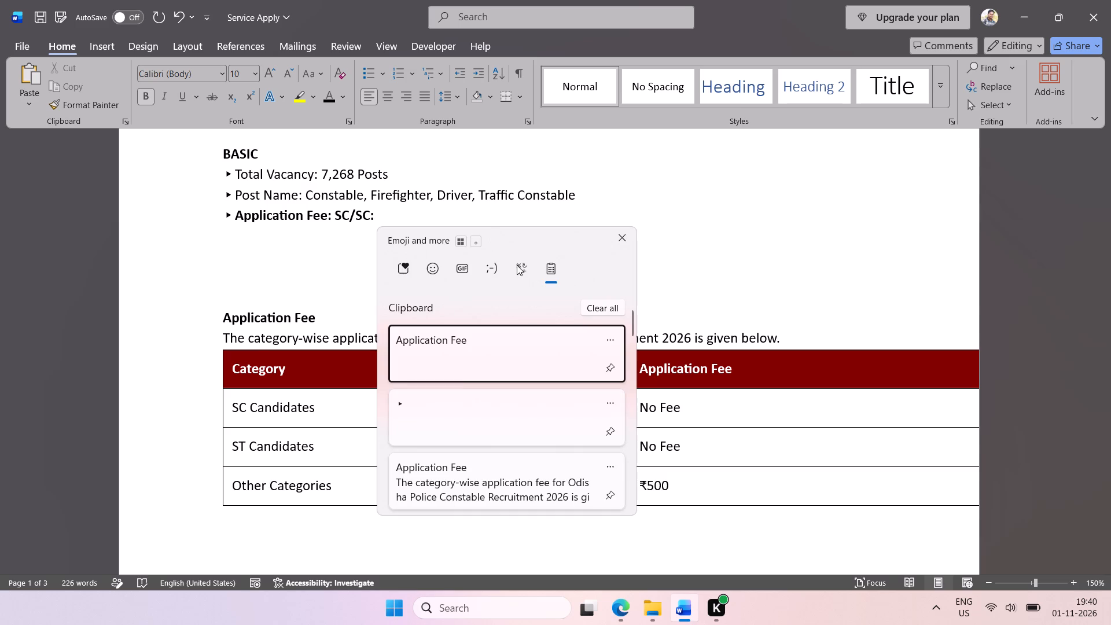
left_click(516, 265)
left_click(451, 351)
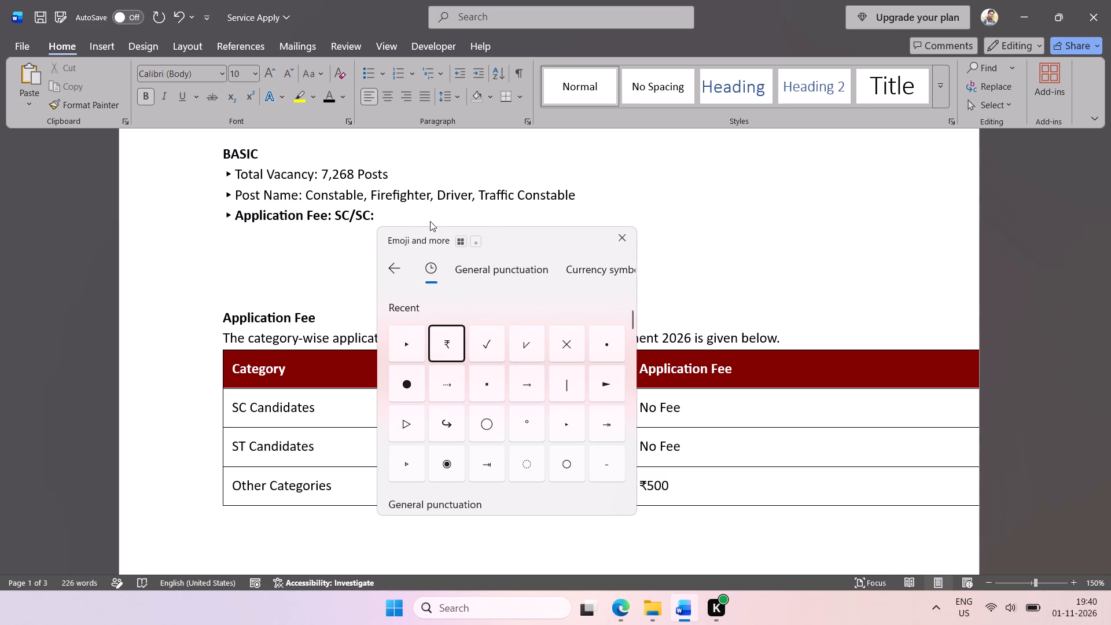
left_click(403, 214)
key("0")
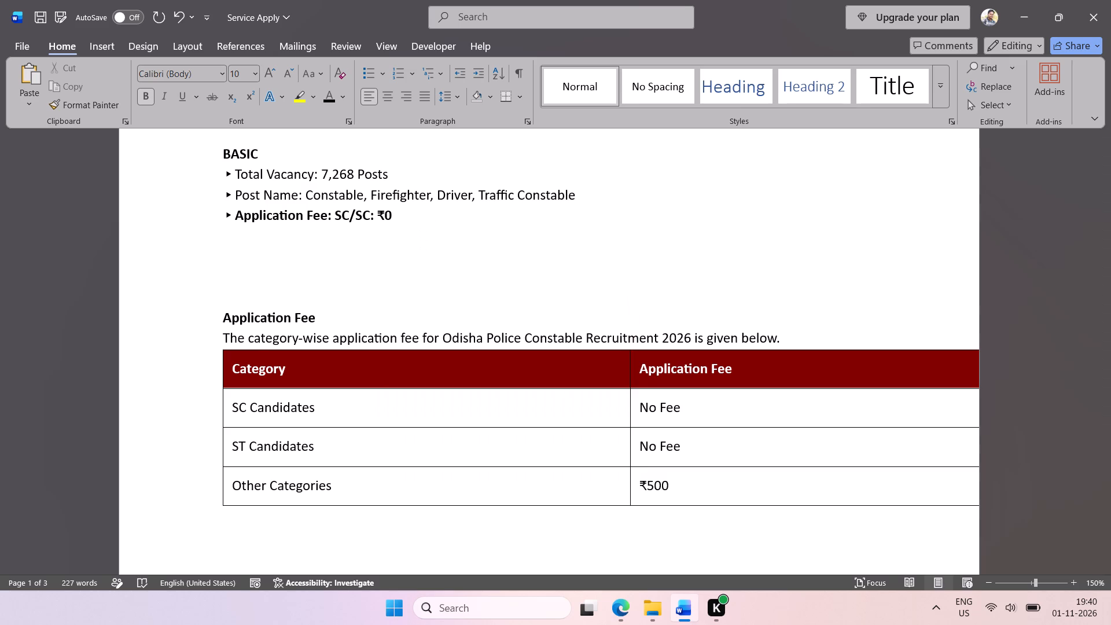
key("space")
type("(Nill)")
type(",")
Append "Others Category ₹500" to the Application Fee line, reusing its rupee sign, and remove the colon after SC/SC.
key("space")
type("Others")
key("space")
type("Category")
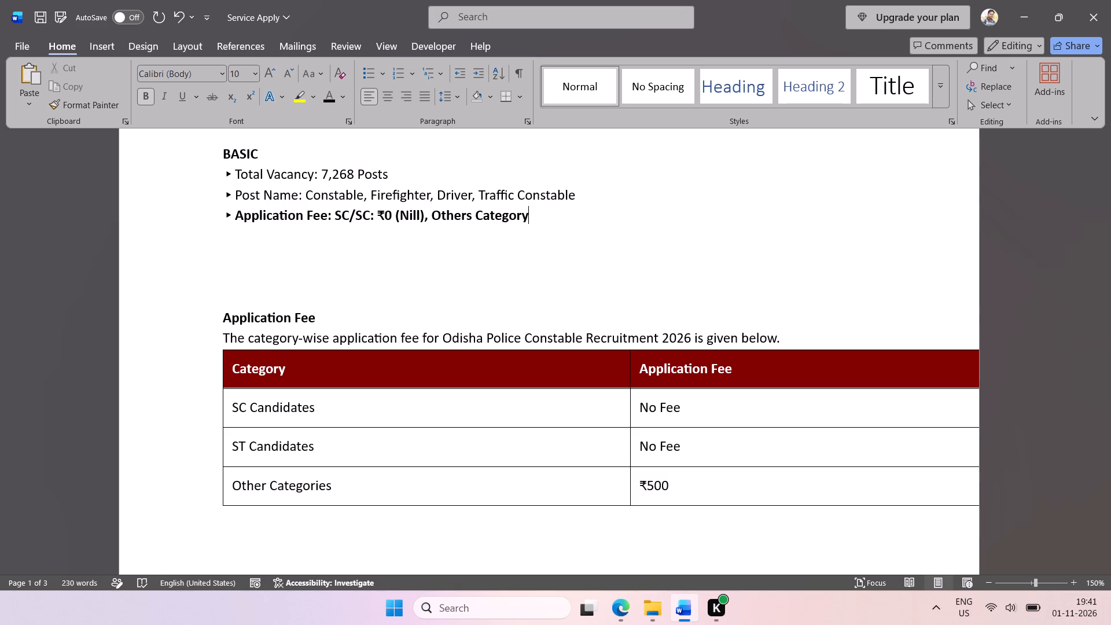
key("space")
key("ctrl+v")
key("ctrl+z")
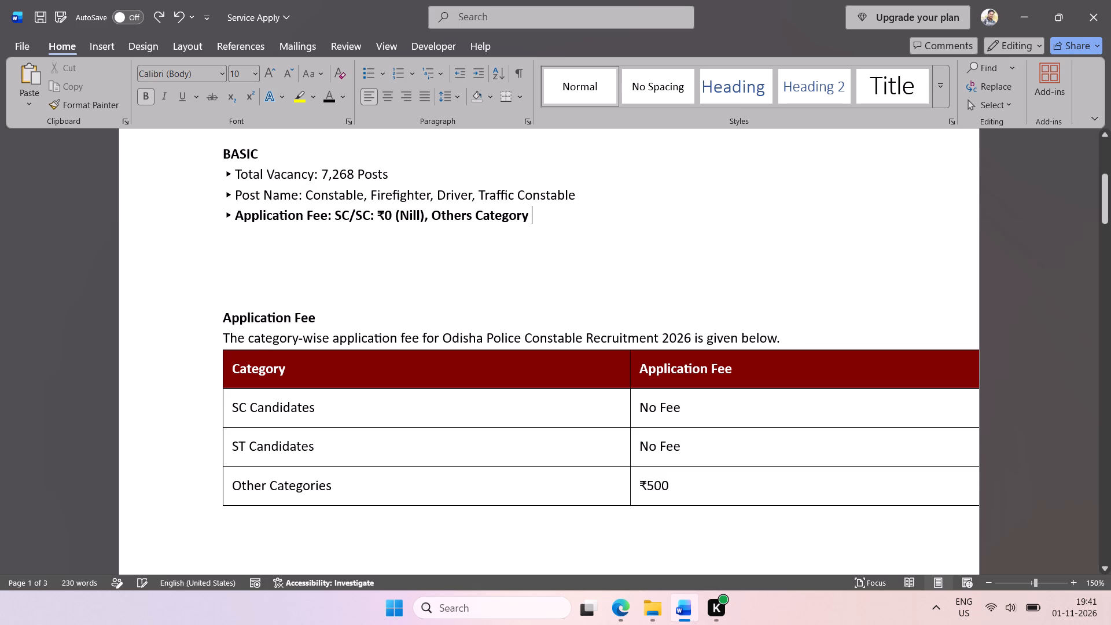
left_click_drag(374, 213, 374, 221)
key("BackSpace")
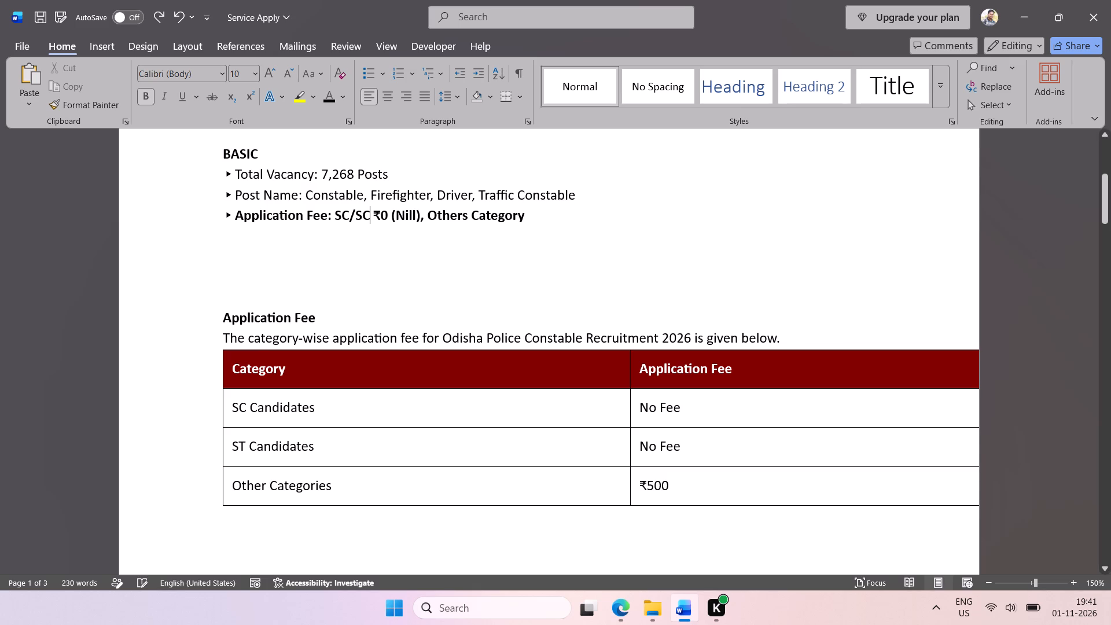
left_click_drag(376, 213, 385, 214)
key("ctrl+c")
left_click(539, 212)
key("ctrl+v")
key("BackSpace")
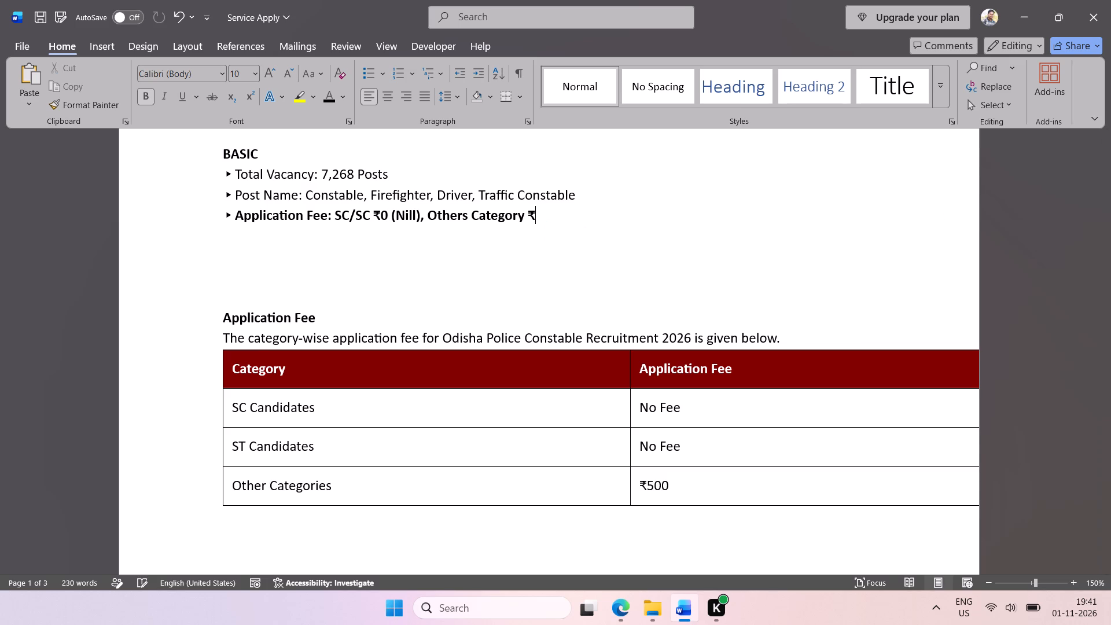
type("500")
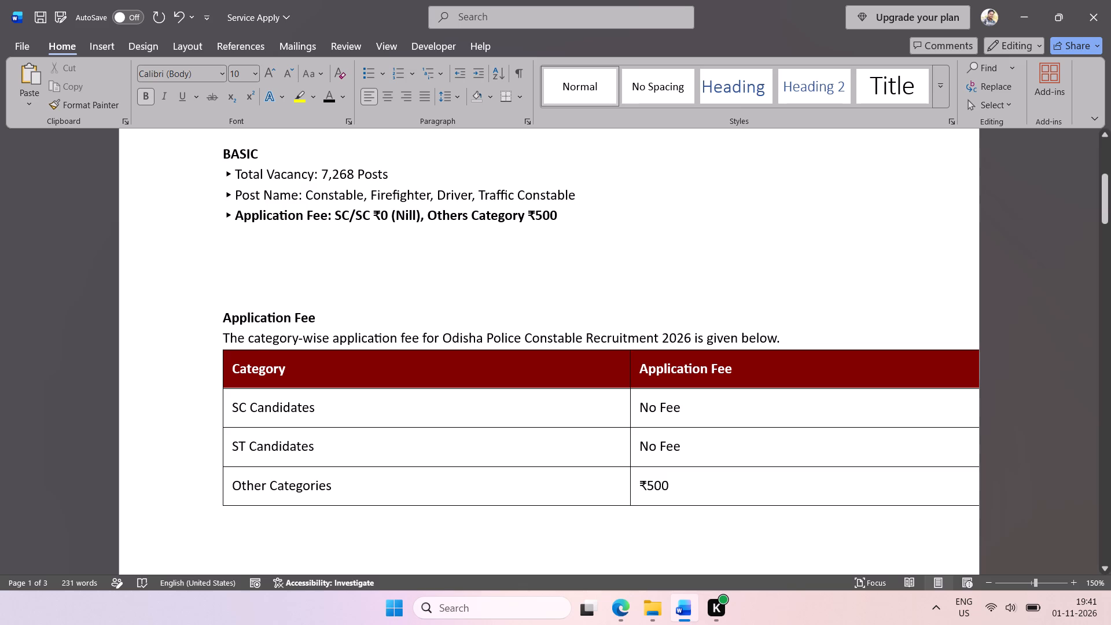
Make the whole bulleted Application Fee line regular weight instead of bold.
left_click(332, 213)
left_click(339, 218)
left_click(337, 214)
left_click_drag(583, 216, 220, 214)
key("ctrl+b")
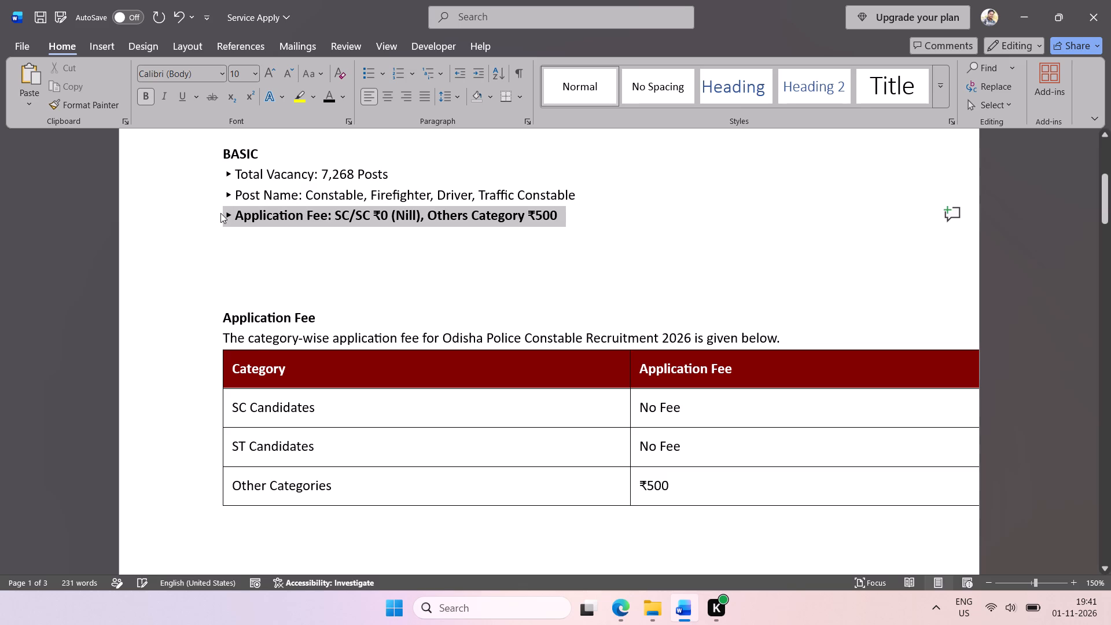
key("ctrl+b")
key("ctrl+b")
key("ctrl+b")
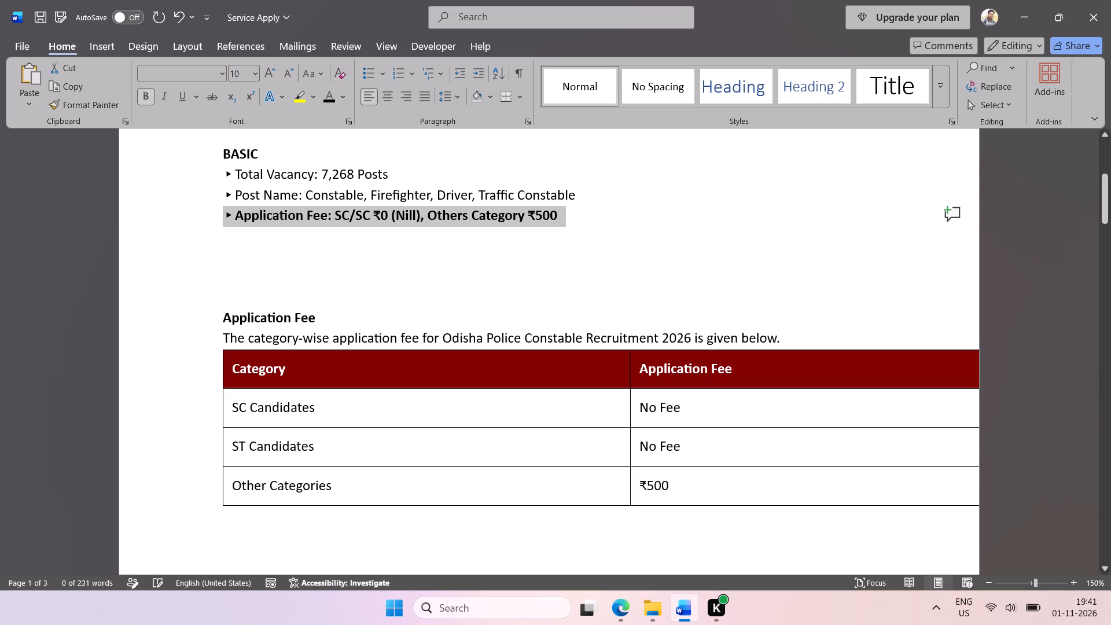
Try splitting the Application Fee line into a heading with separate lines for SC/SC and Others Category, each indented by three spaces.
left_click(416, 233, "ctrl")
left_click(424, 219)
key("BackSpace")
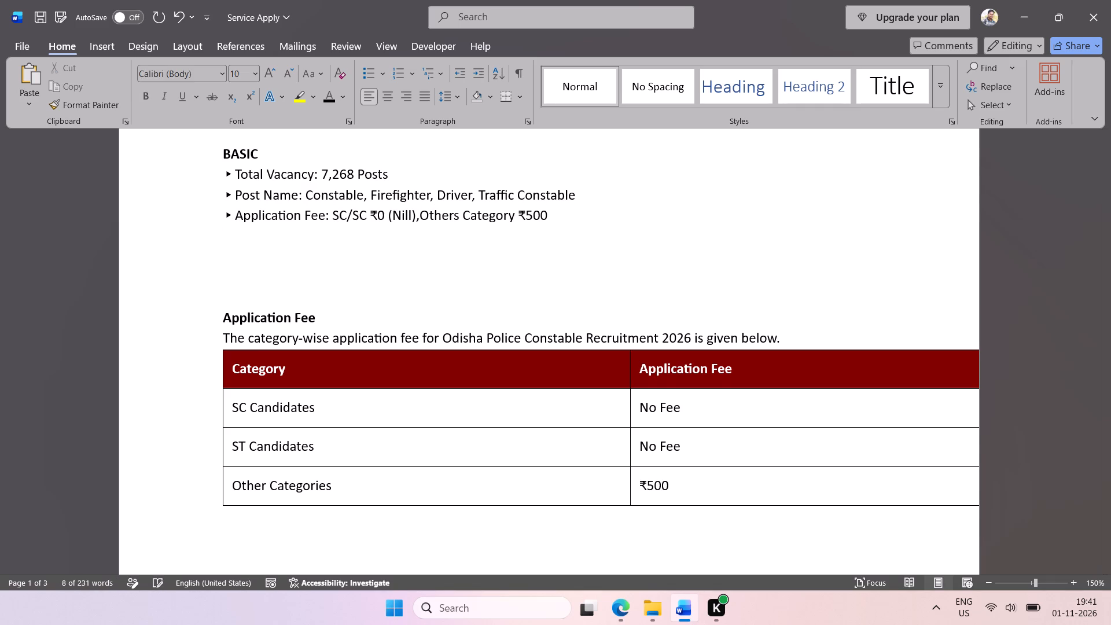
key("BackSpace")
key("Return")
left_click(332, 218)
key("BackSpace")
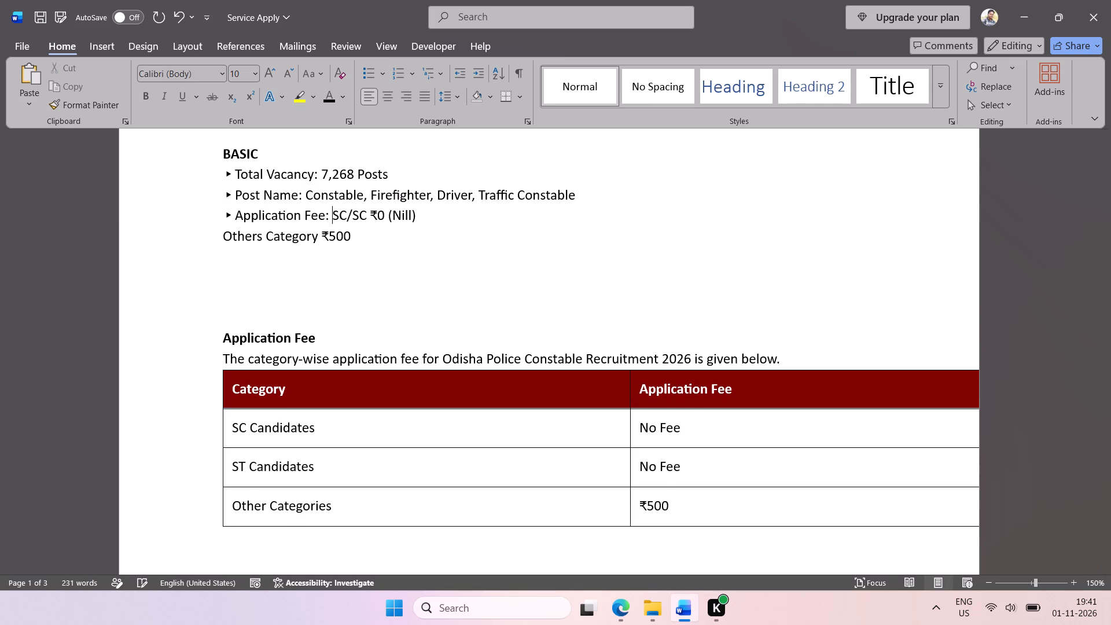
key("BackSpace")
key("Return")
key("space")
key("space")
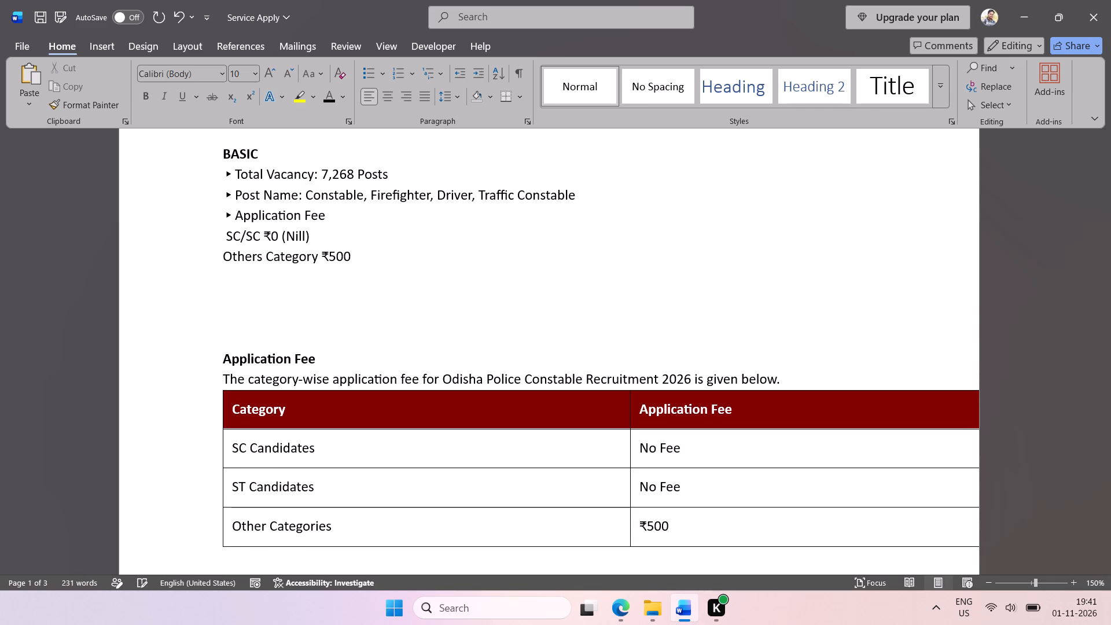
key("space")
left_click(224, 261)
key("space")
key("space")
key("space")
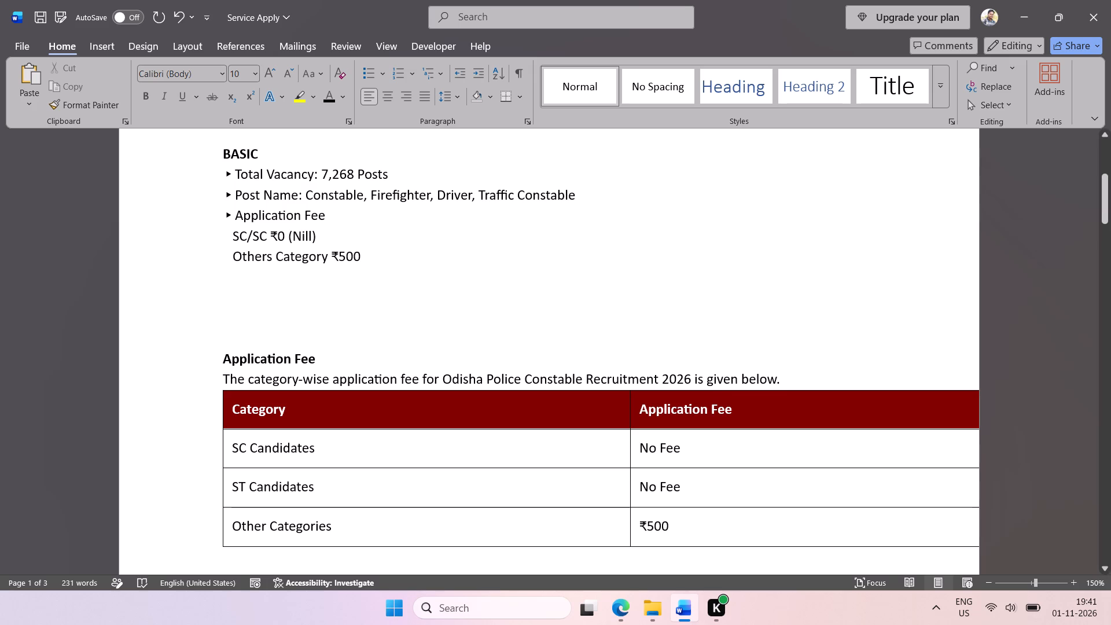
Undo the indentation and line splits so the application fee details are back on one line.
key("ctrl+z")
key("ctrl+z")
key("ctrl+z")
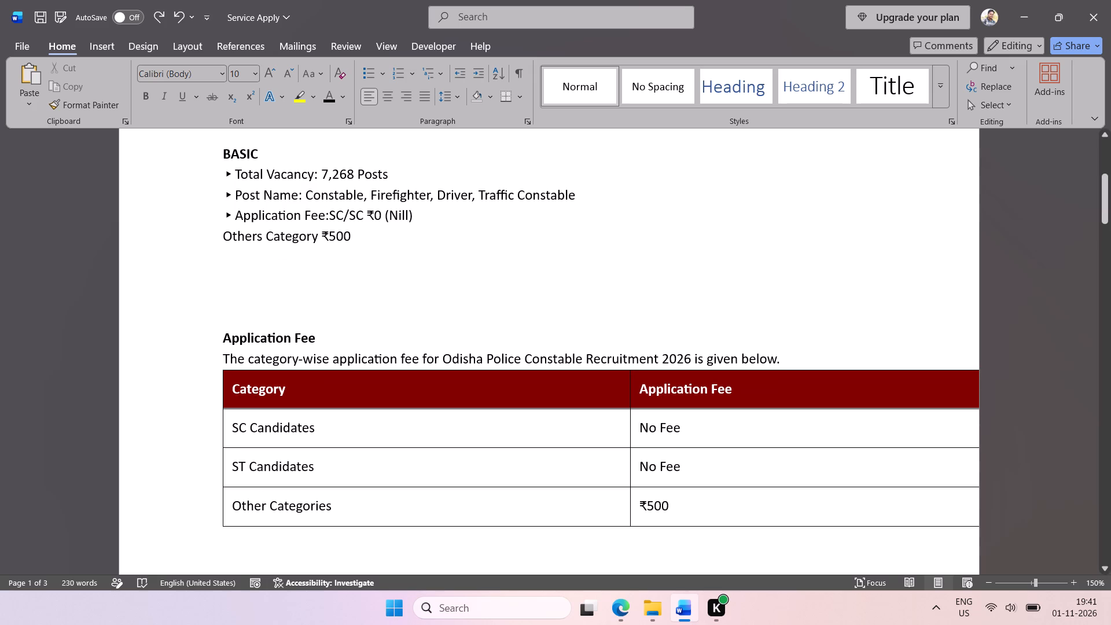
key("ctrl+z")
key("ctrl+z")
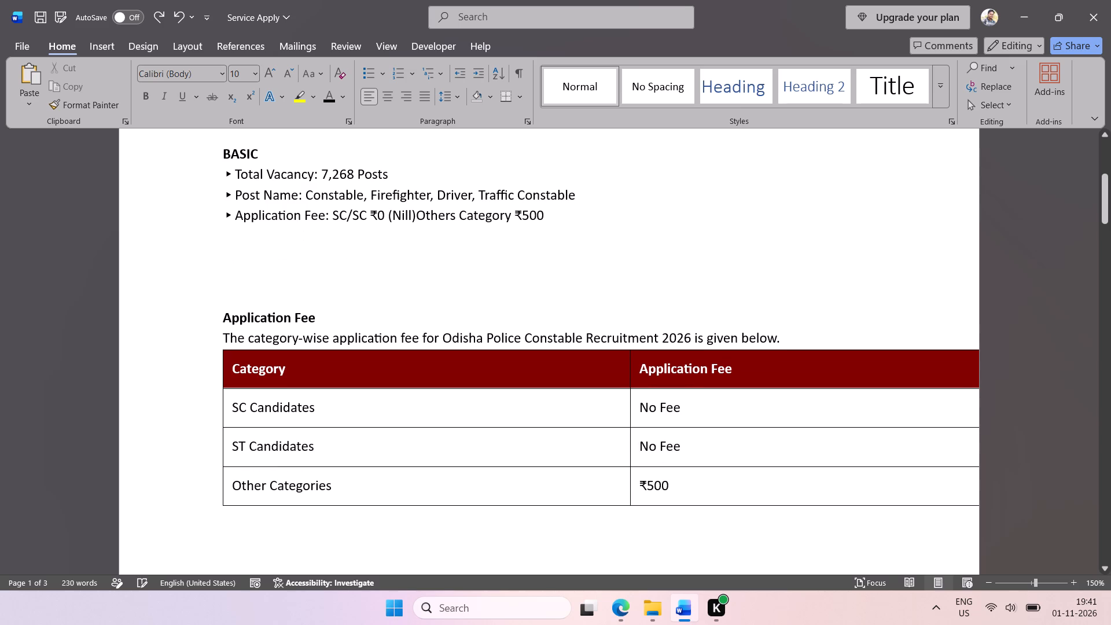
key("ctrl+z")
Delete the word "Others" before Category in the Application Fee line and save the document.
double_click(436, 218)
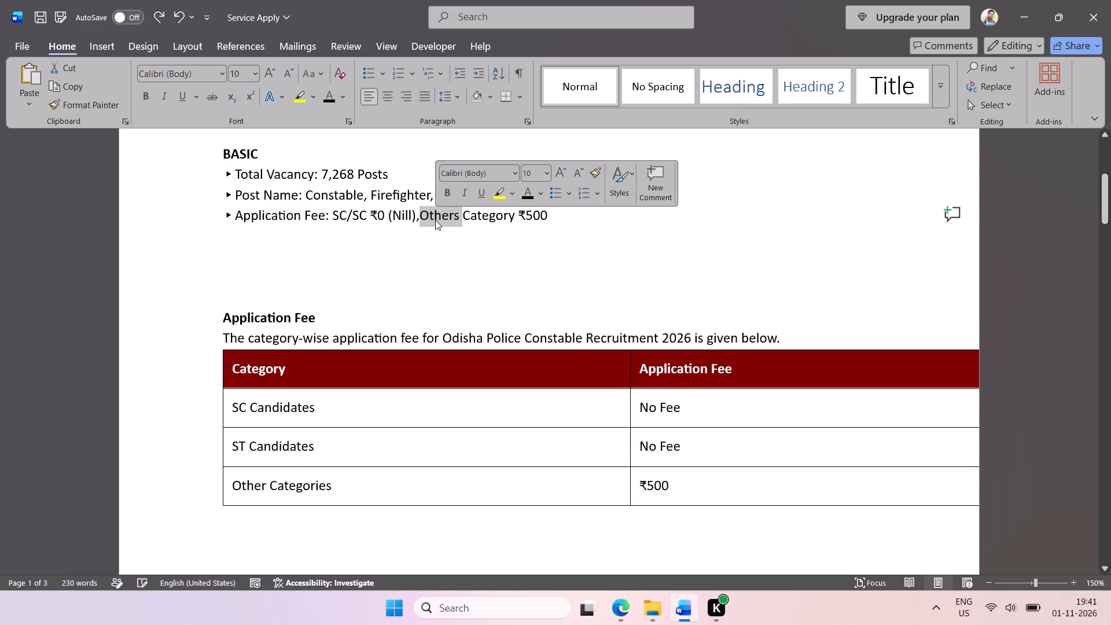
key("BackSpace")
left_click(445, 258)
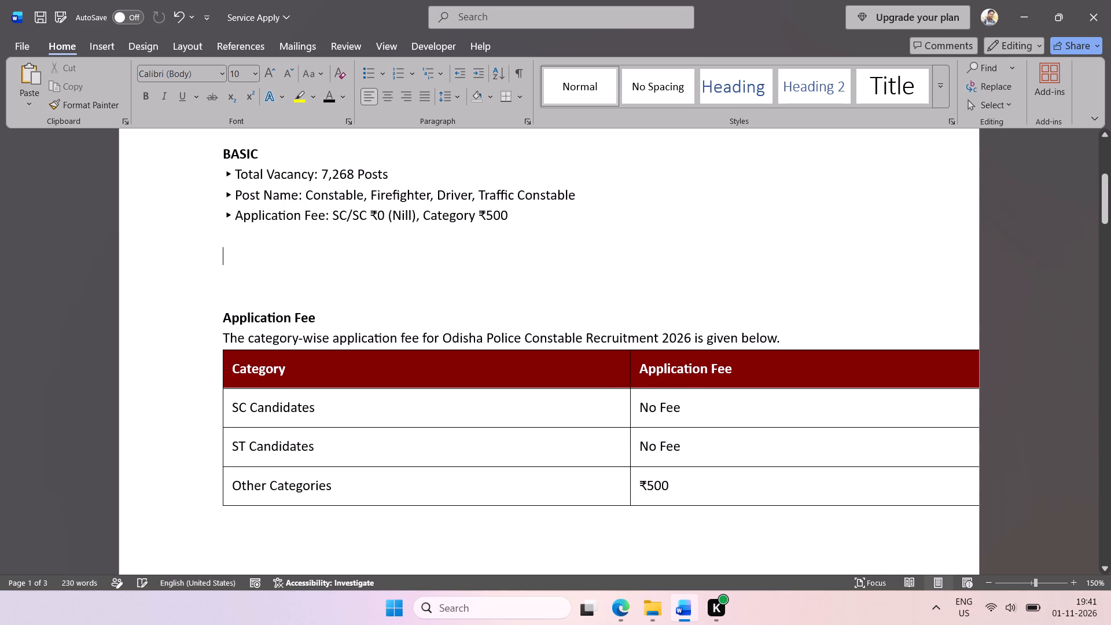
key("ctrl+s")
Delete the pasted Application Fee heading, intro sentence and category table below the bulleted lines.
left_click_drag(187, 291, 891, 501)
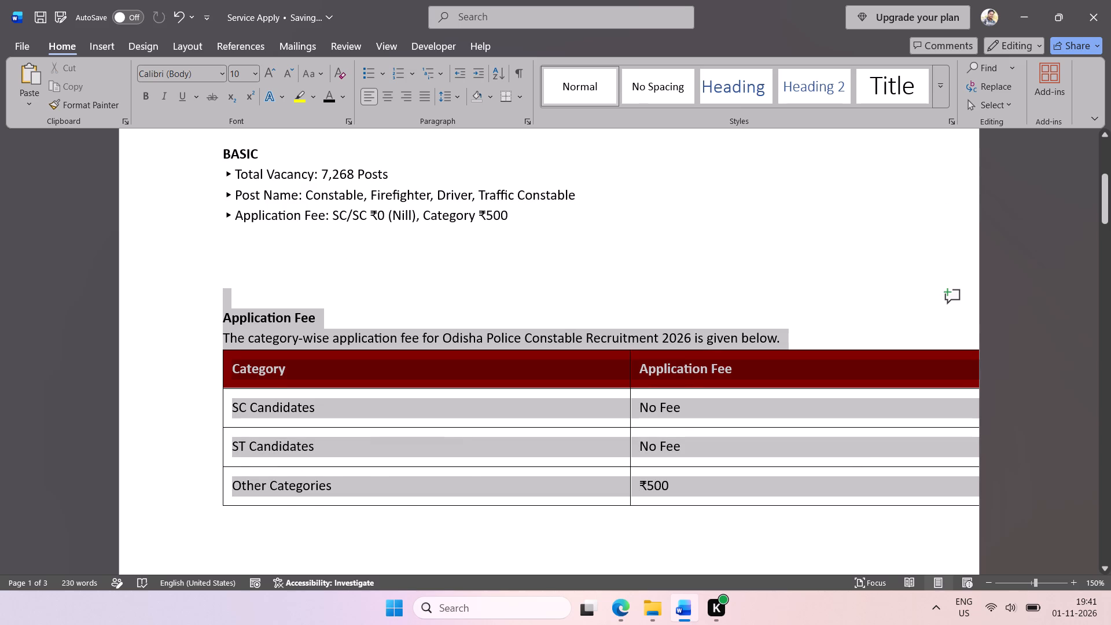
key("BackSpace")
Switch to Edge and copy the full Post Name and Educational Qualification table from the recruitment web page.
left_click(619, 615)
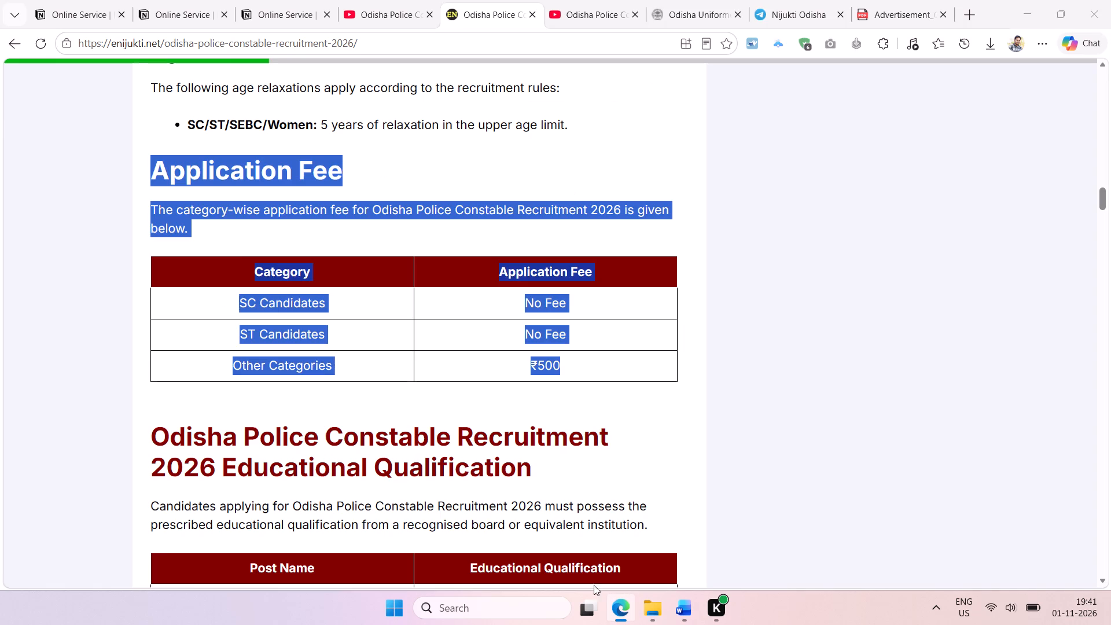
left_click(610, 416)
scroll(610, 416, "down", 7)
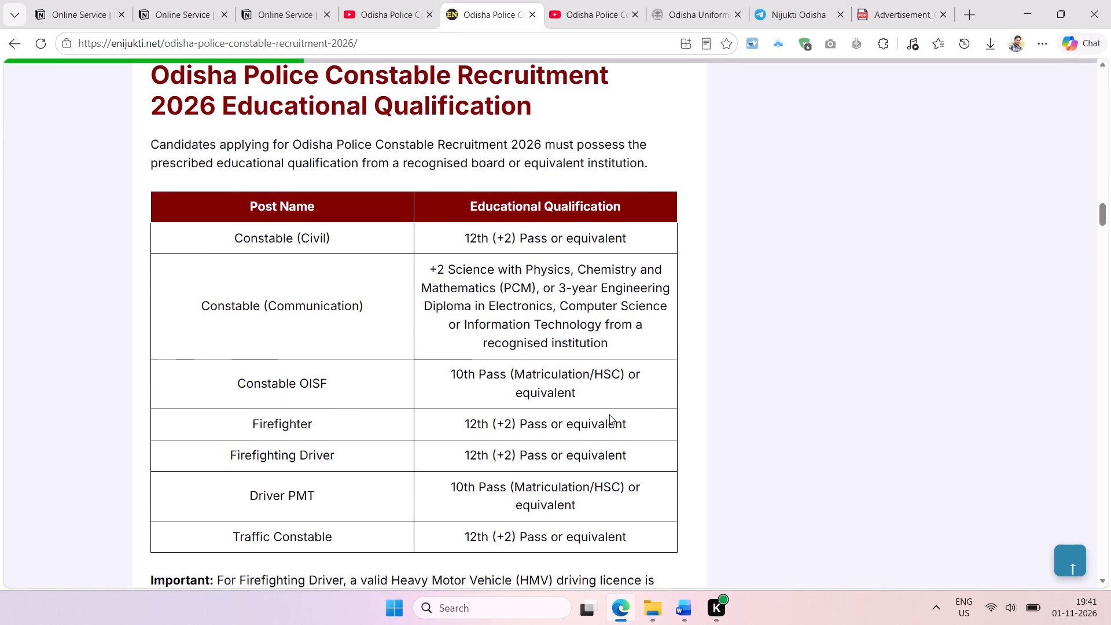
scroll(609, 414, "down", 2)
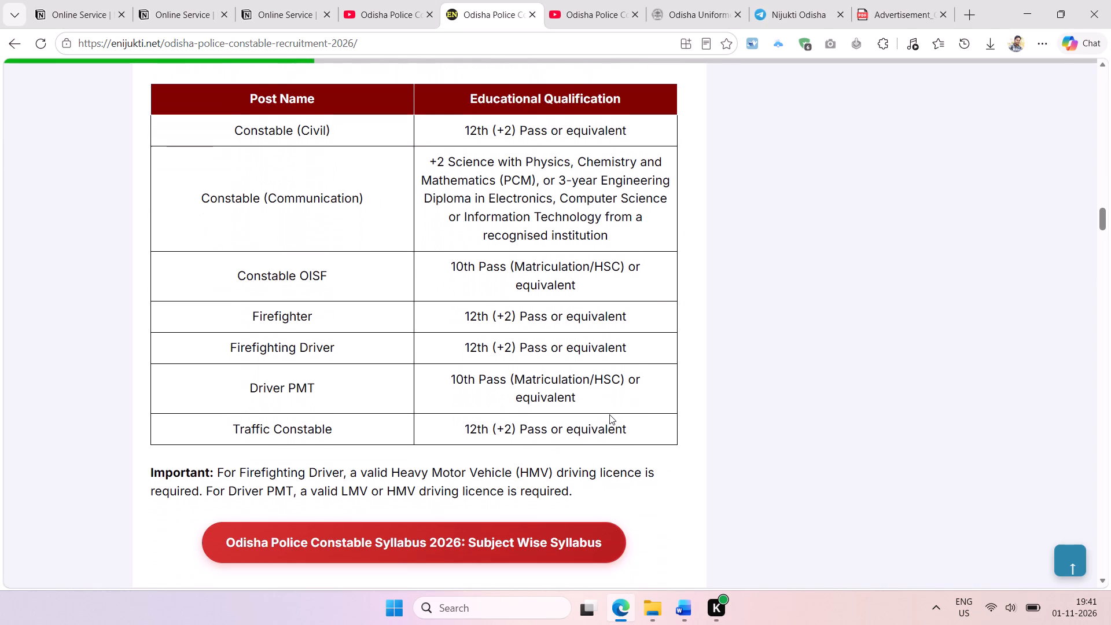
scroll(609, 414, "up", 2)
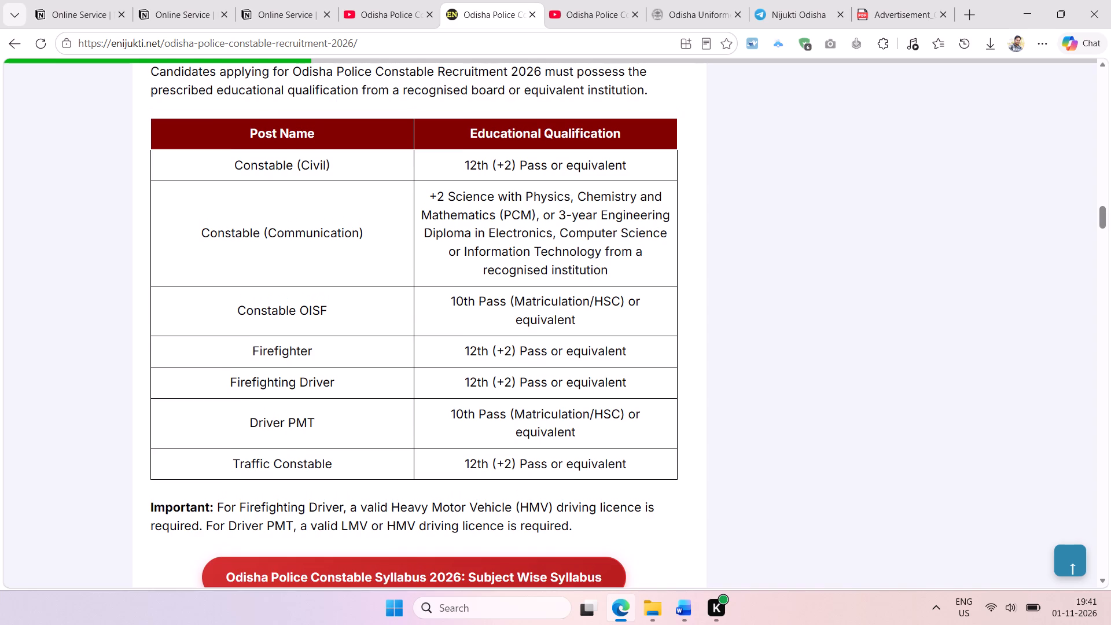
scroll(609, 414, "up", 1)
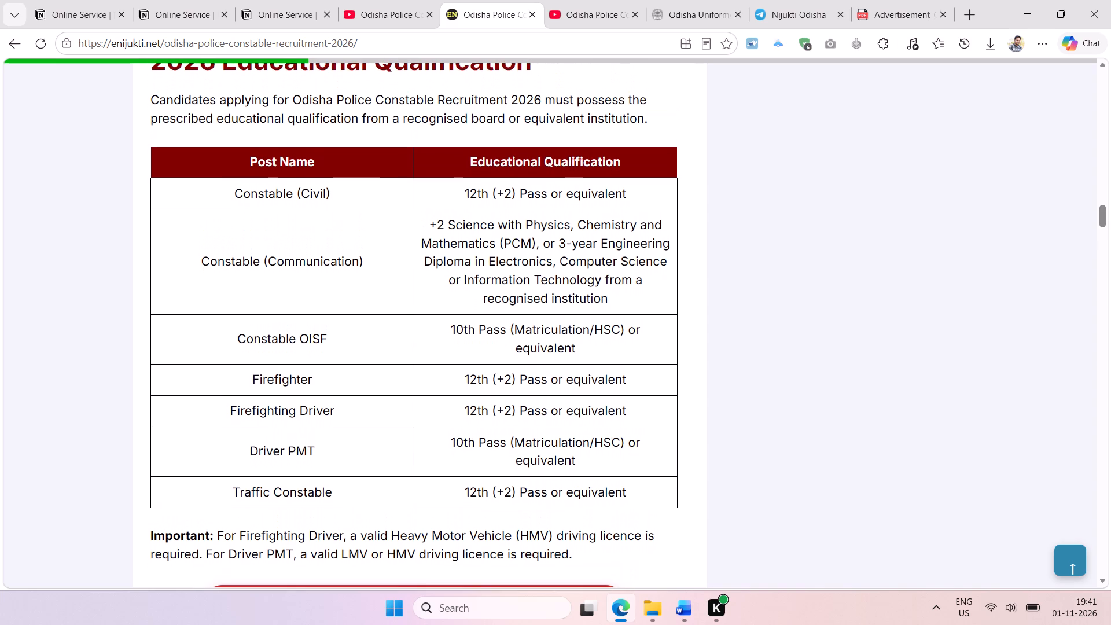
left_click_drag(247, 160, 643, 469)
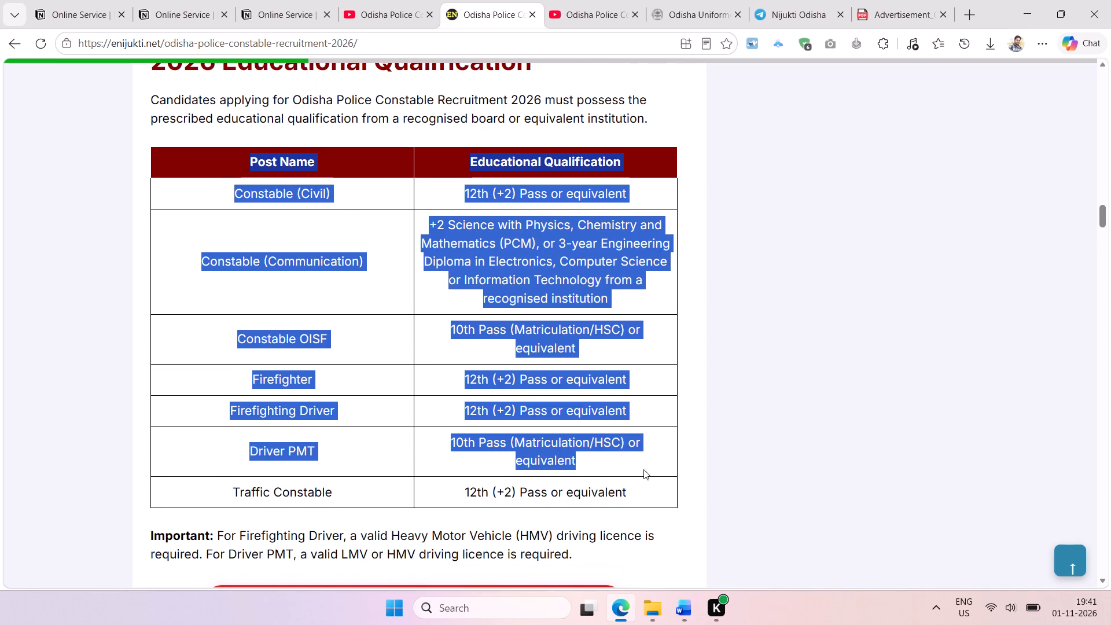
left_click_drag(643, 469, 653, 487)
key("ctrl+c")
Switch to Word and remove several blank lines directly above the Post Name and Age table.
left_click(680, 613)
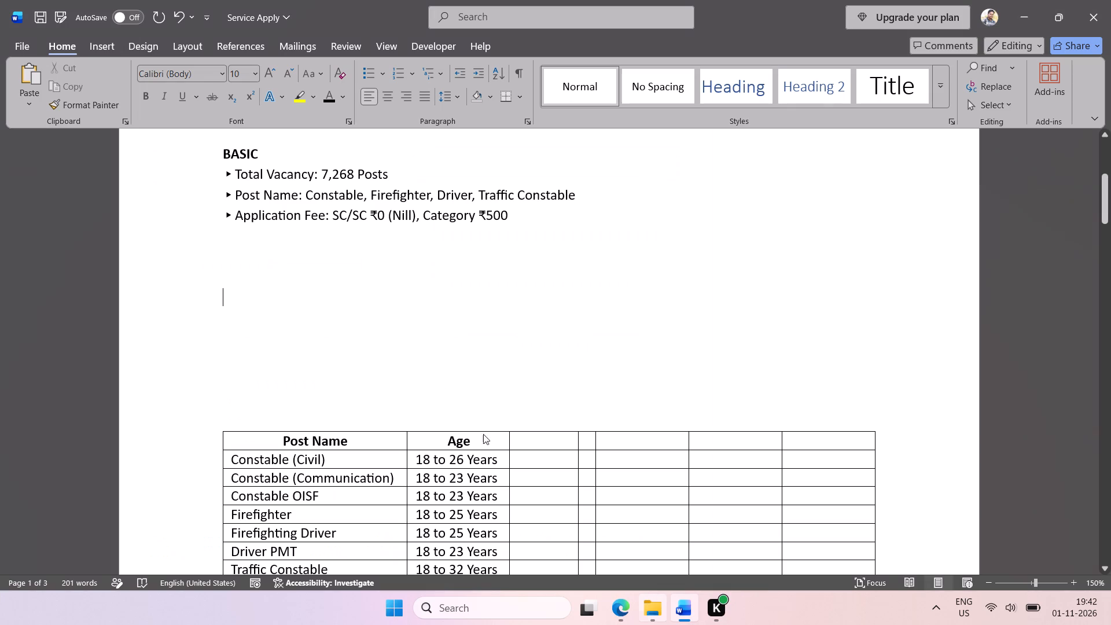
left_click(292, 370)
key("BackSpace")
key("BackSpace")
key("BackSpace")
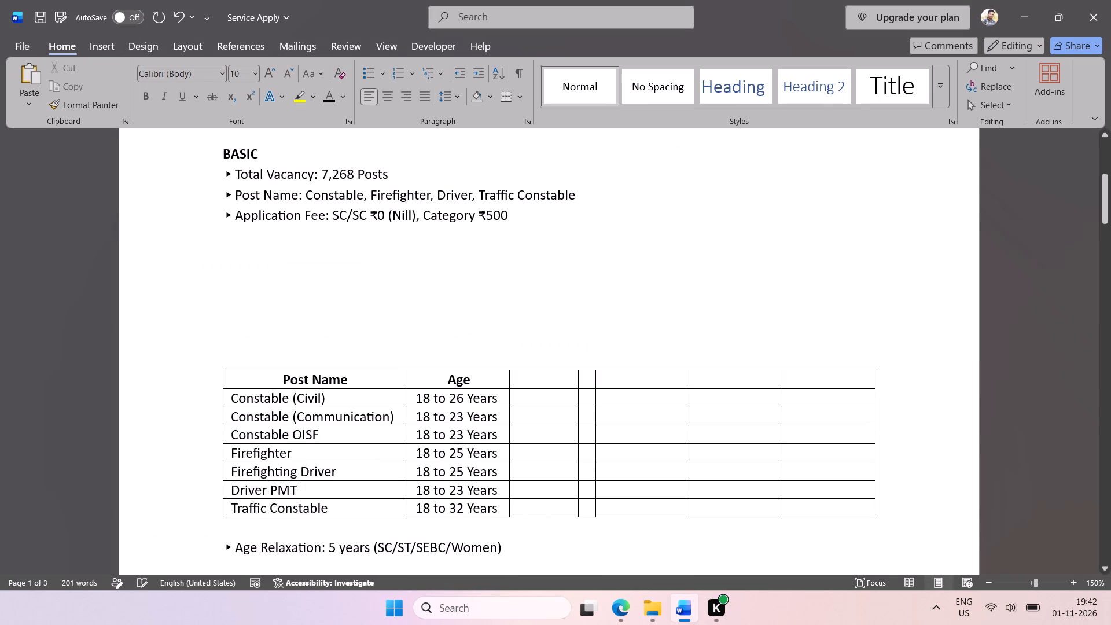
key("BackSpace")
Paste the copied qualification table into the blank area between the Age Relaxation line and the numbered Abc list.
scroll(490, 472, "down", 1)
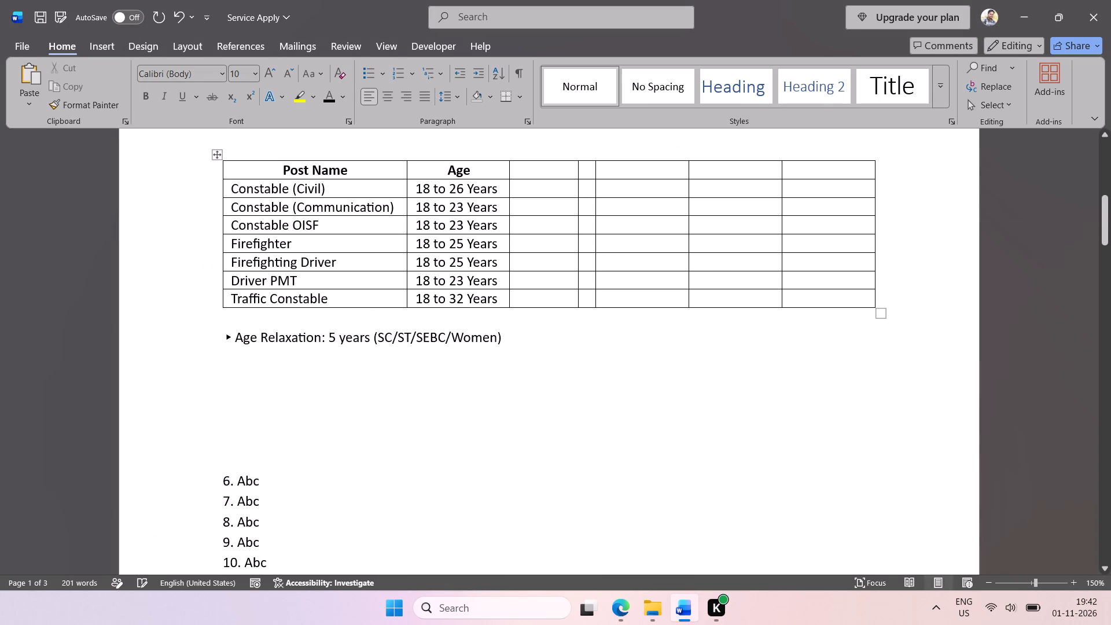
left_click(257, 415)
key("ctrl+v")
scroll(471, 289, "up", 1)
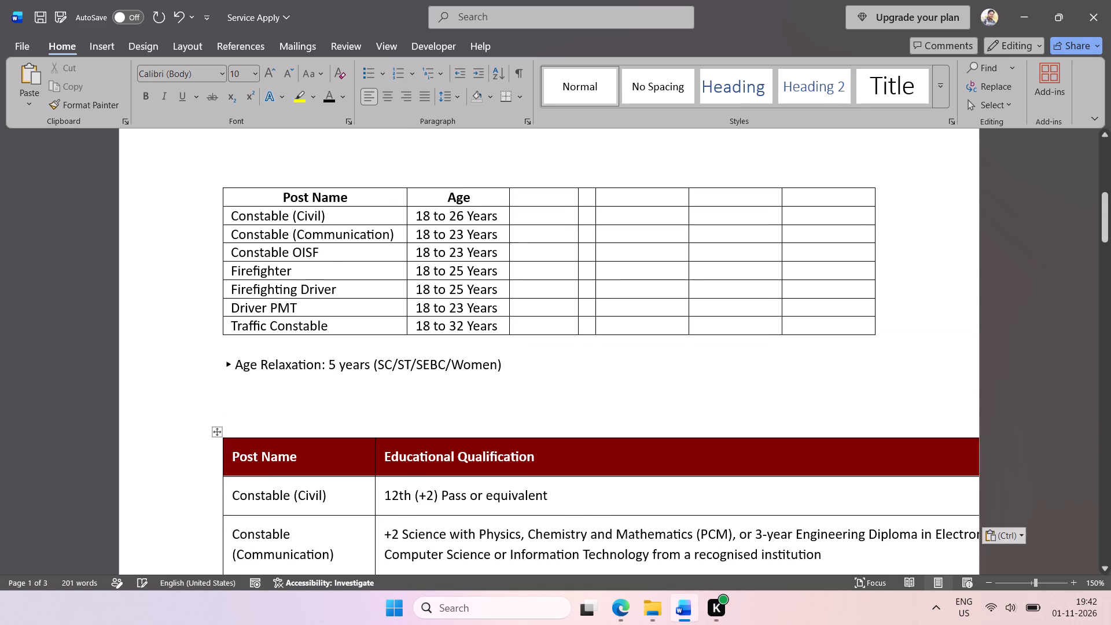
scroll(471, 289, "down", 2, "ctrl")
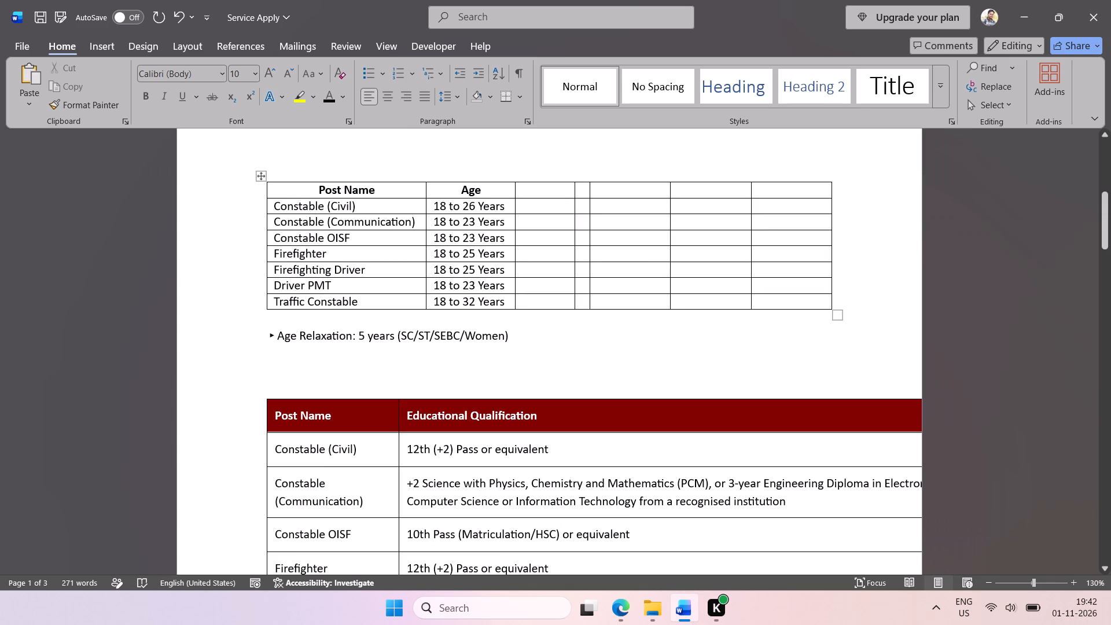
Copy the Educational Qualification heading from the pasted table into the empty header cell beside Age.
left_click(550, 193)
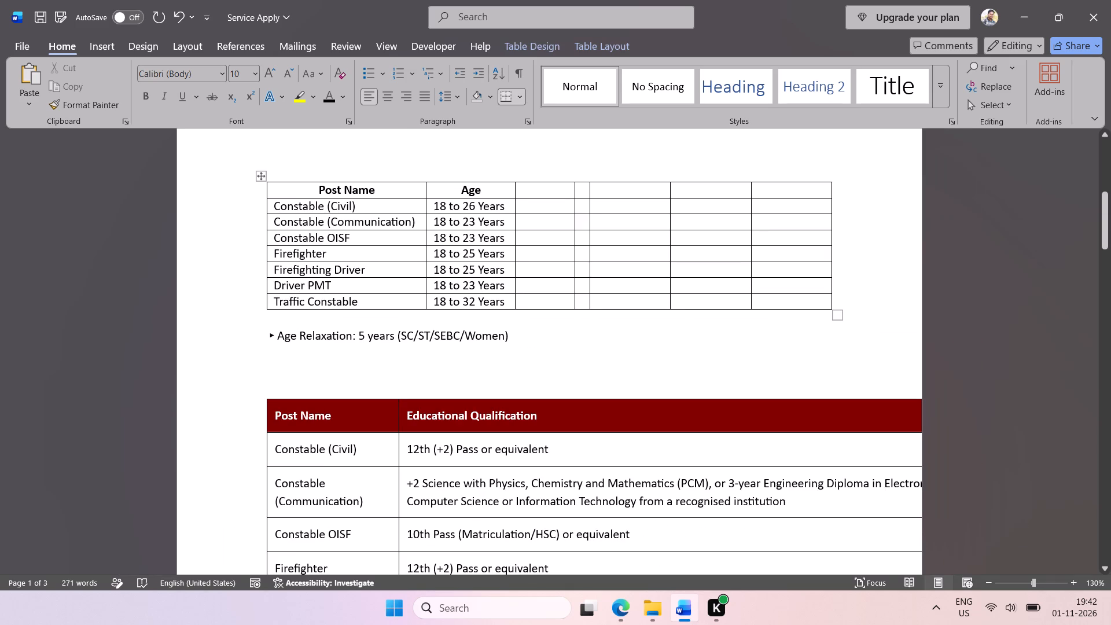
left_click_drag(539, 417, 436, 420)
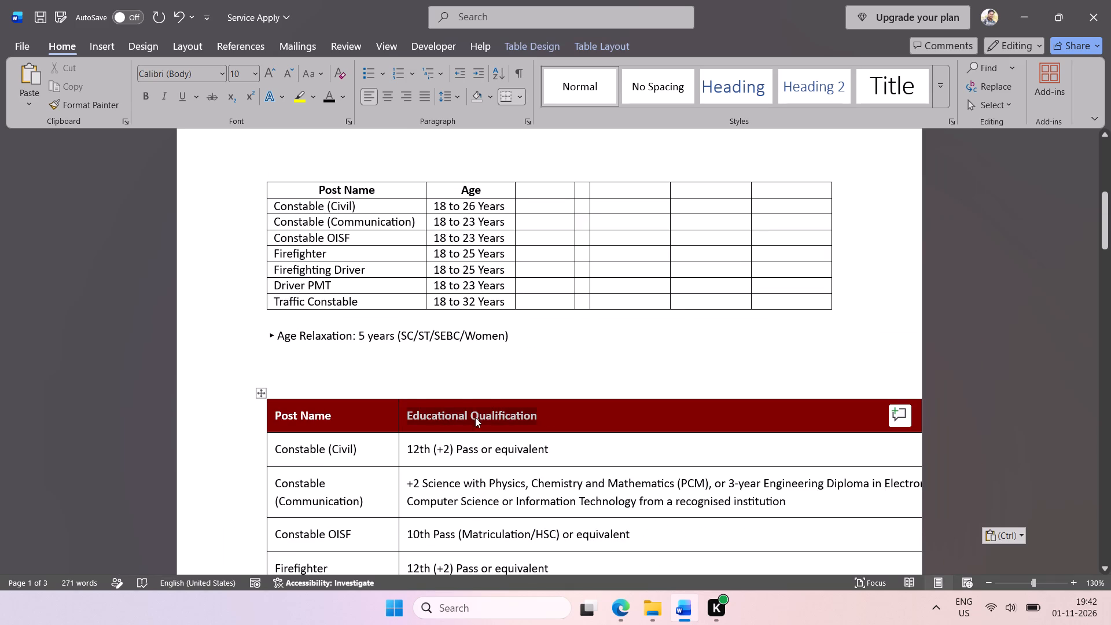
key("ctrl+c")
left_click(534, 186)
key("ctrl+v")
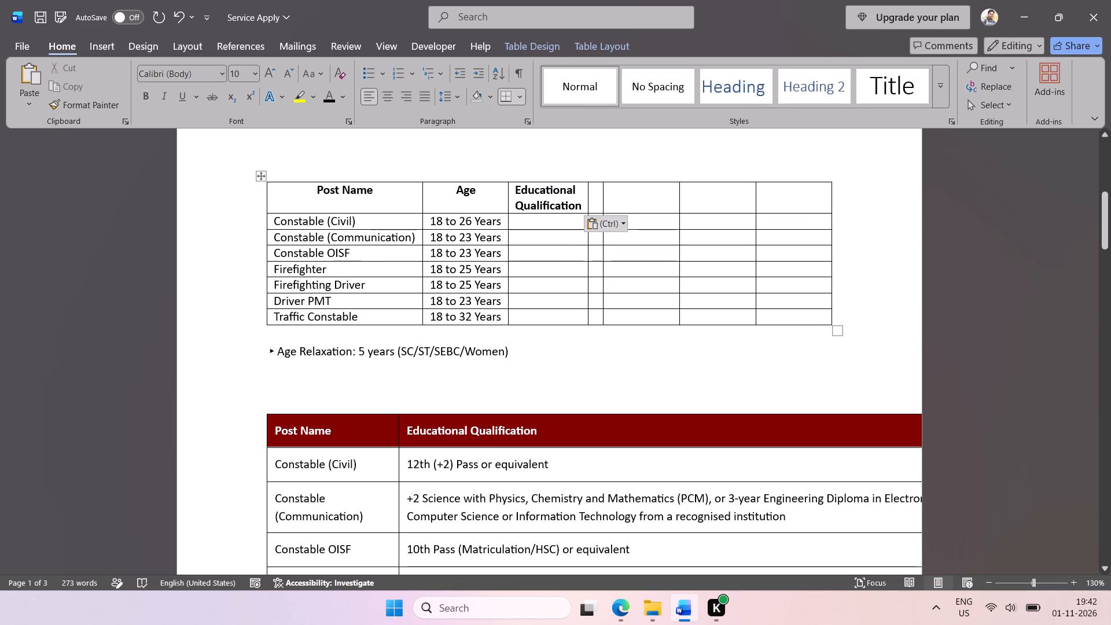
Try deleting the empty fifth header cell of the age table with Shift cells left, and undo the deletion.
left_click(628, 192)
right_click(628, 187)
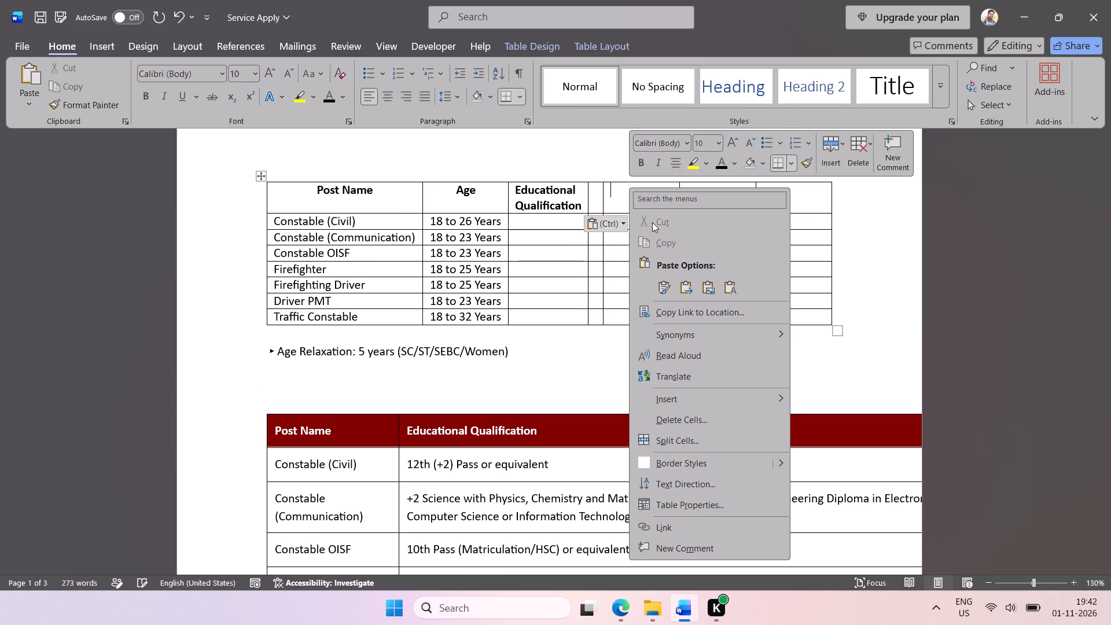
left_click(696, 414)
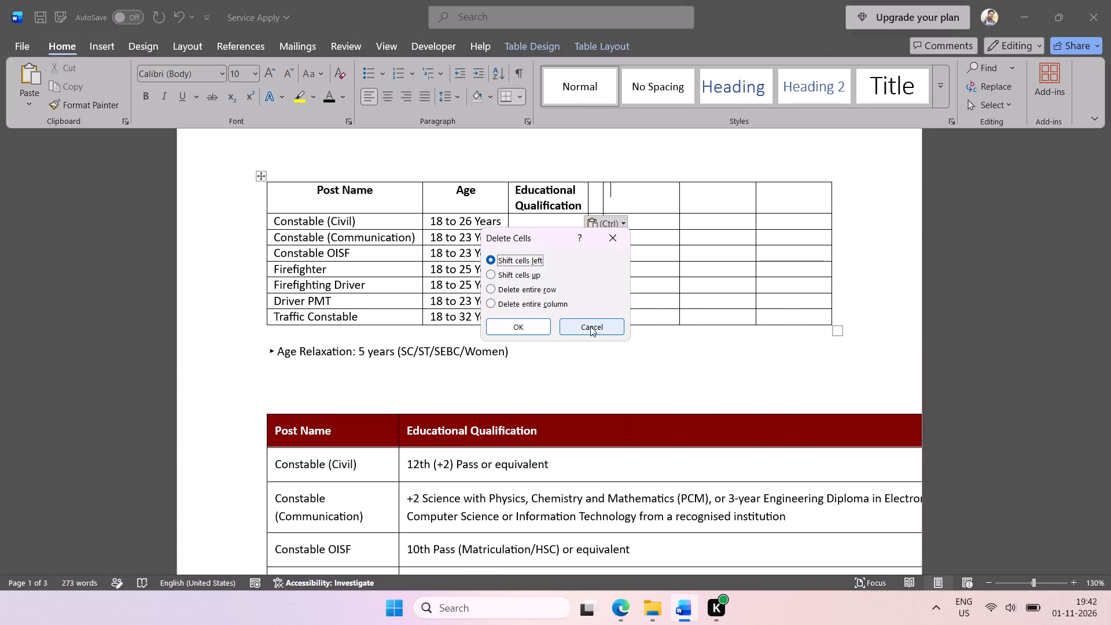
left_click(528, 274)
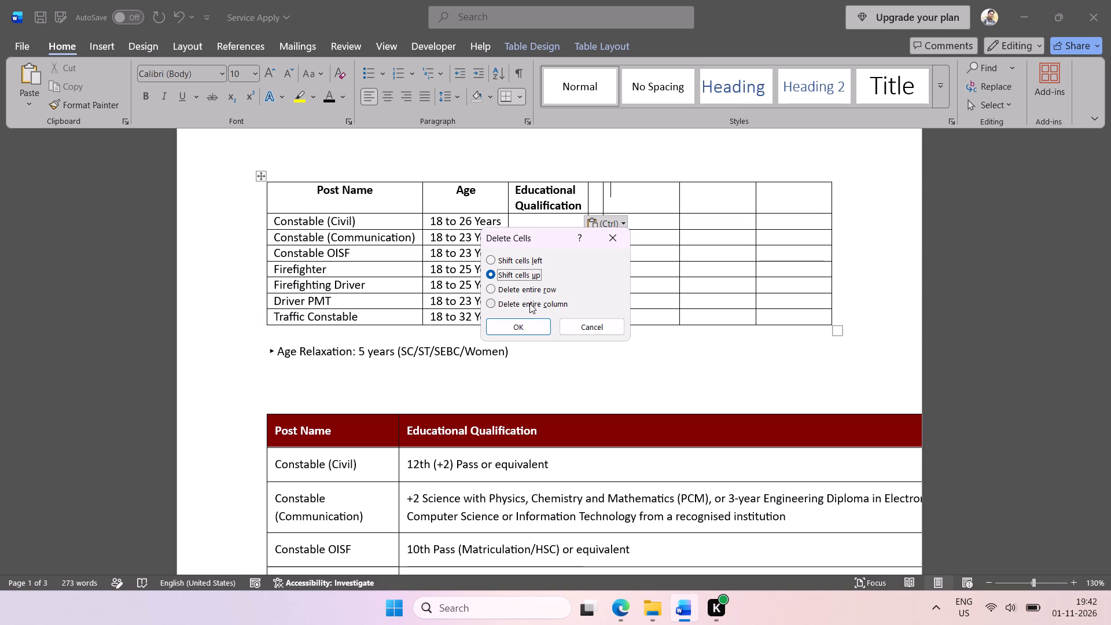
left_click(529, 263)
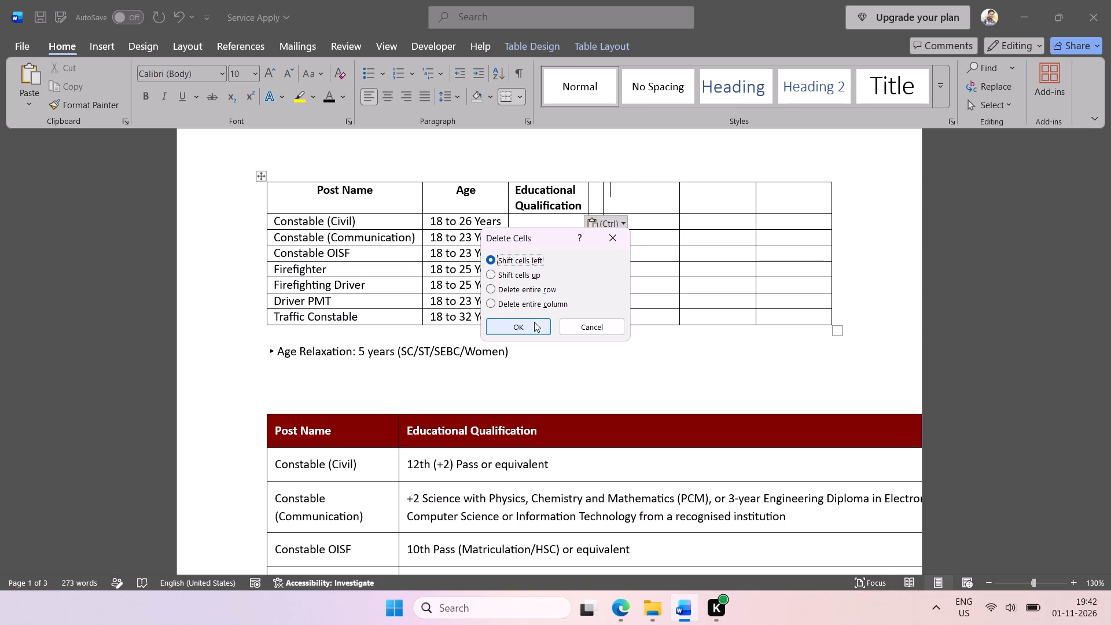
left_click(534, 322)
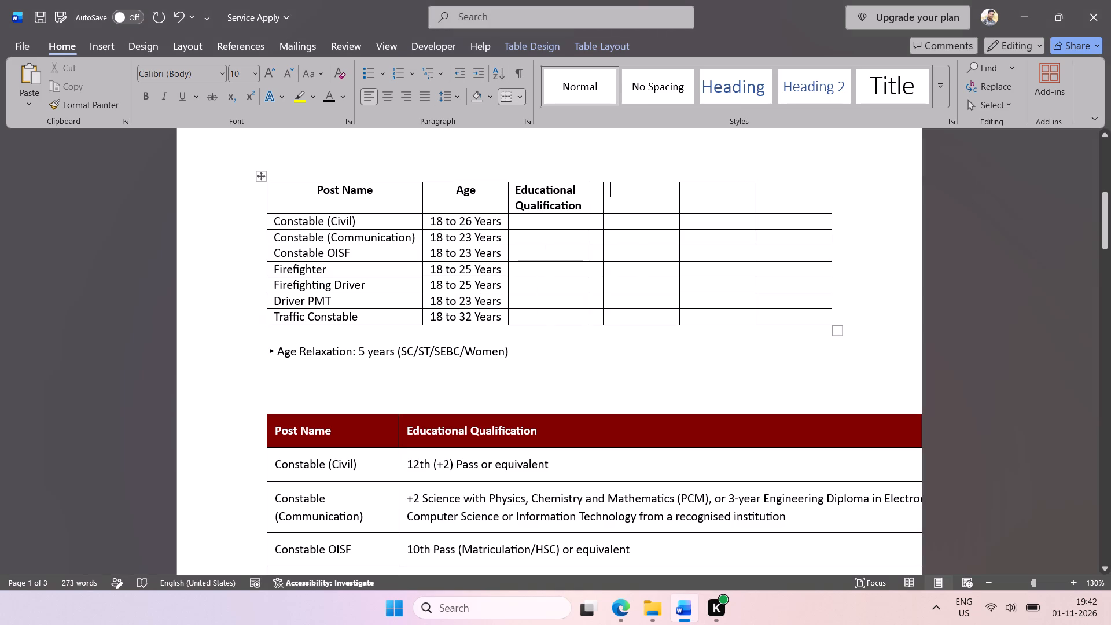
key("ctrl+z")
Delete two surplus empty columns from the age table so that five columns remain.
left_click_drag(642, 199, 645, 245)
left_click_drag(645, 245, 653, 319)
key("BackSpace")
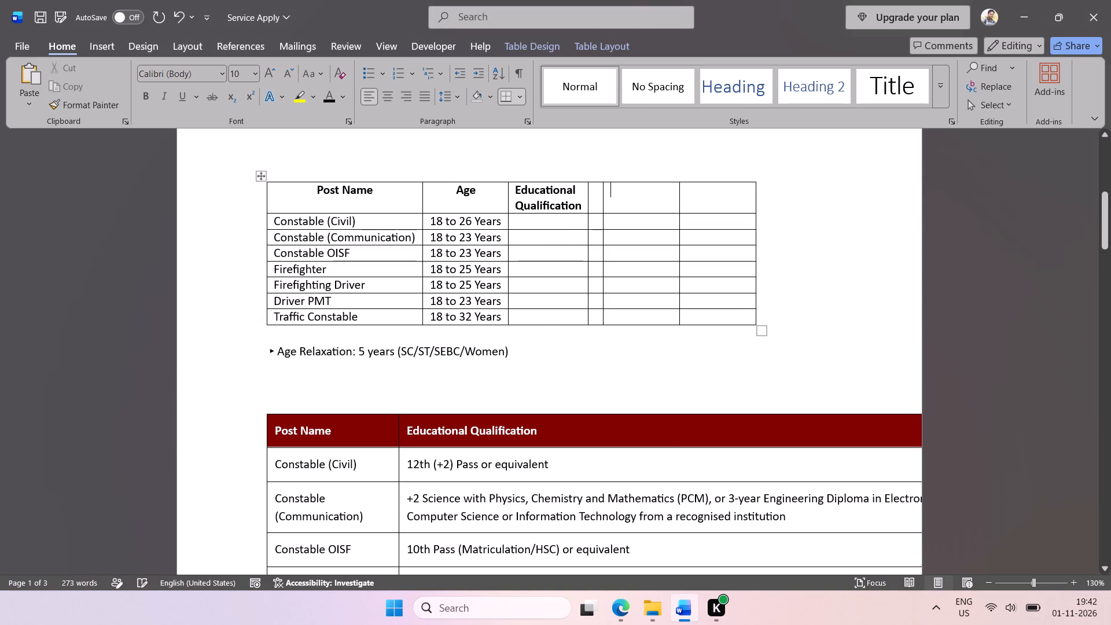
left_click_drag(603, 203, 661, 203)
left_click(756, 204)
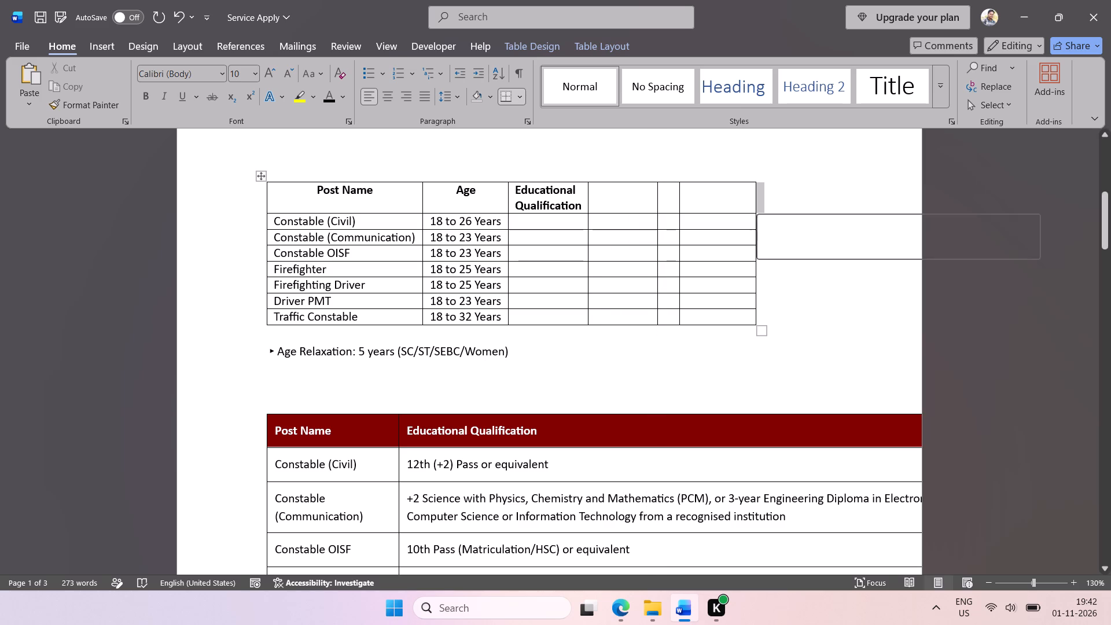
left_click(746, 226)
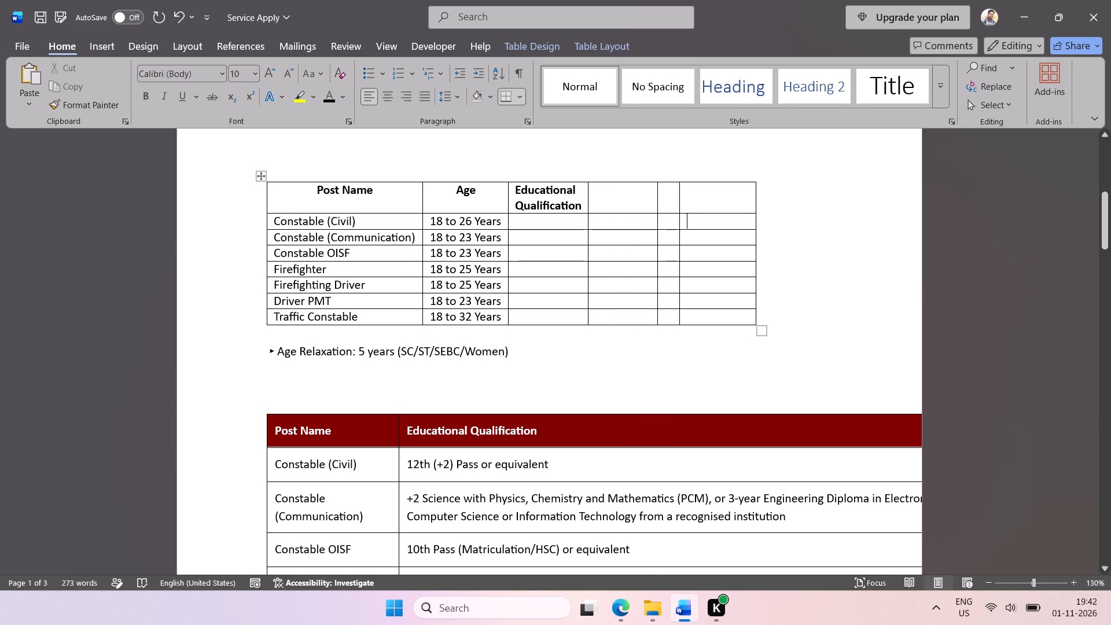
left_click_drag(754, 204, 867, 203)
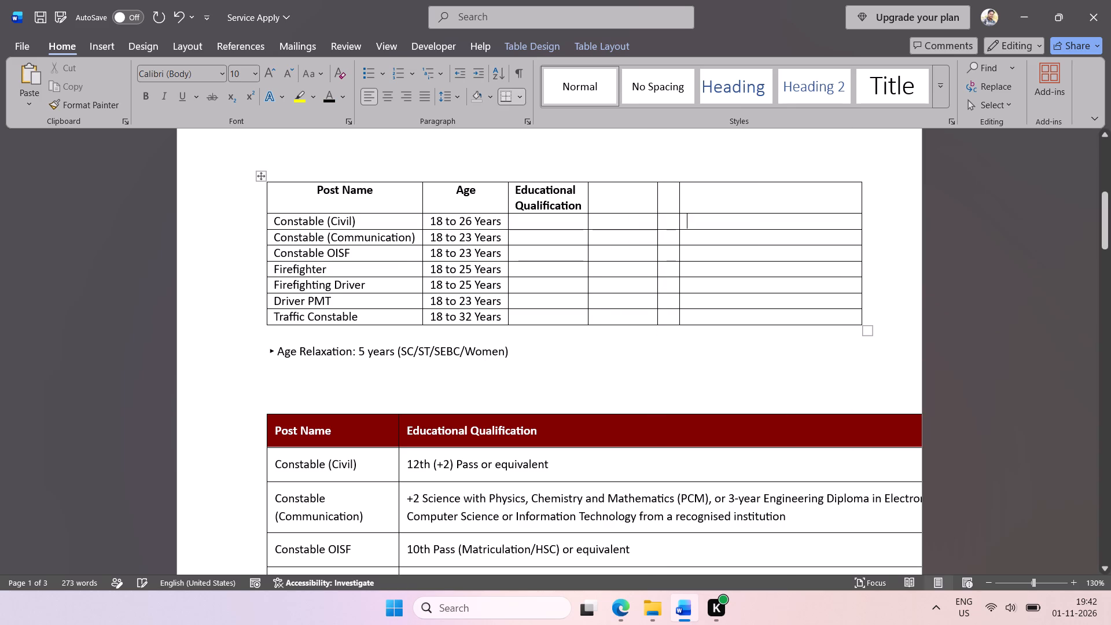
left_click_drag(711, 198, 796, 309)
key("BackSpace")
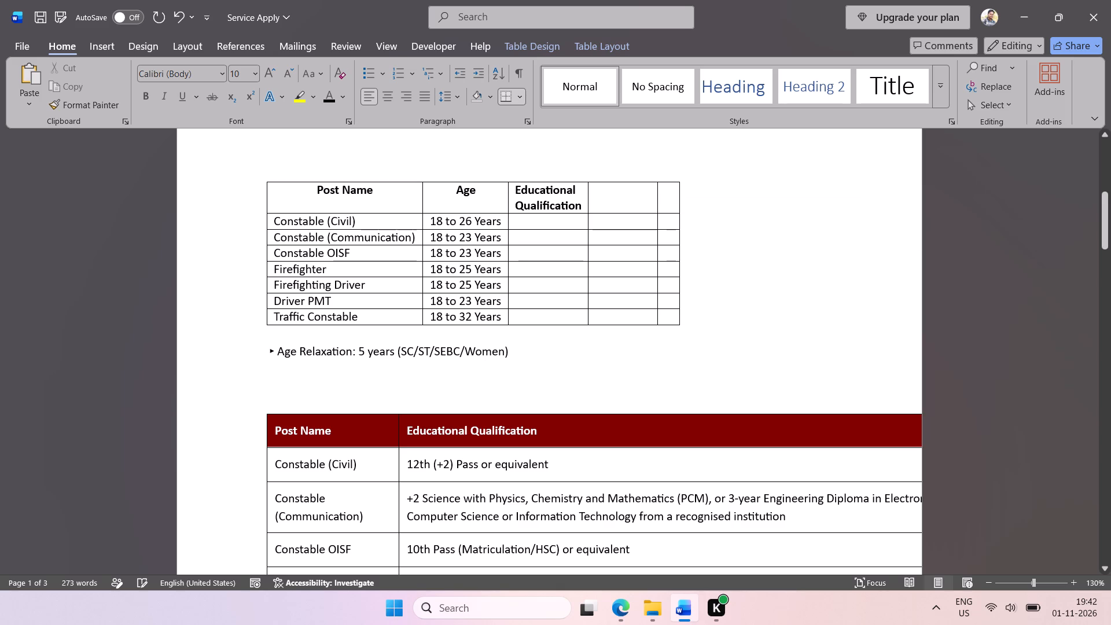
Extend the age table's outer edge and redistribute its last columns, widening Educational Qualification so the heading fits on one line.
left_click_drag(672, 200, 691, 325)
left_click(732, 223)
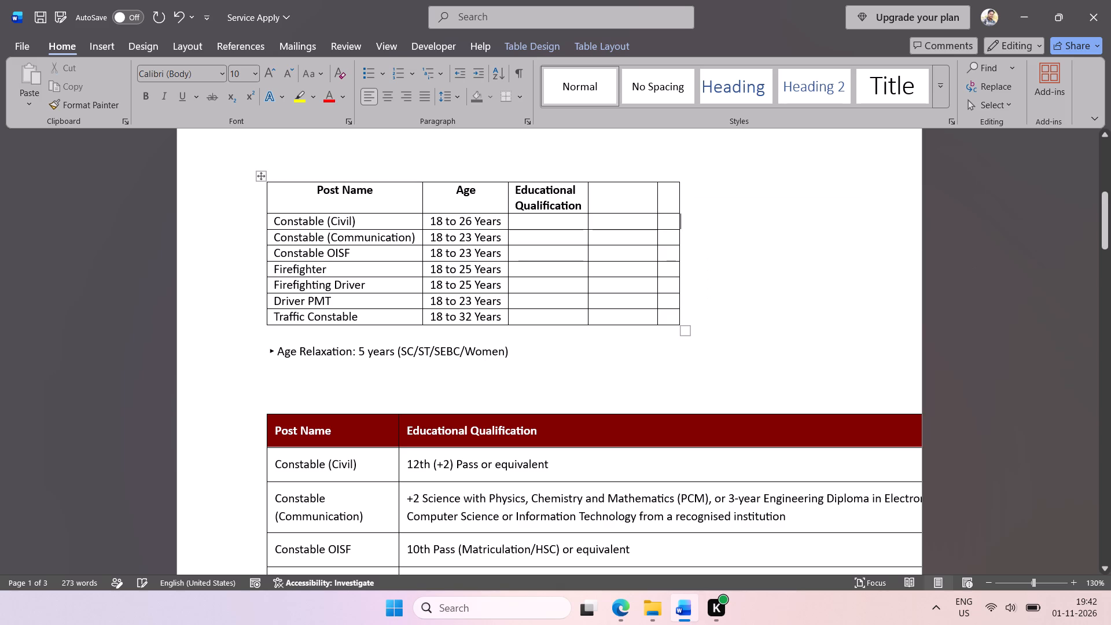
left_click_drag(679, 201, 850, 202)
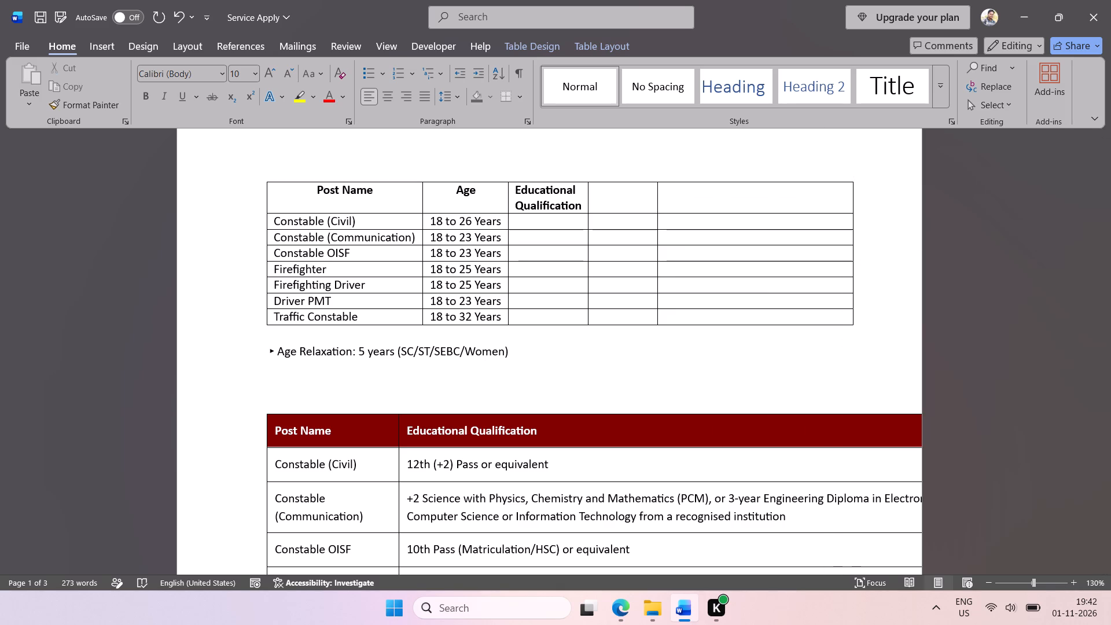
left_click_drag(656, 208, 764, 209)
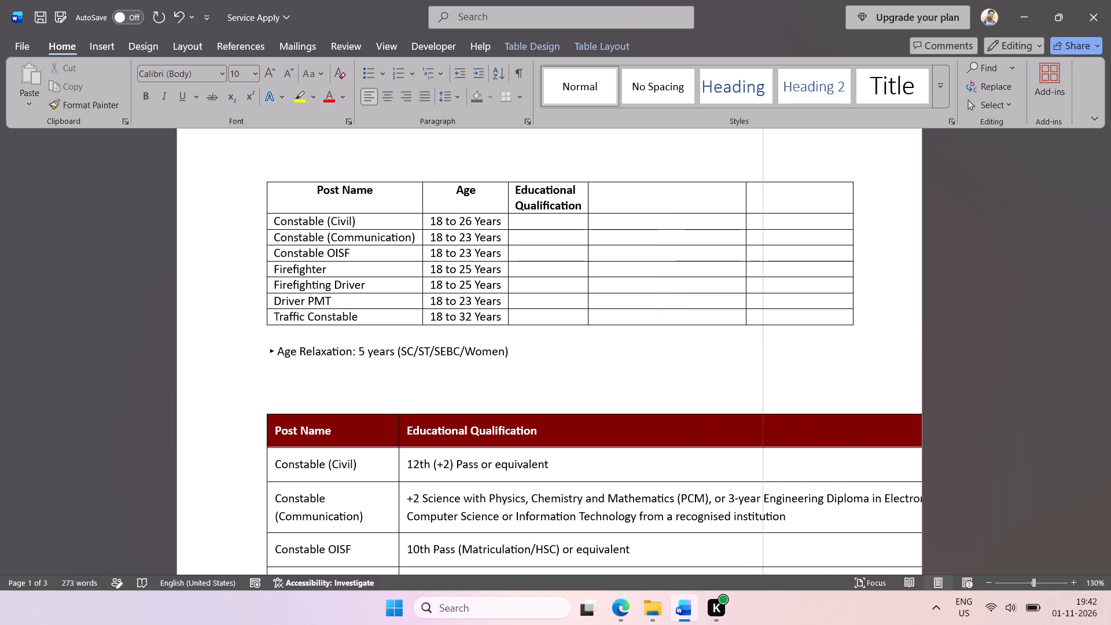
left_click_drag(764, 209, 766, 209)
left_click_drag(587, 211, 685, 209)
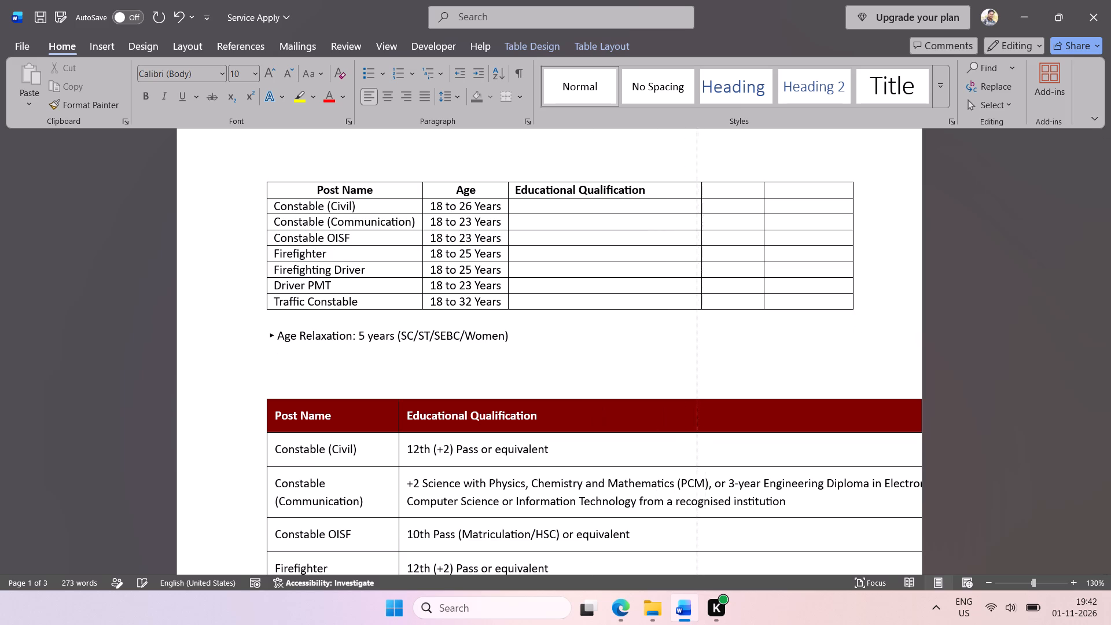
left_click_drag(685, 209, 671, 210)
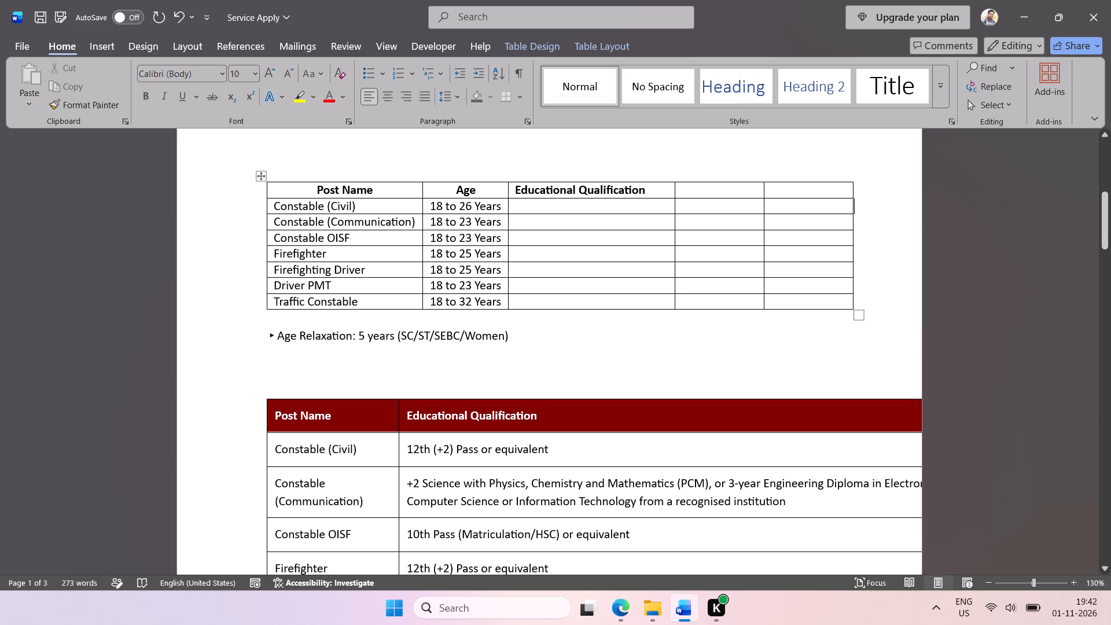
Enter "+2 Pass" as the Educational Qualification for Constable (Civil) in the age table.
left_click(586, 205)
type("12")
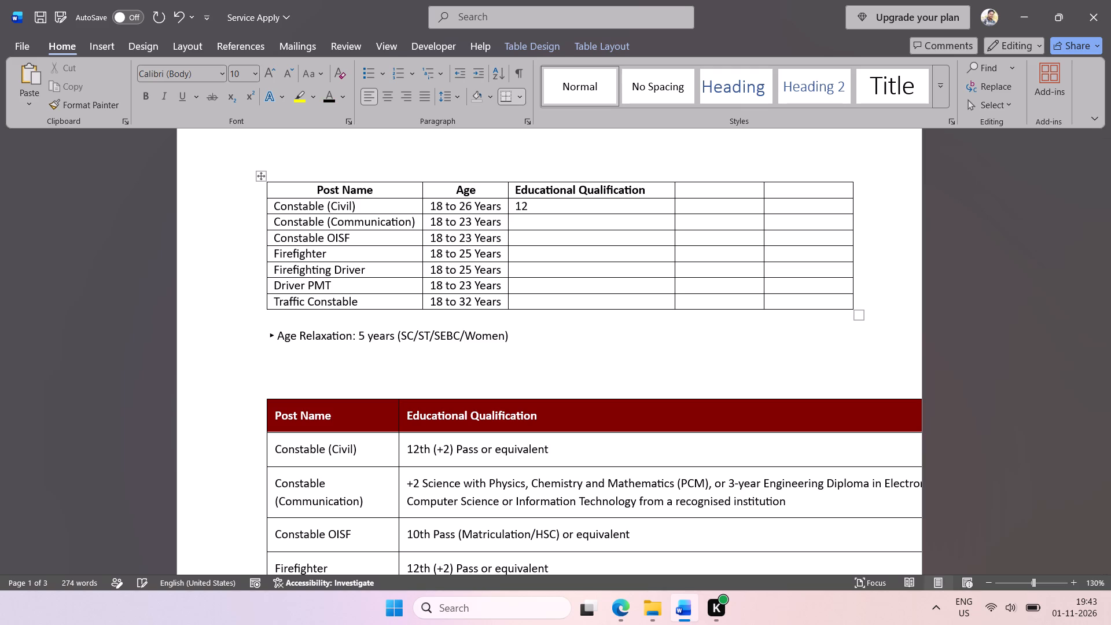
type("th")
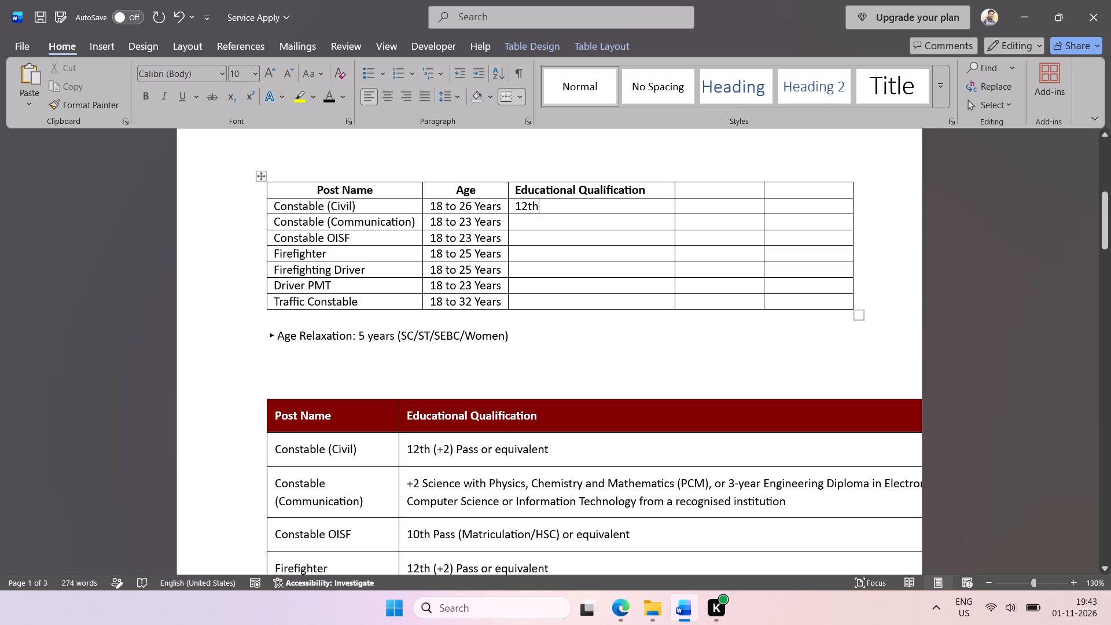
scroll(543, 369, "left", 1)
scroll(564, 428, "left", 1)
left_click_drag(548, 208, 509, 207)
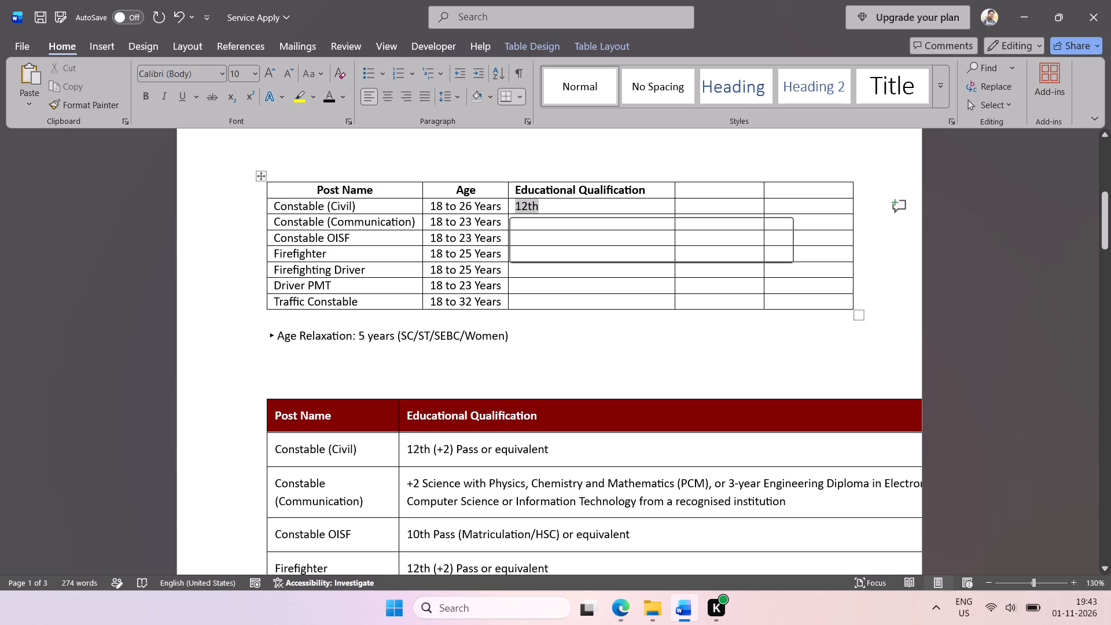
type("+2")
key("space")
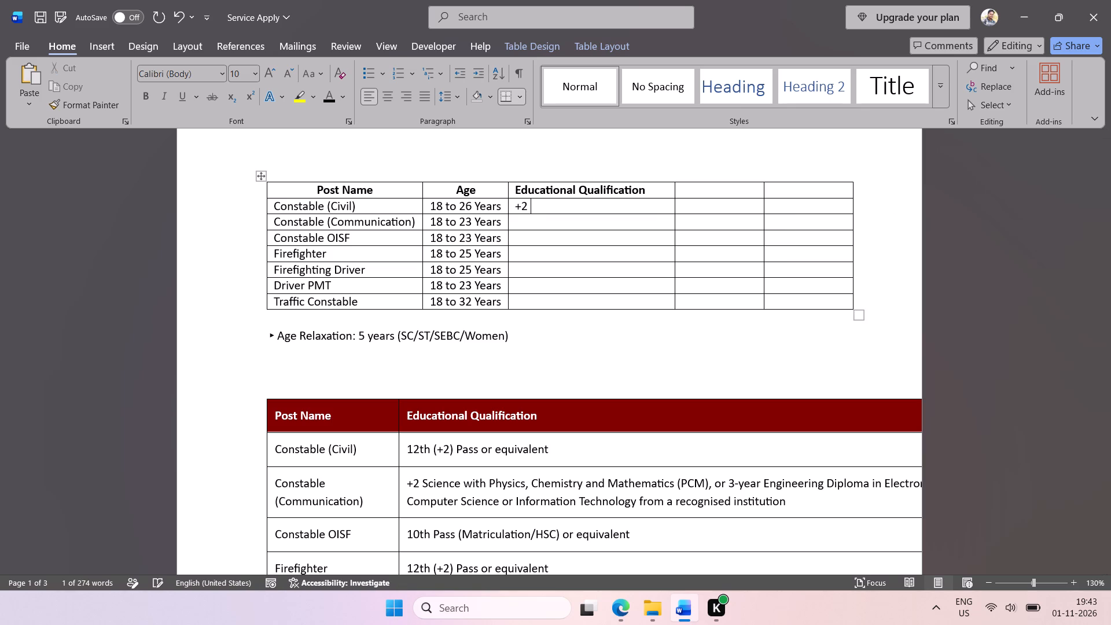
type("Pass")
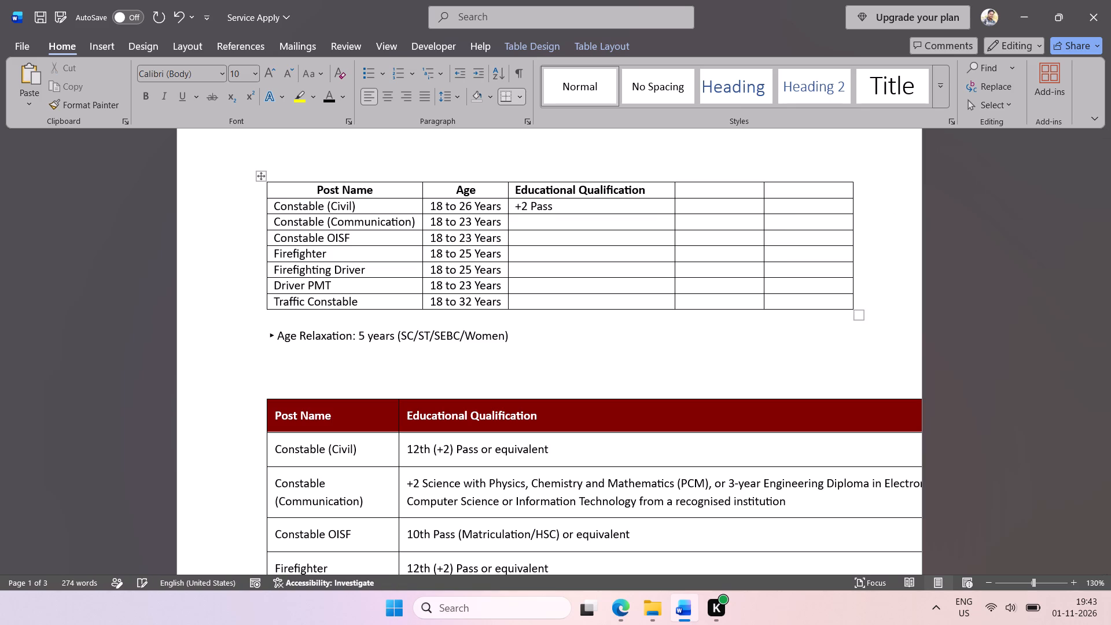
Copy "+2 Science" from the pasted qualification table into the Constable (Communication) row's Educational Qualification cell.
left_click(544, 224)
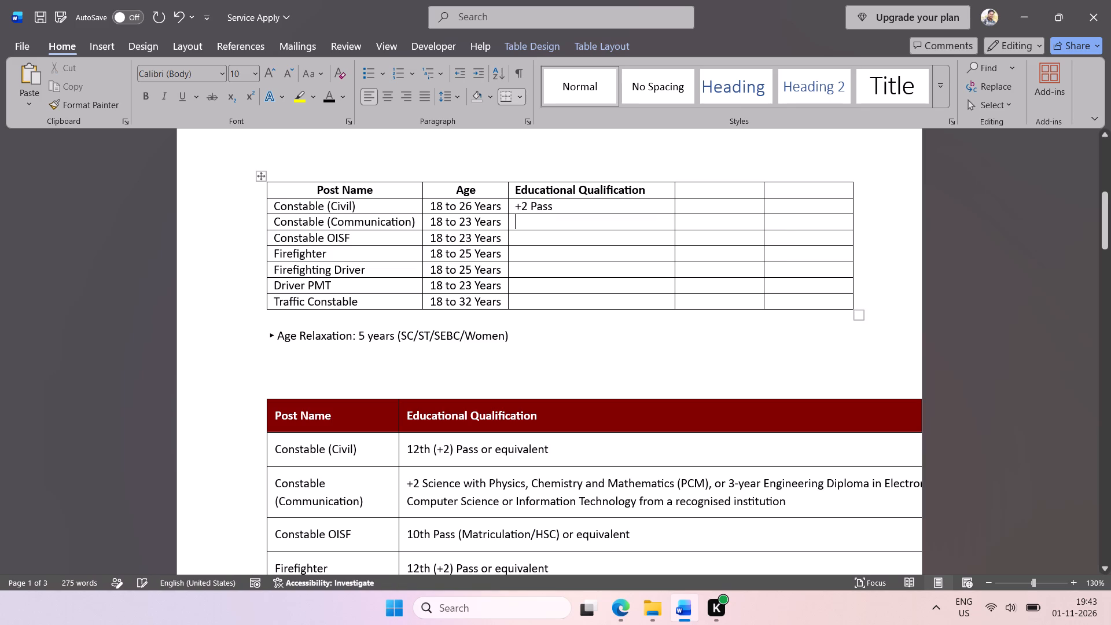
left_click(463, 484)
left_click_drag(461, 483, 411, 485)
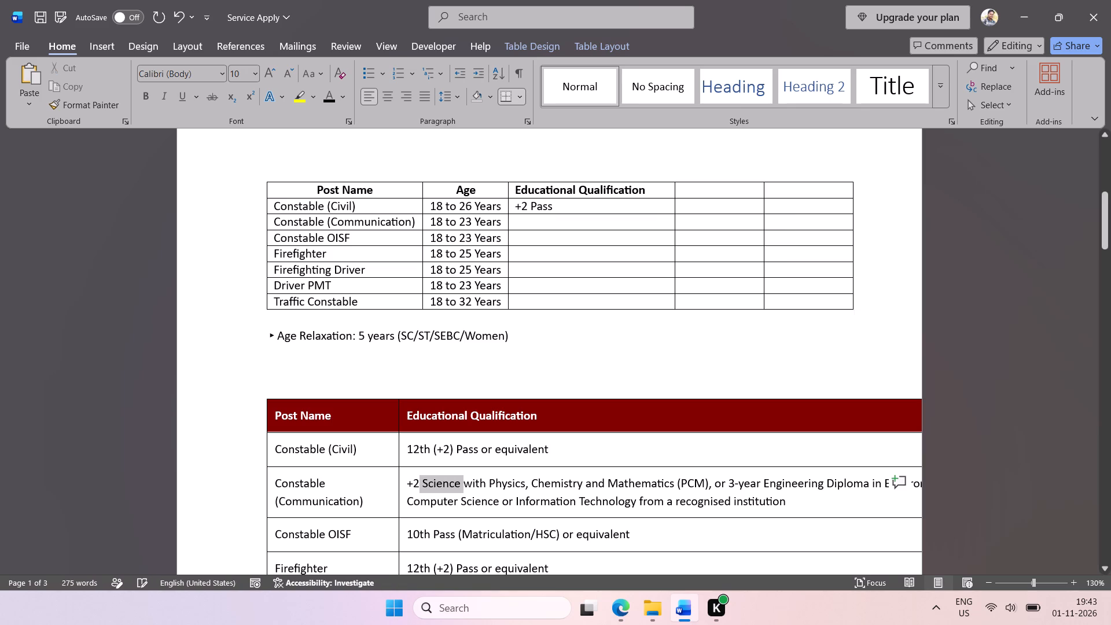
left_click_drag(411, 485, 410, 483)
key("ctrl+c")
left_click(534, 225)
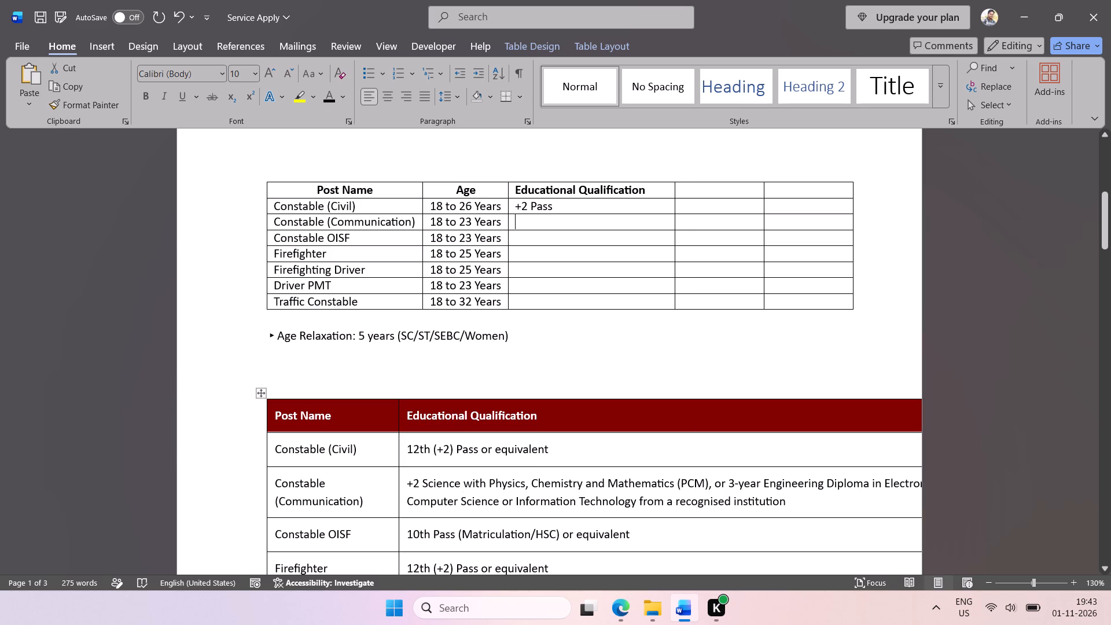
key("ctrl+v")
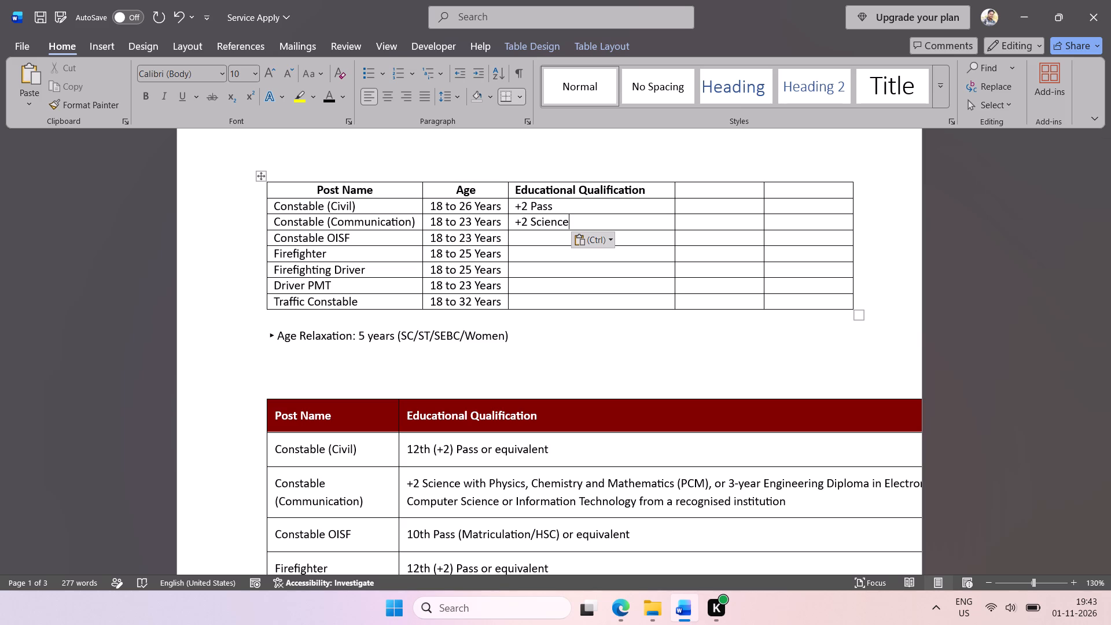
Shift the pasted qualification table toward the page's outer margin and narrow its Post Name column so the qualification text fits on the page.
scroll(594, 273, "left", 2)
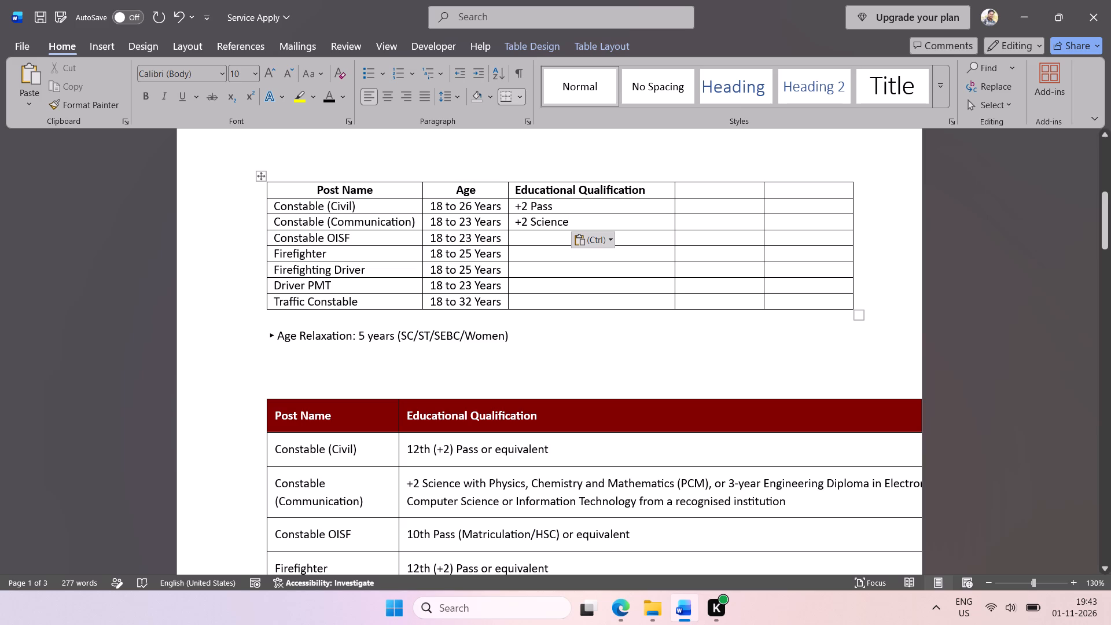
scroll(665, 470, "left", 3)
left_click(749, 501)
left_click_drag(264, 394, 233, 385)
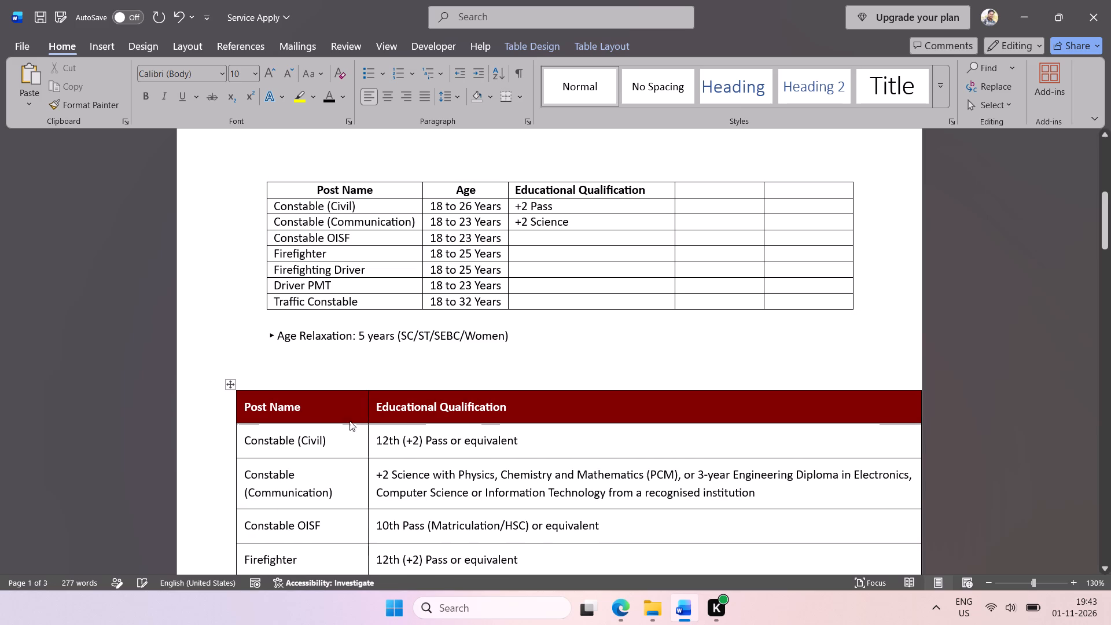
left_click_drag(367, 435, 319, 436)
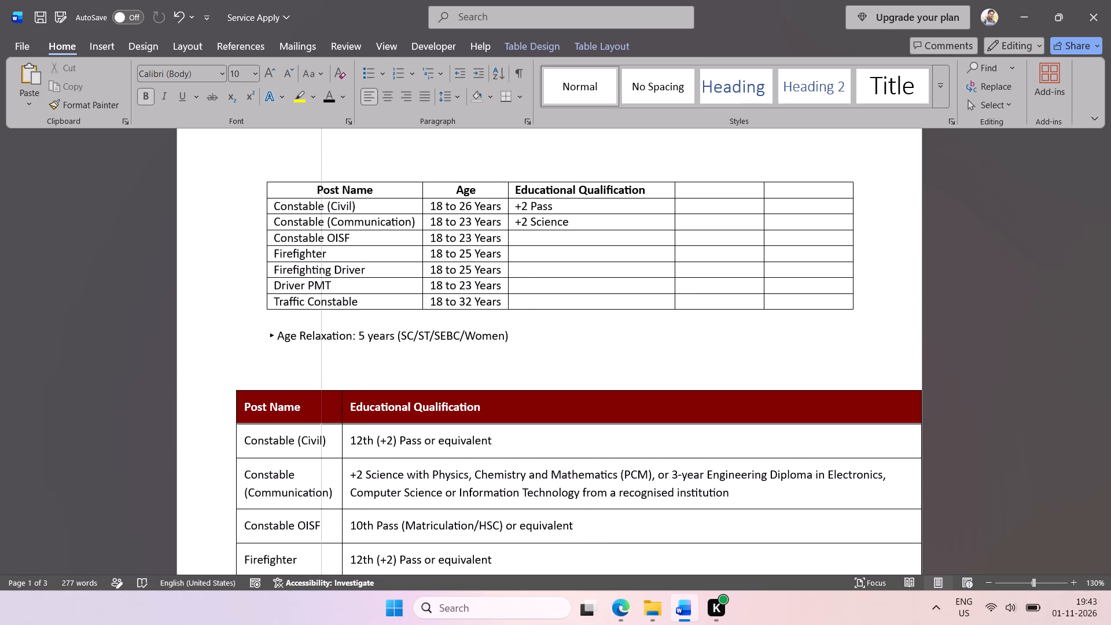
left_click_drag(319, 436, 354, 436)
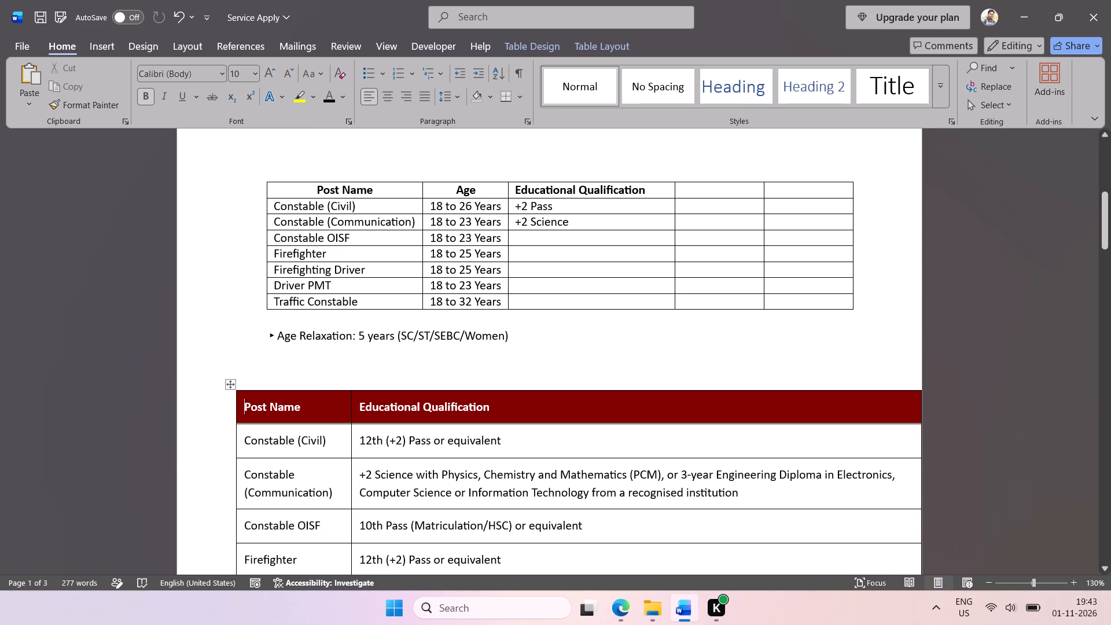
Append "PCM (" and the copied "Physics, Chemistry and Mathematics" to the Constable (Communication) qualification.
left_click(583, 223)
key("space")
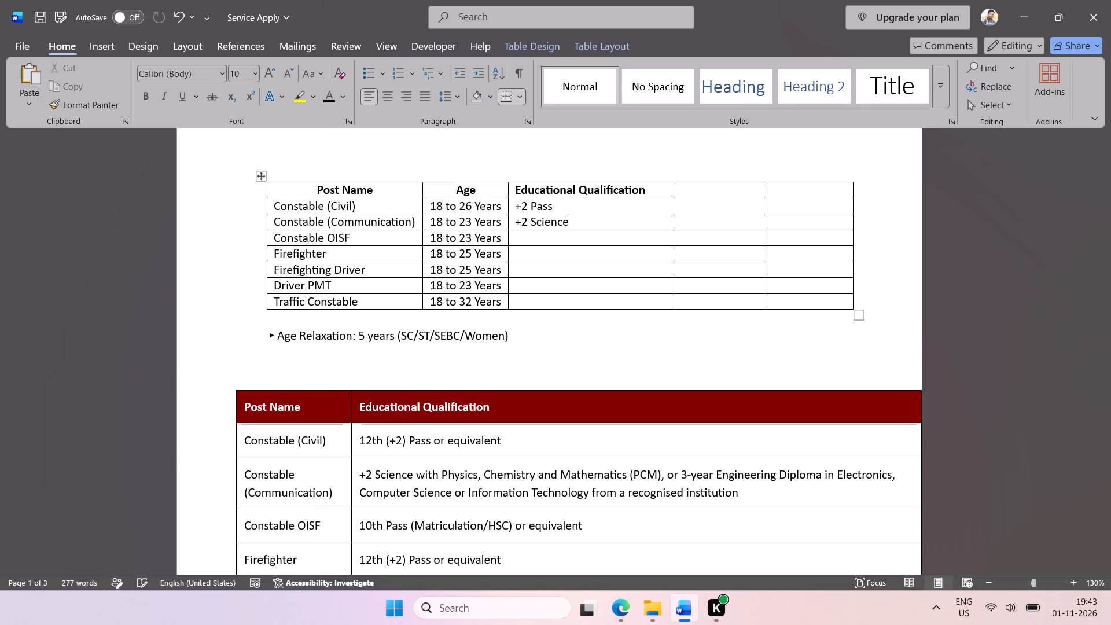
type("PCM (")
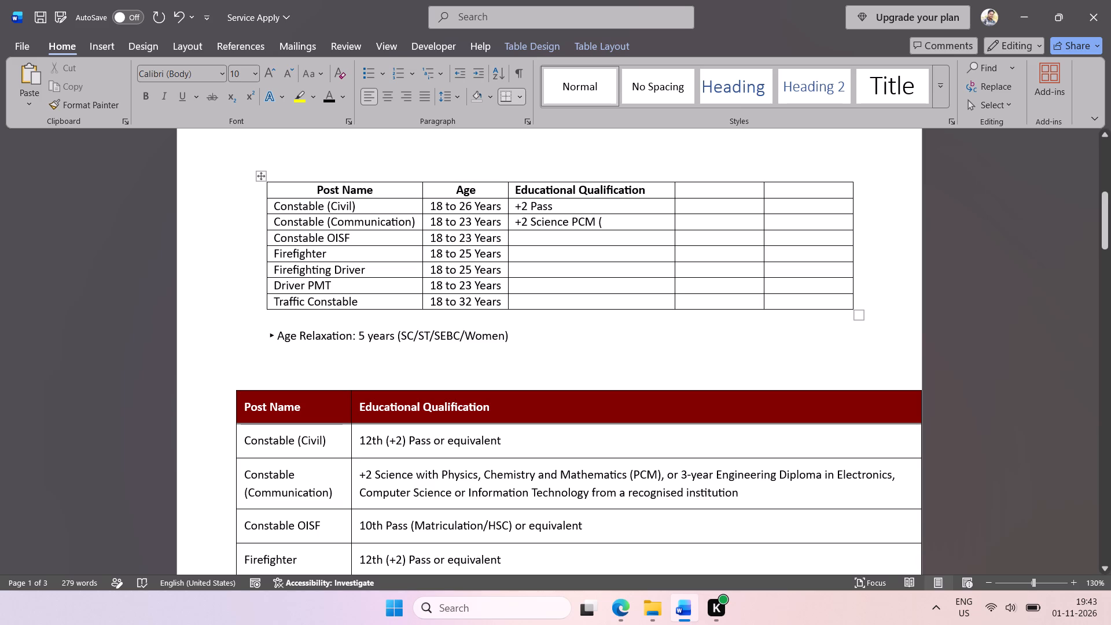
left_click_drag(441, 472, 599, 473)
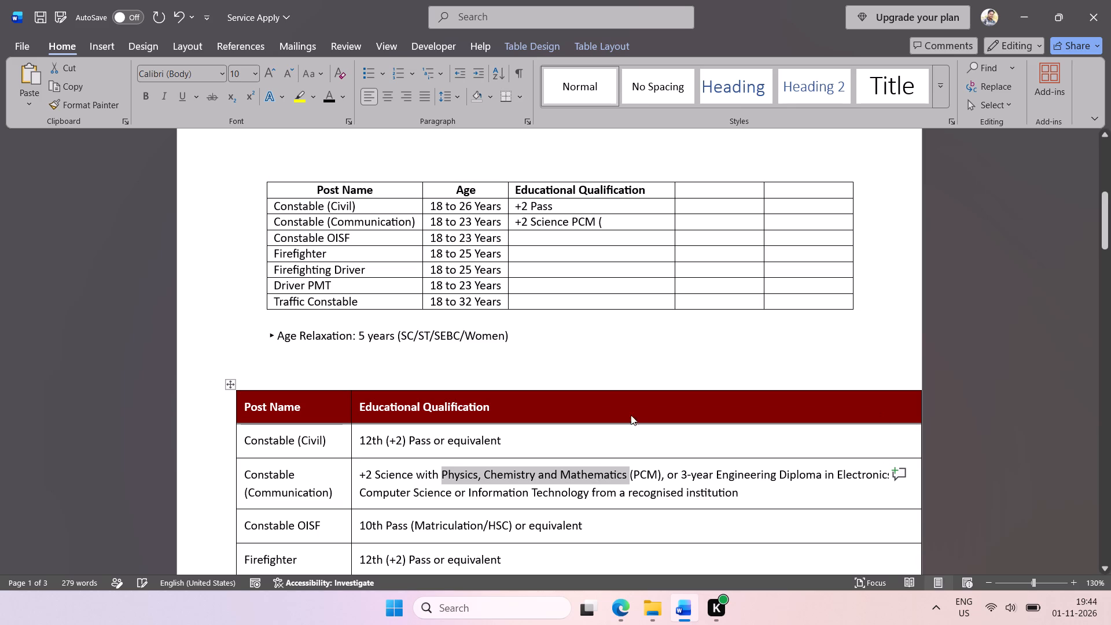
key("ctrl+c")
left_click(608, 224)
key("ctrl+v")
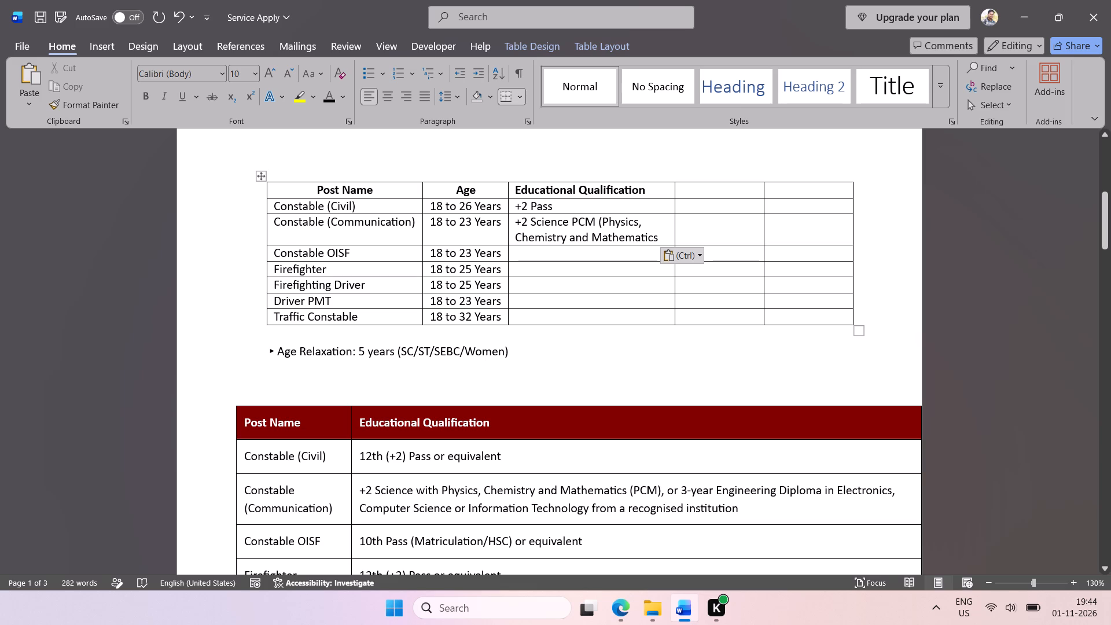
Replace "and" with a comma in the Constable (Communication) subject list and add the closing bracket after Mathematics.
left_click(591, 237)
double_click(582, 237)
key("BackSpace")
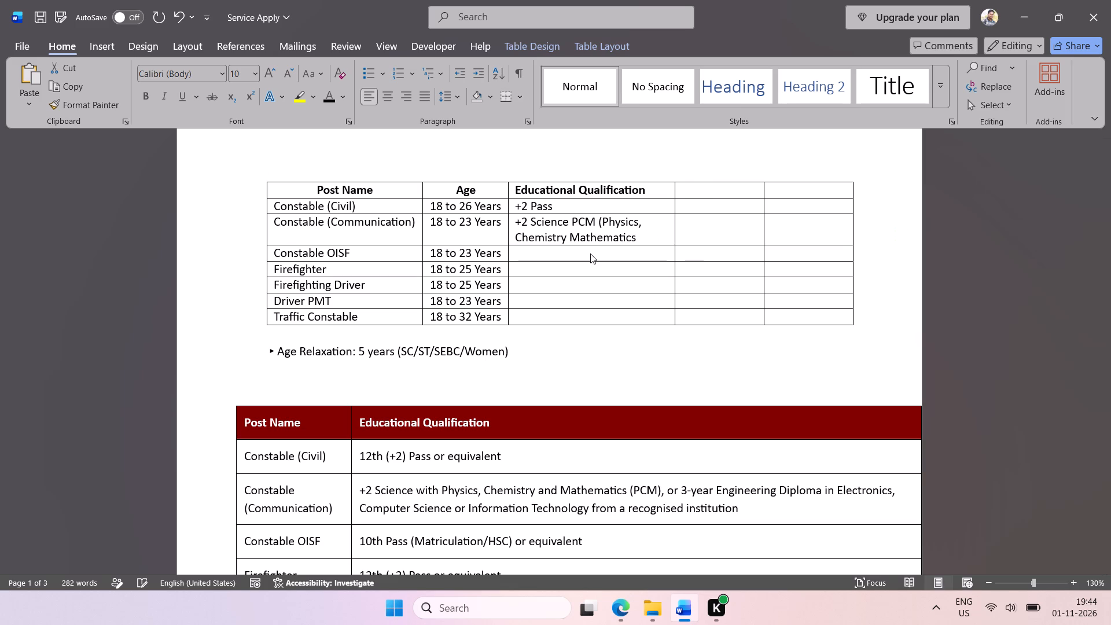
key("BackSpace")
key("comma")
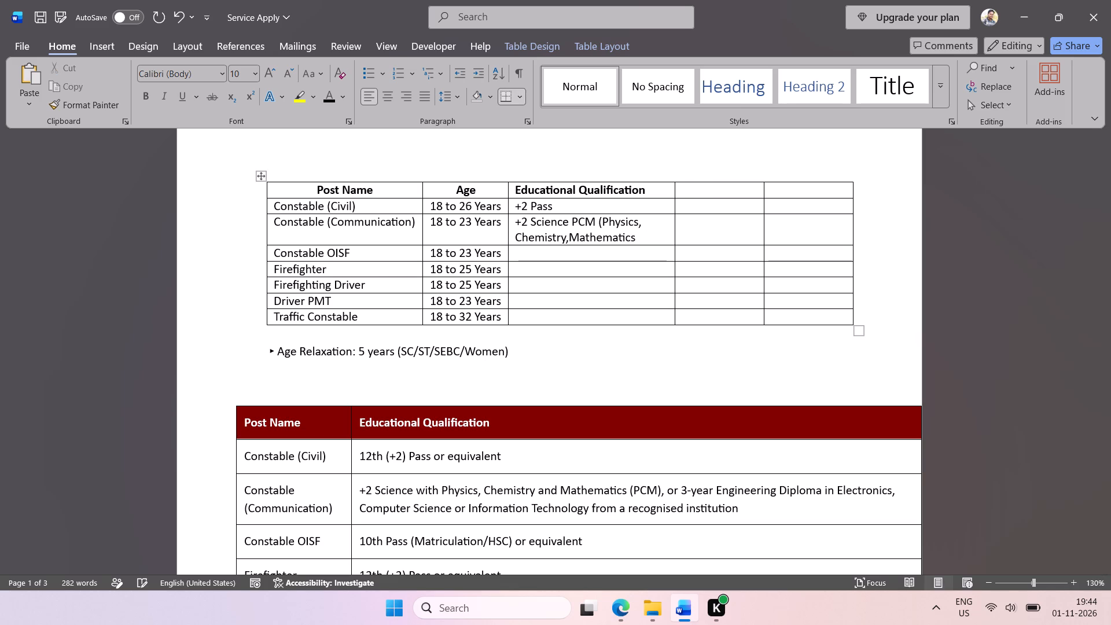
key("space")
left_click(650, 231)
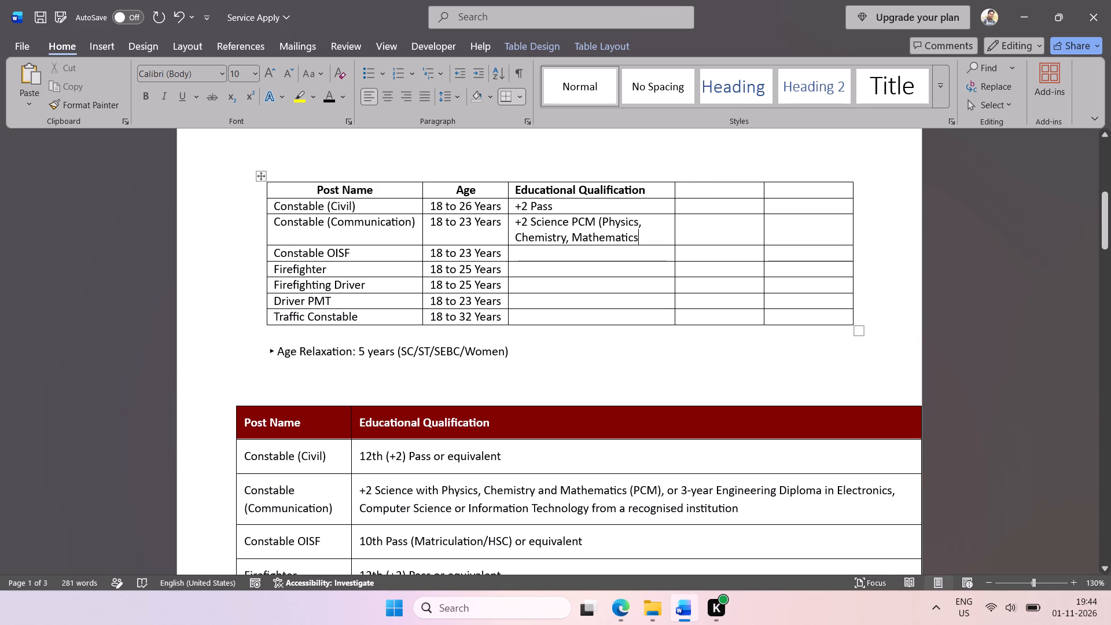
key("shift+parenright")
Put the bracketed subjects on their own line after "+2 Science PCM" and widen the Educational Qualification column so they fit on one line.
left_click(597, 221)
key("Return")
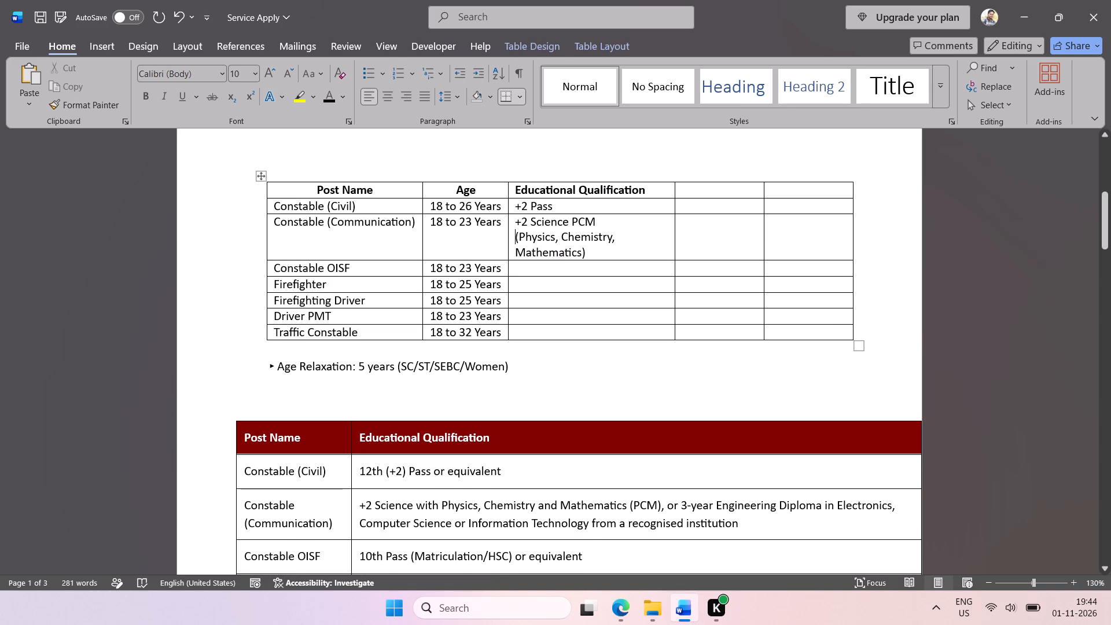
left_click(518, 253)
key("BackSpace")
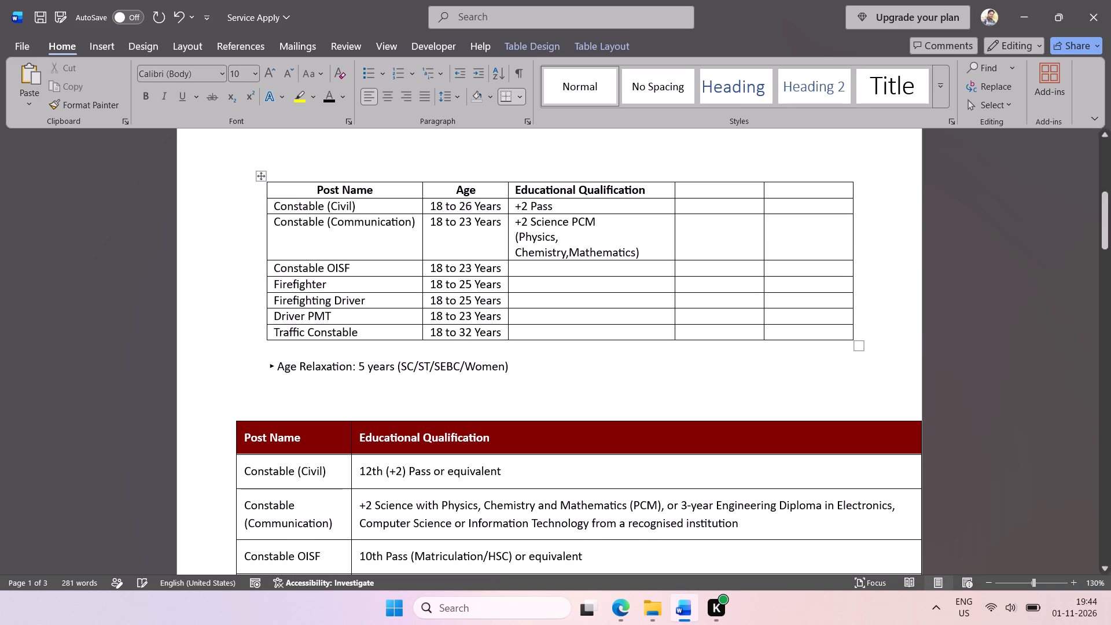
key("space")
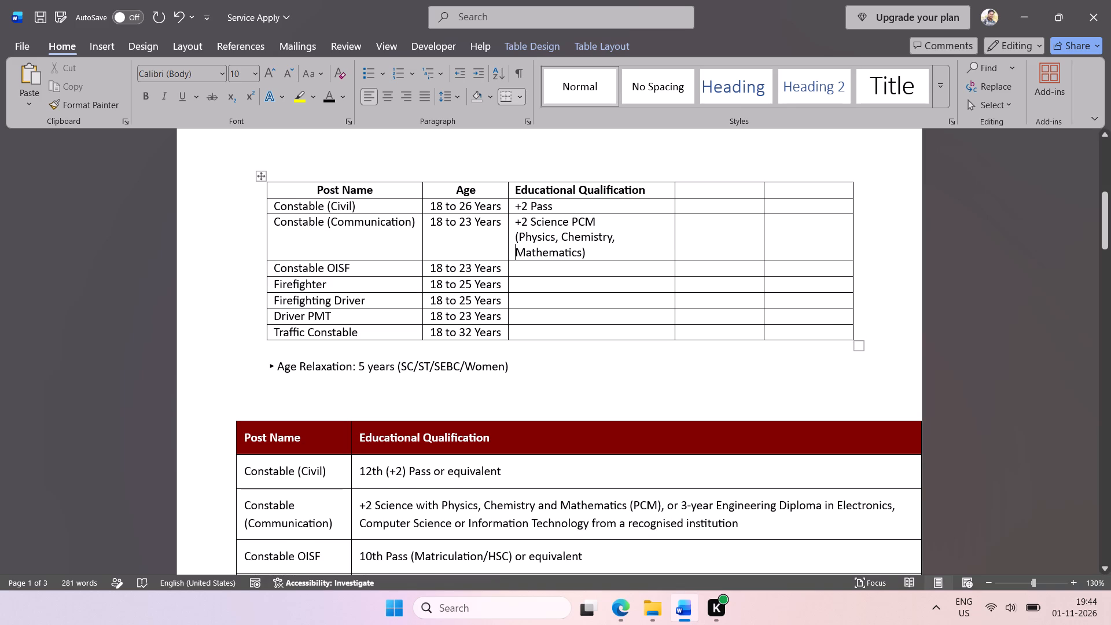
left_click_drag(675, 231, 714, 229)
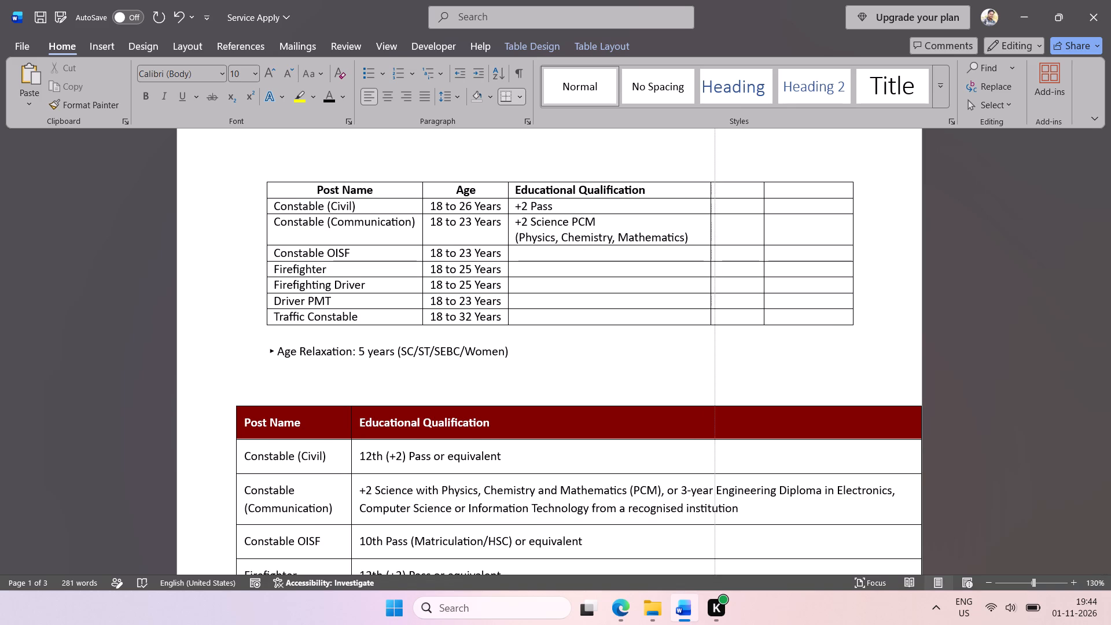
left_click_drag(714, 229, 715, 229)
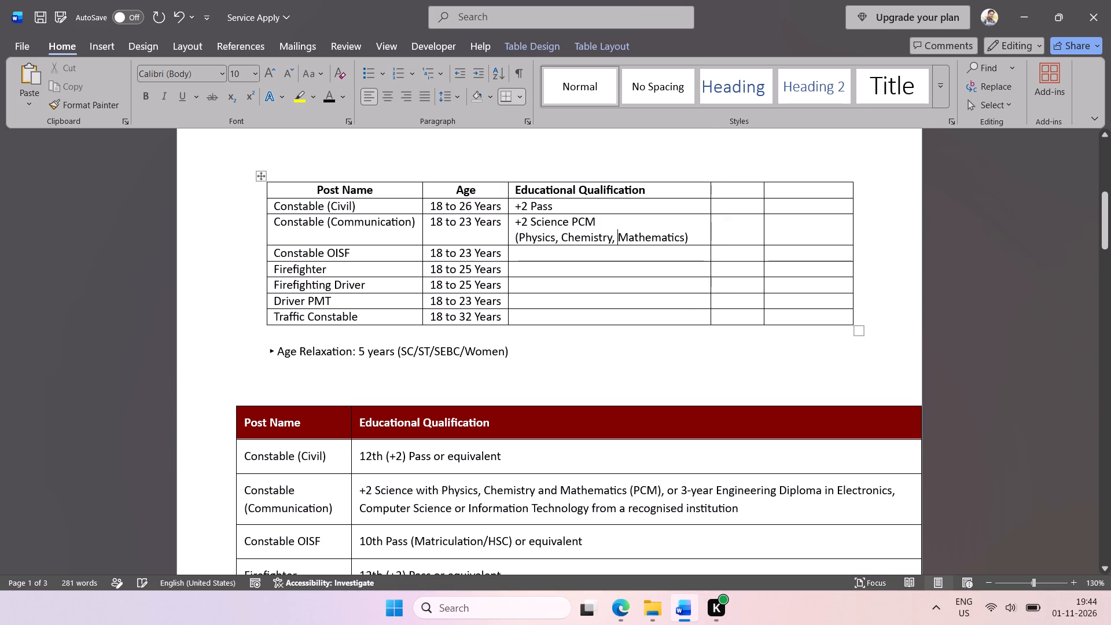
Review the pasted table's qualifications for the remaining posts against the empty cells of the age table.
scroll(580, 369, "down", 1)
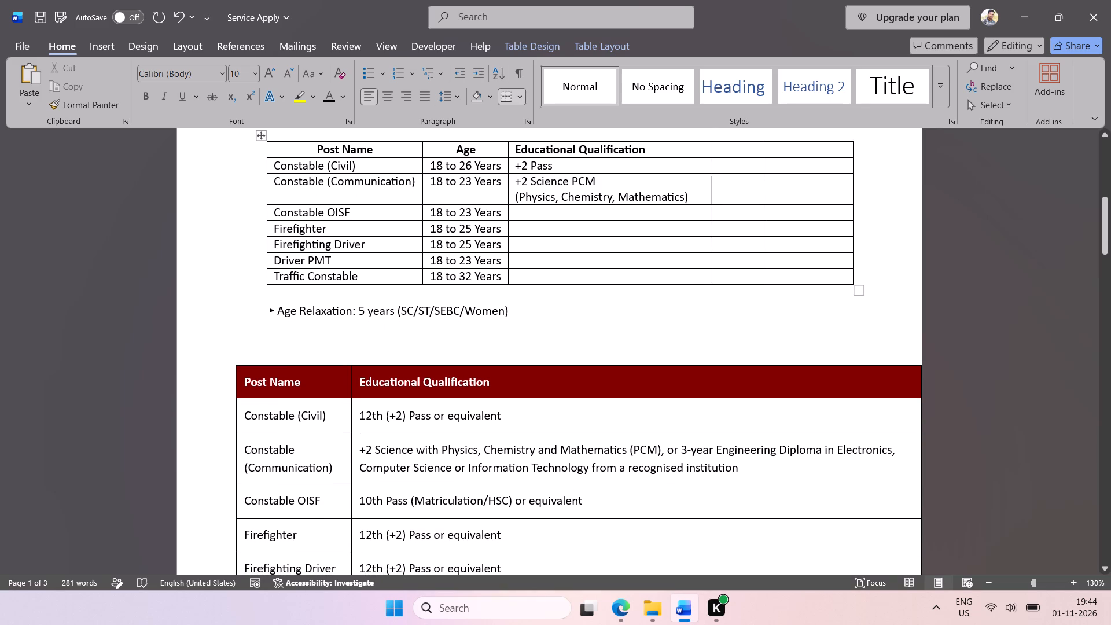
scroll(580, 369, "down", 3)
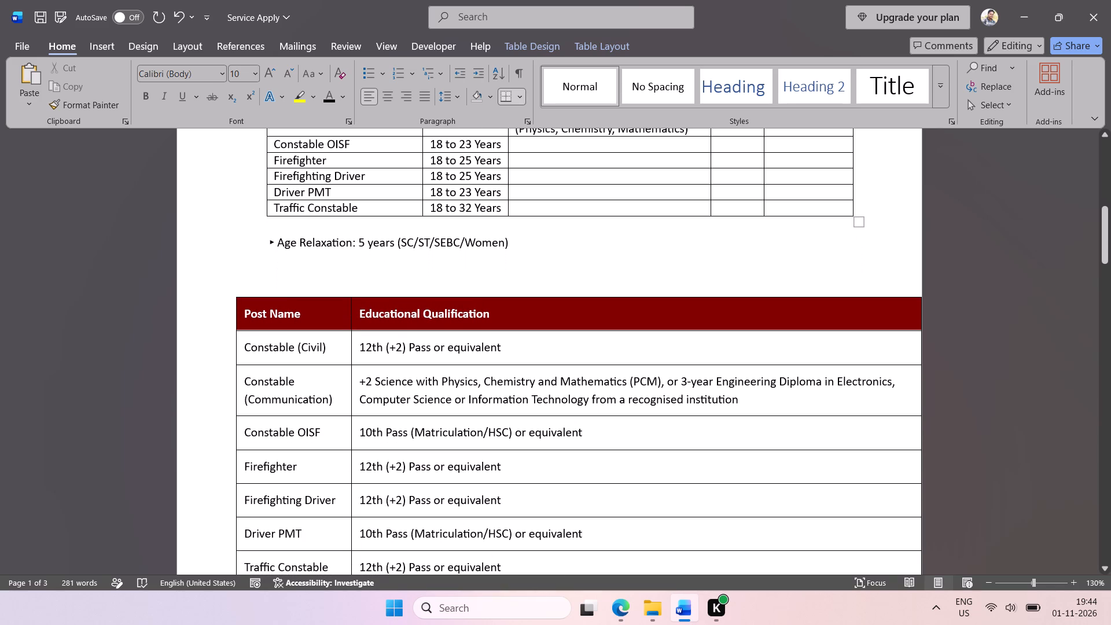
scroll(580, 369, "down", 2)
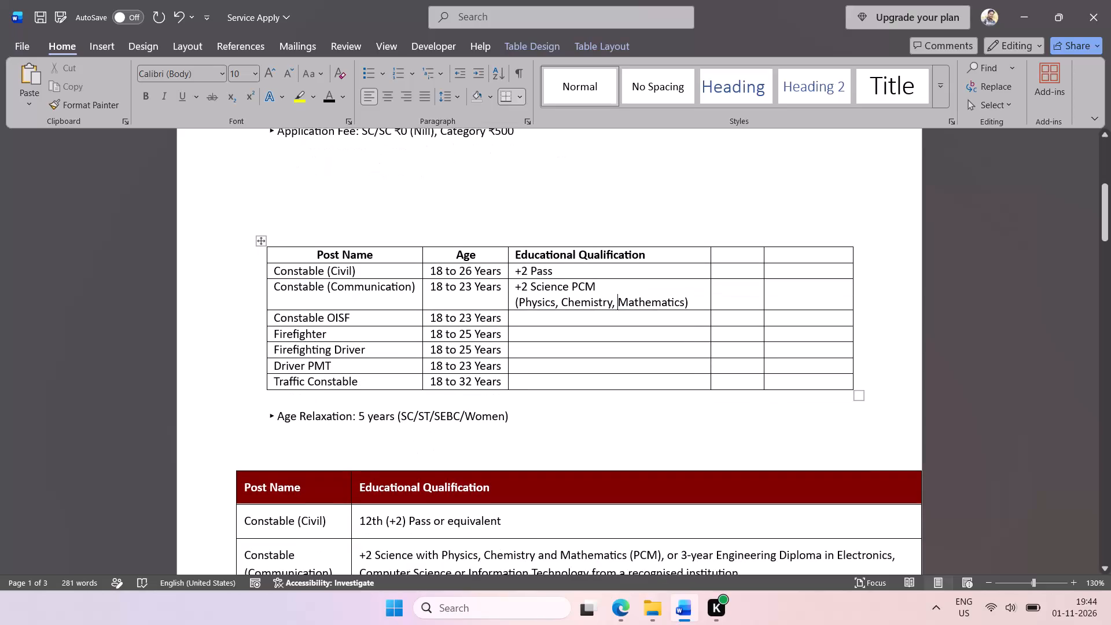
scroll(546, 345, "down", 2)
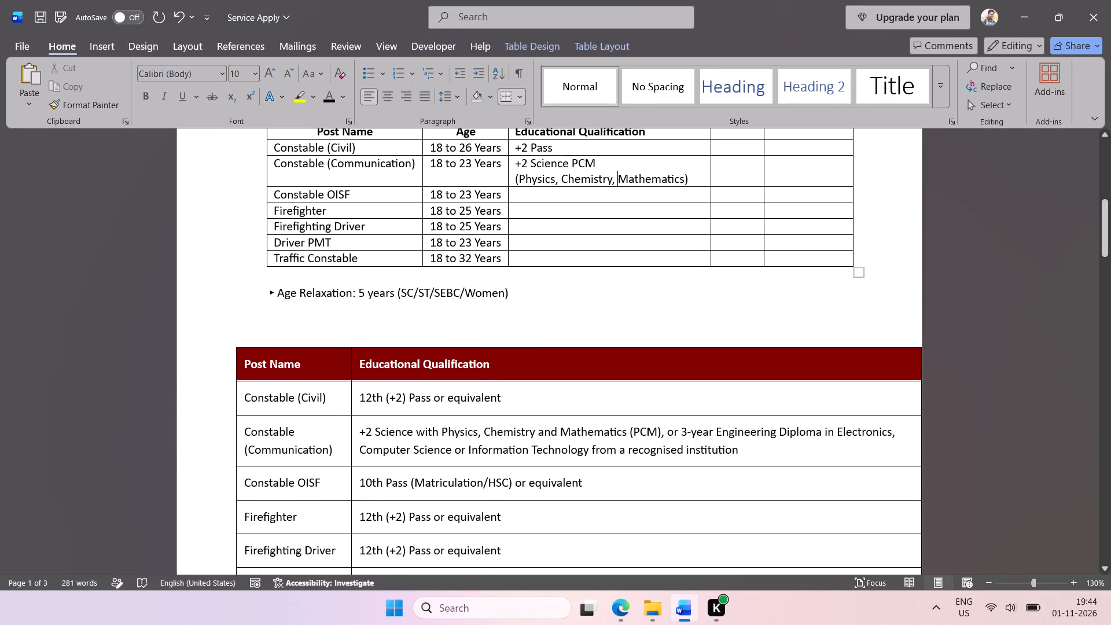
Enter "10th Pass" as the educational qualification for Constable OISF in the age table.
scroll(532, 322, "down", 1)
left_click(531, 240)
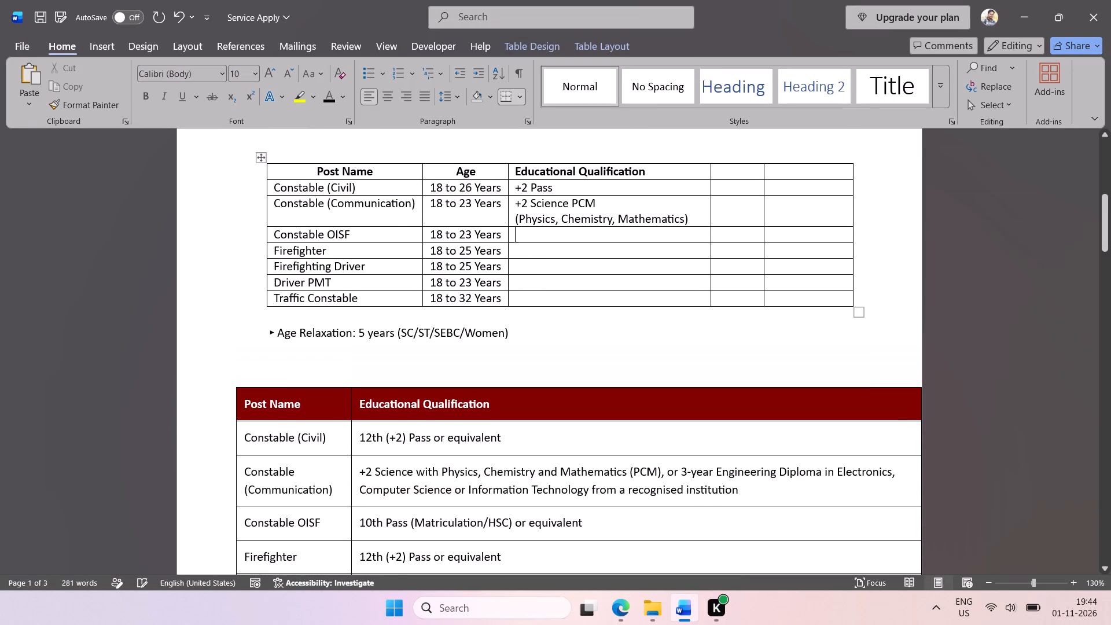
type("10th Pass")
Copy the Constable (Civil) qualification "+2 Pass" into the Firefighter and Firefighting Driver rows.
scroll(509, 456, "down", 1)
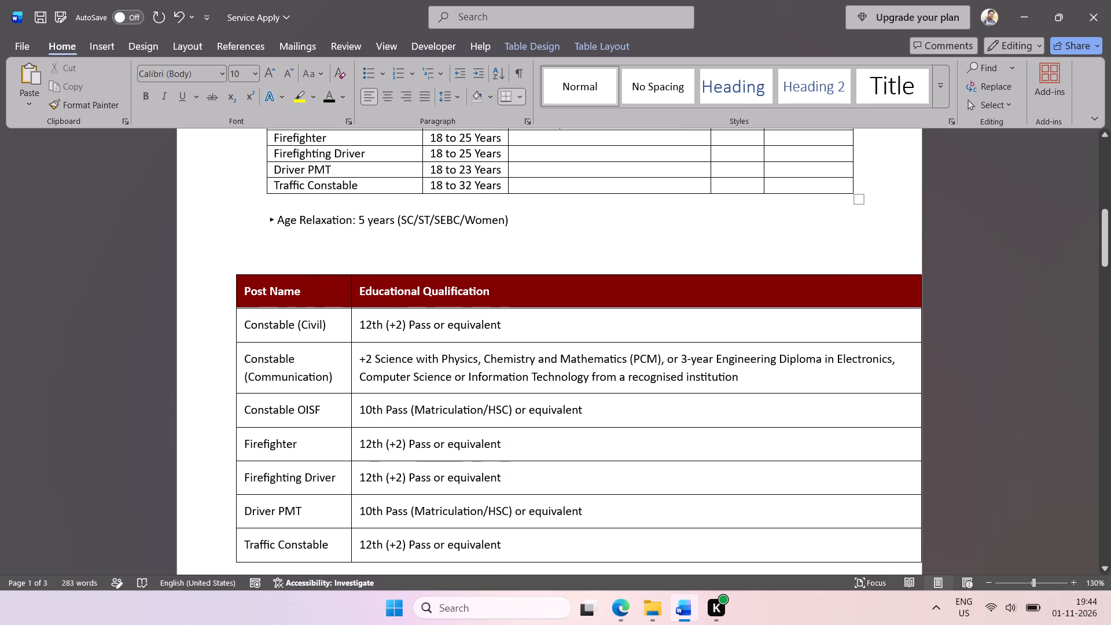
scroll(509, 456, "down", 2)
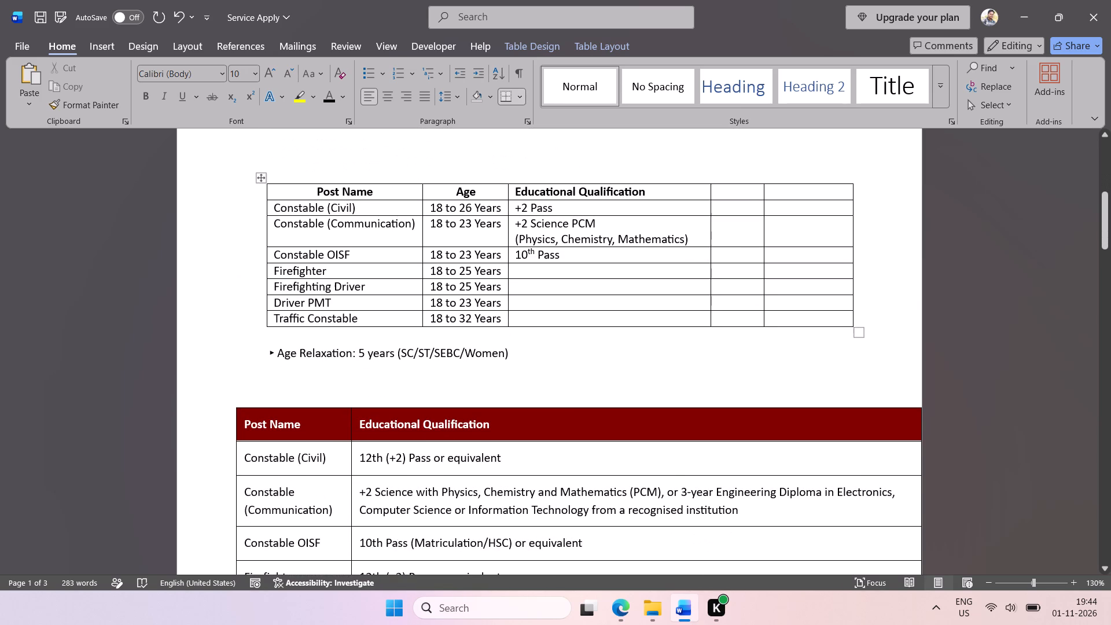
scroll(558, 280, "down", 1)
left_click(557, 205)
key("ctrl+a")
left_click(554, 212)
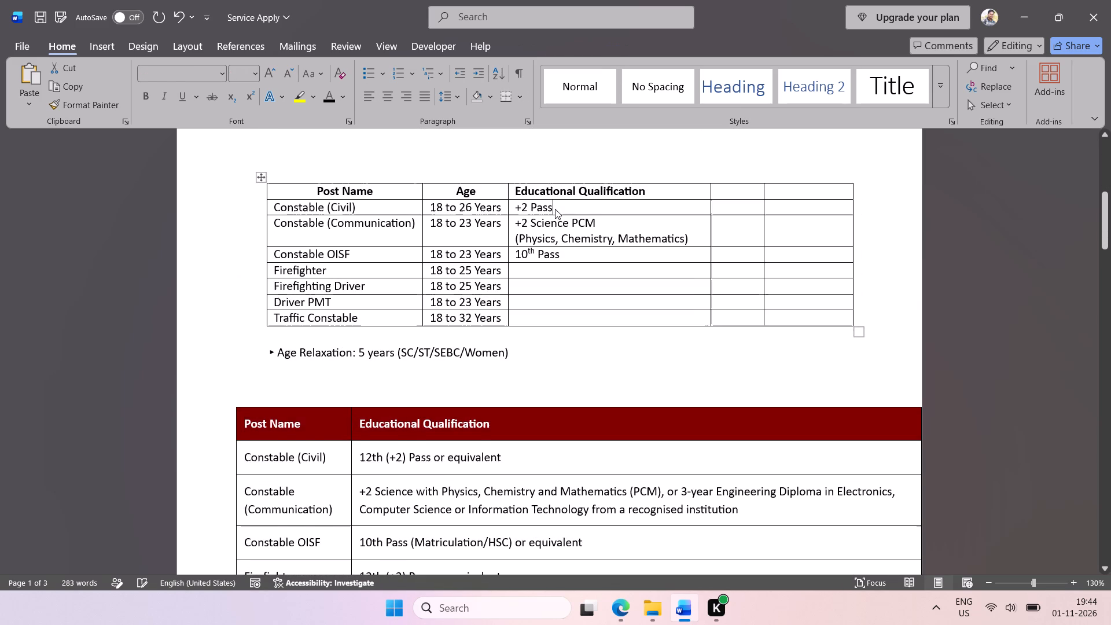
left_click_drag(557, 208, 515, 207)
key("ctrl+c")
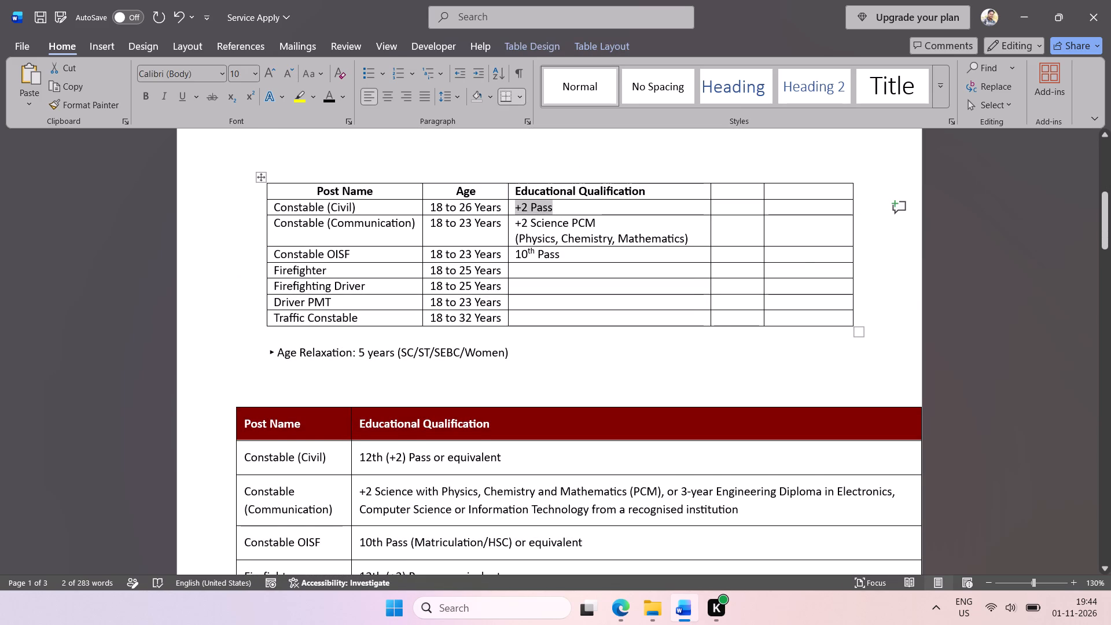
left_click(520, 274)
key("ctrl+v")
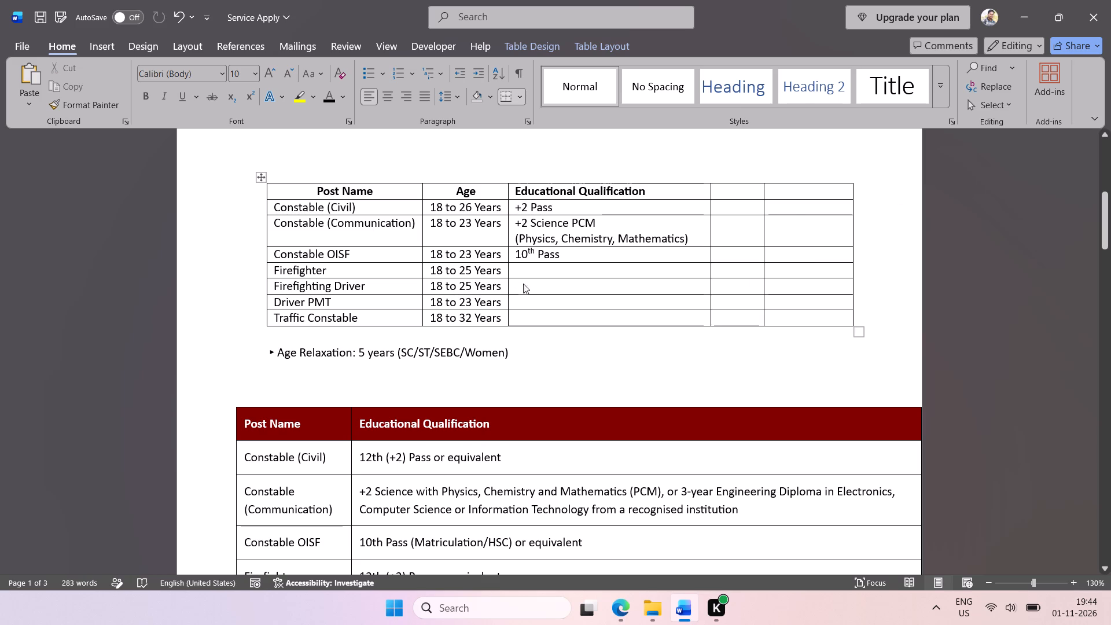
left_click(524, 286)
key("ctrl+v")
Check the remaining posts in the pasted table and paste "+2 Pass" as the Traffic Constable qualification.
scroll(534, 366, "up", 1)
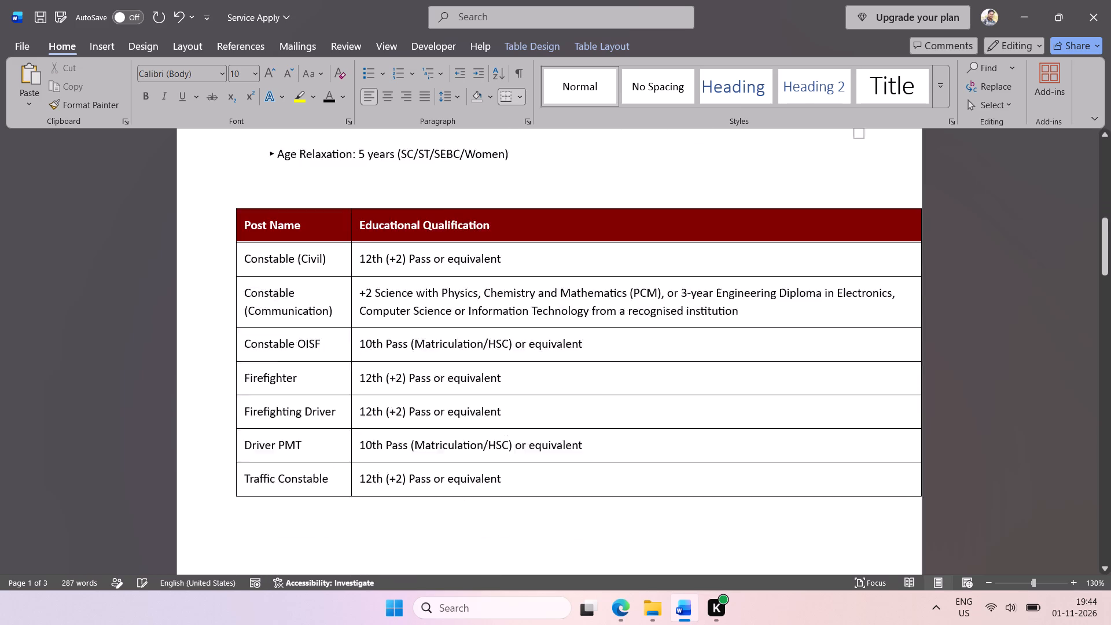
scroll(534, 366, "up", 2)
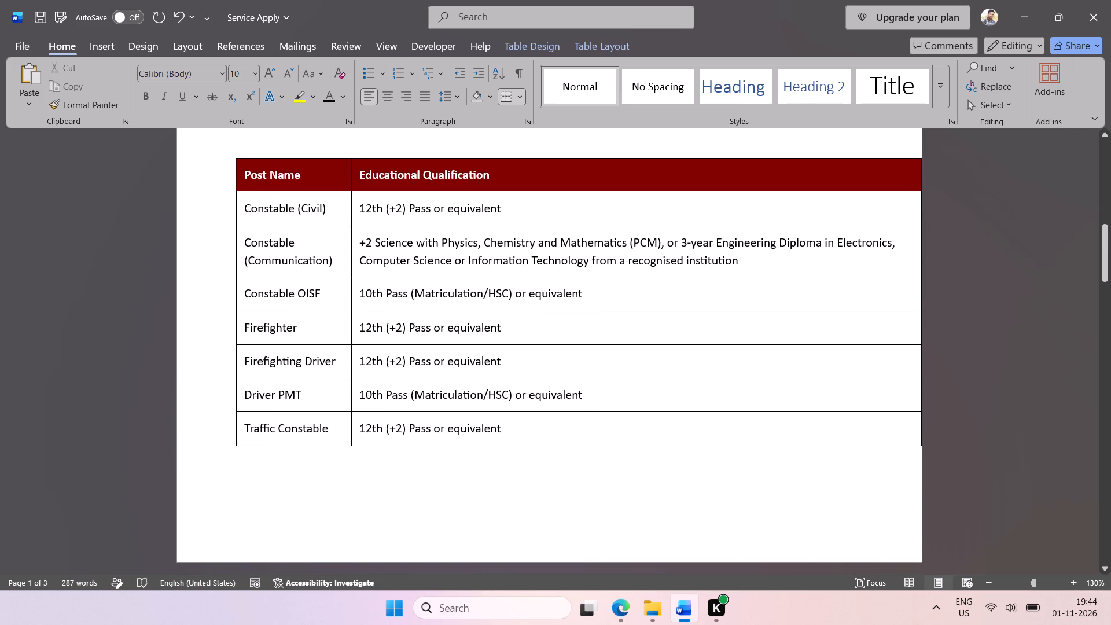
scroll(534, 366, "up", 1)
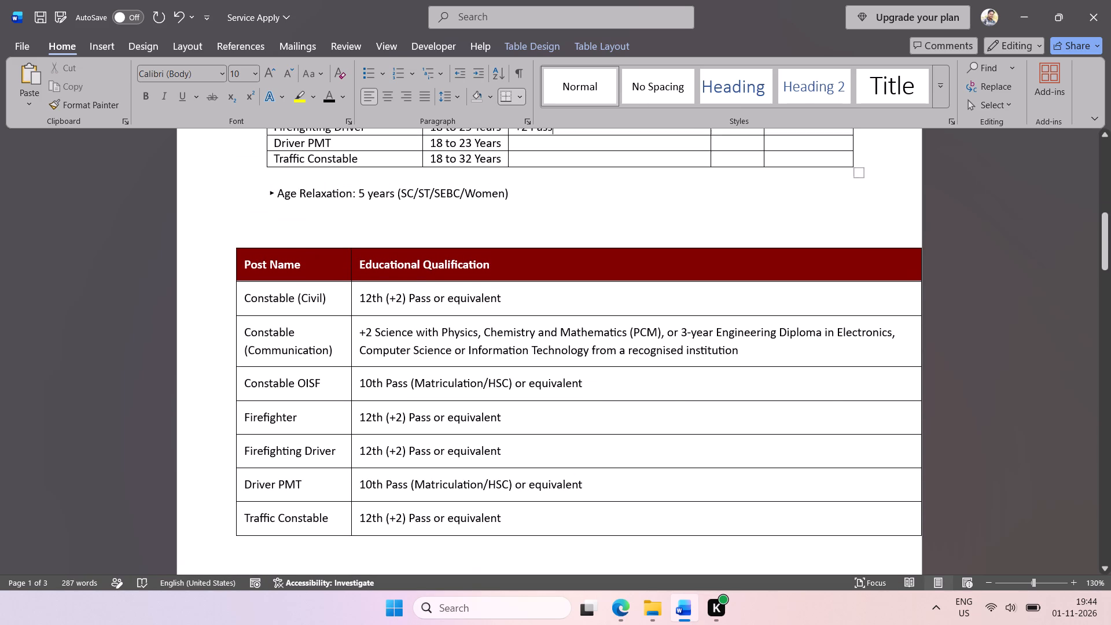
scroll(534, 366, "up", 1)
left_click(524, 247)
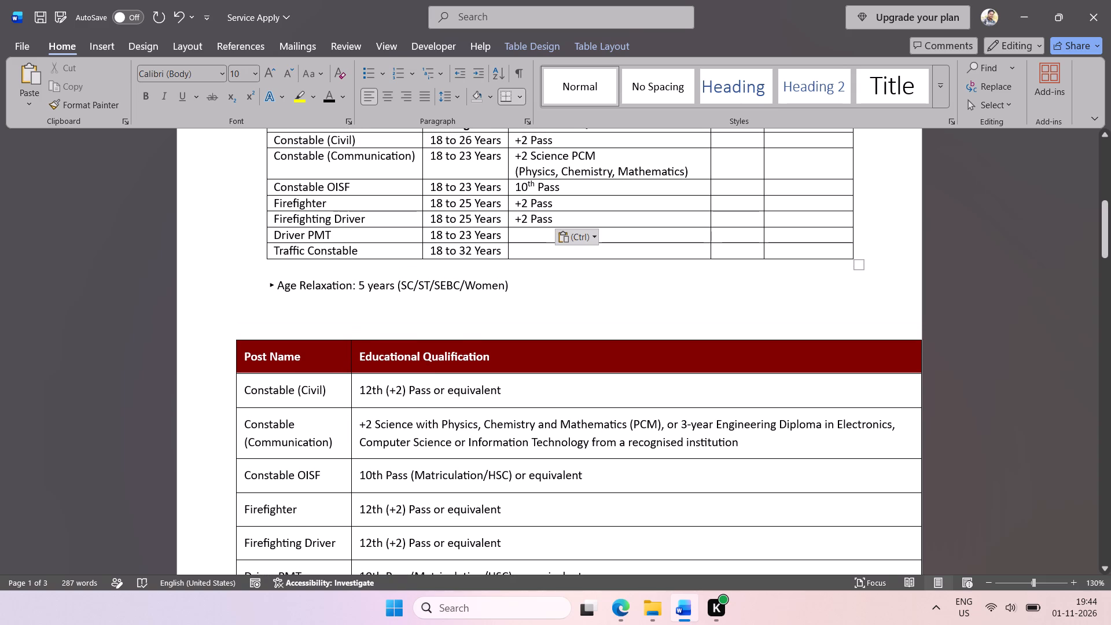
key("ctrl+v")
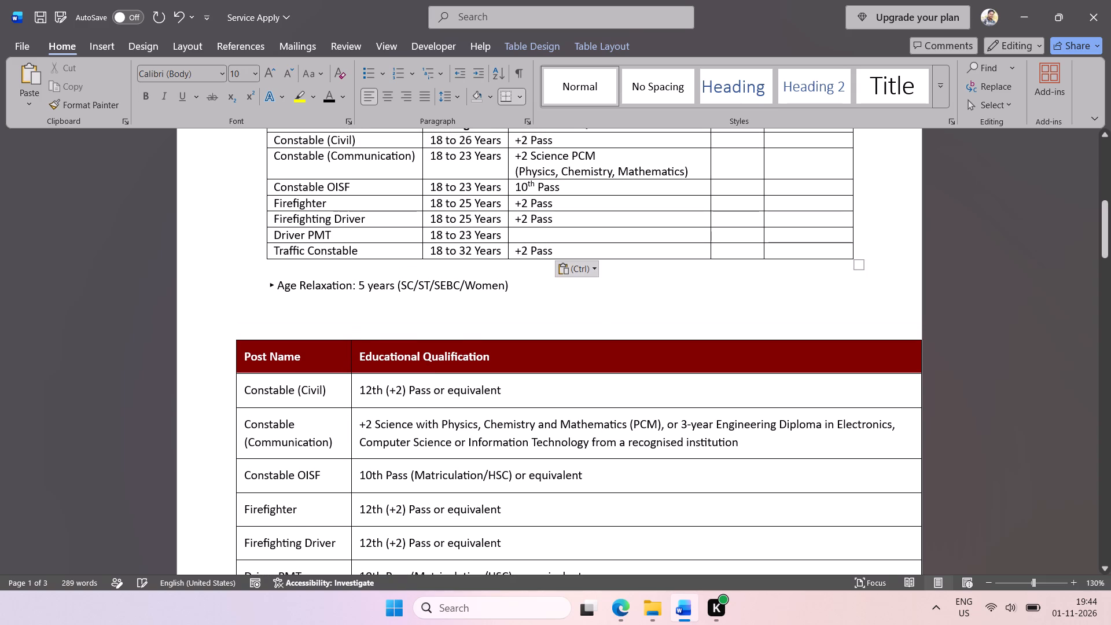
Copy "10th Pass" from the Constable OISF row into the Driver PMT qualification cell.
left_click_drag(562, 187, 516, 185)
key("ctrl+c")
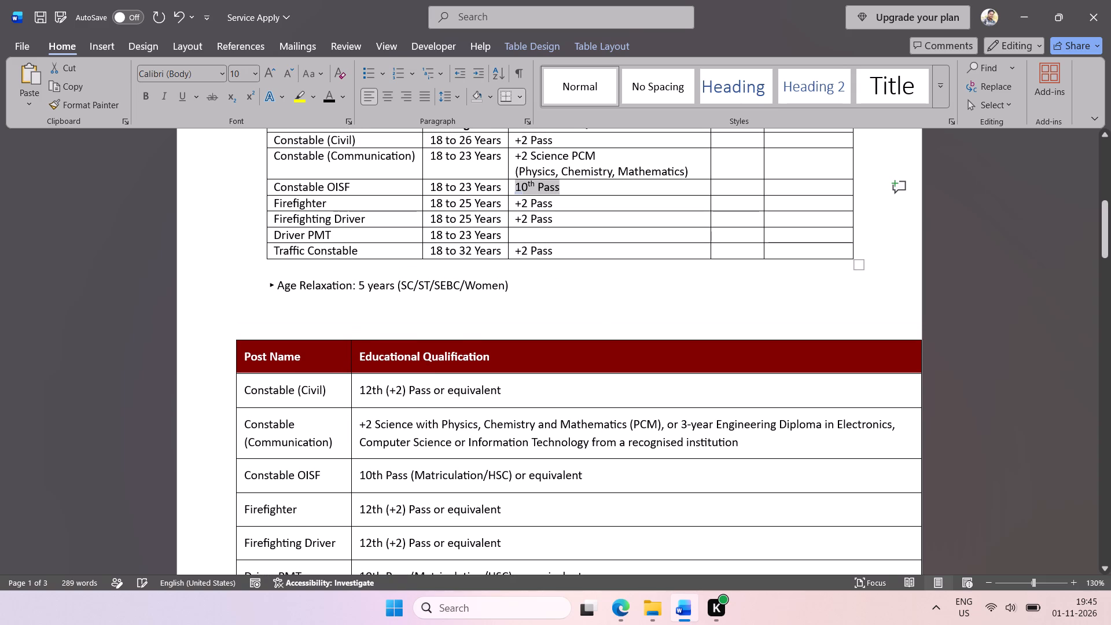
left_click(532, 231)
key("ctrl+v")
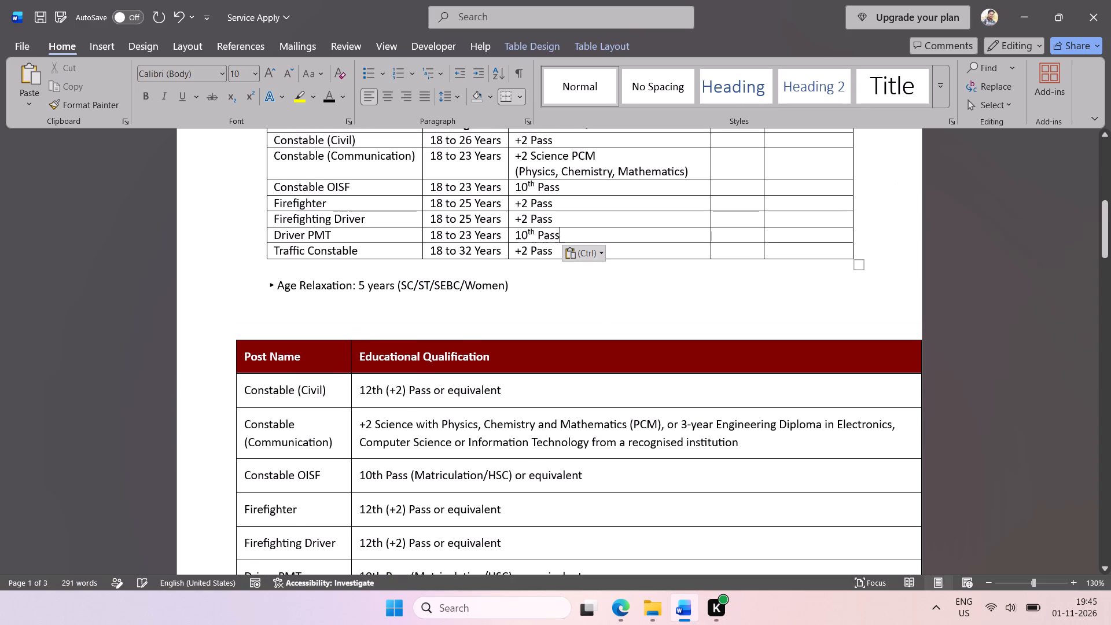
Remove the superscript from "th" in "10th Pass" for both Driver PMT and Constable OISF.
left_click_drag(562, 234, 503, 234)
left_click(531, 233)
left_click_drag(564, 232, 523, 232)
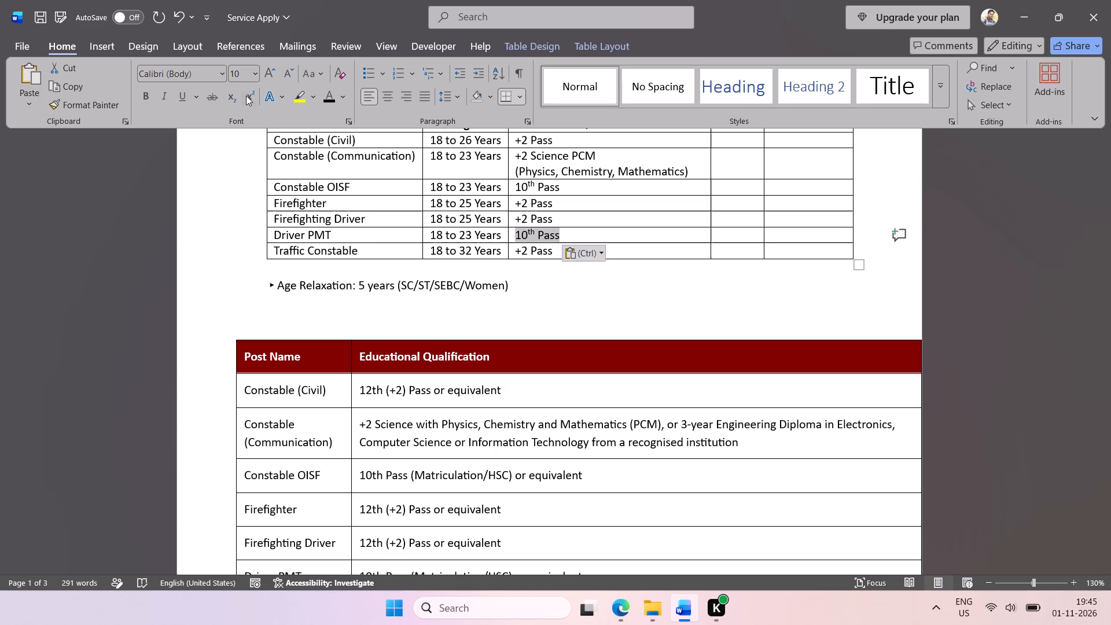
left_click(246, 95)
left_click(247, 95)
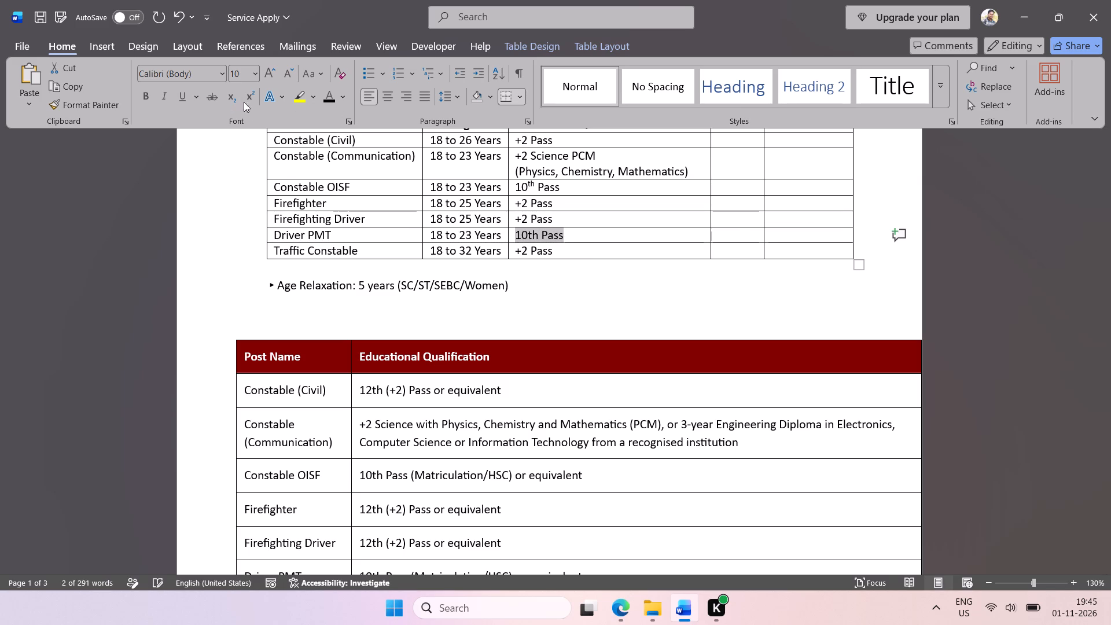
left_click(247, 100)
left_click(247, 100)
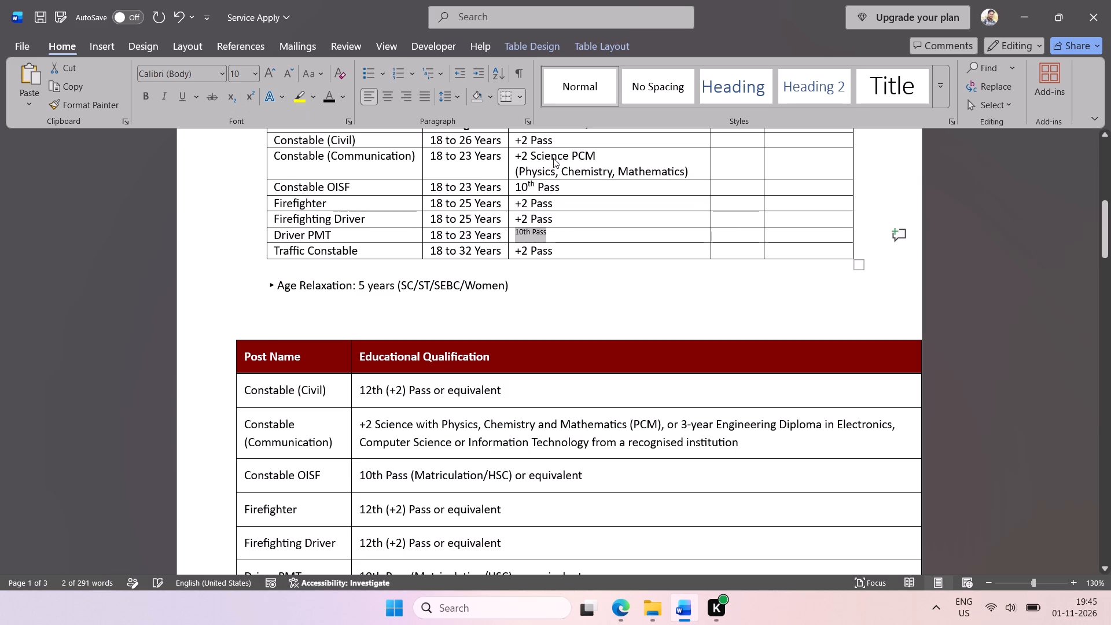
left_click(566, 186)
left_click_drag(579, 188, 527, 188)
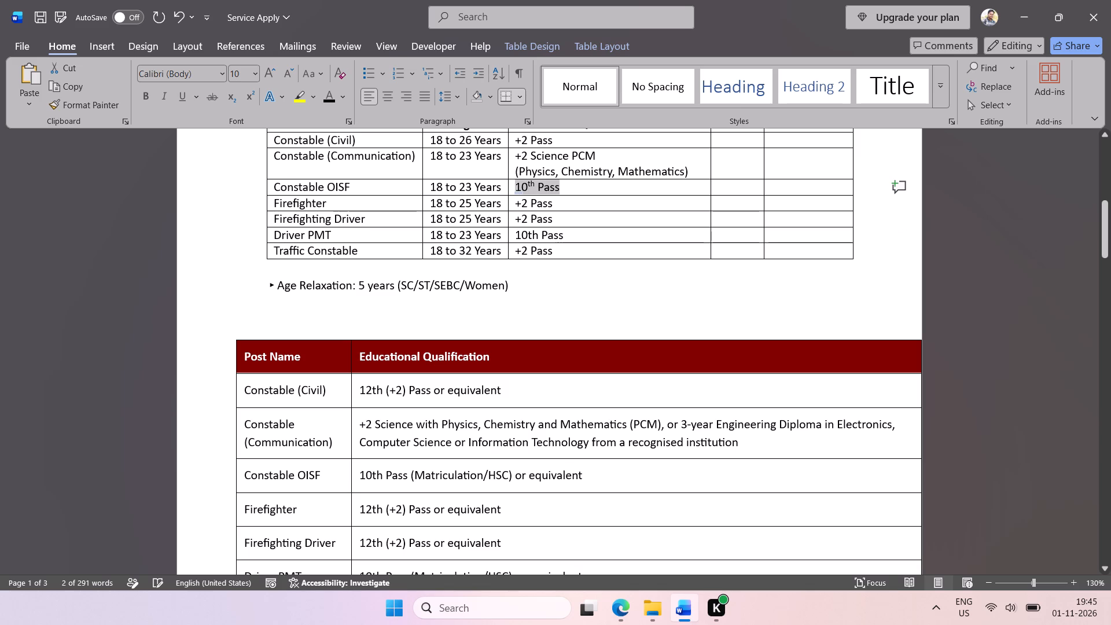
left_click_drag(527, 188, 525, 188)
left_click(245, 97)
left_click(247, 98)
Delete the pasted red-header educational qualification table below the Age Relaxation line.
scroll(527, 301, "down", 1)
left_click_drag(216, 233, 259, 253)
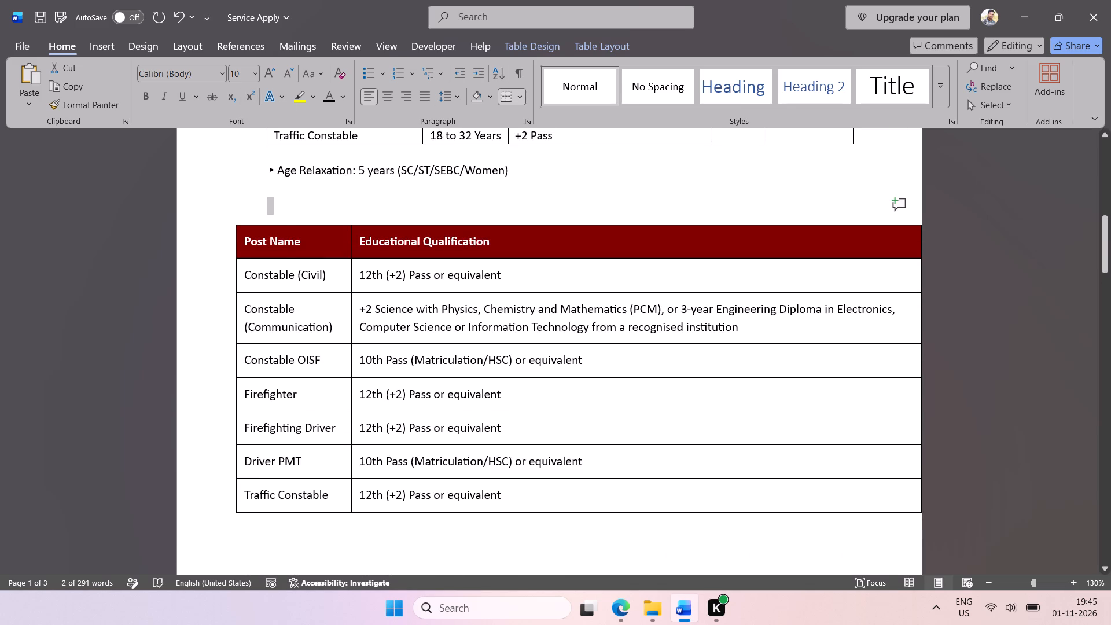
left_click_drag(259, 253, 738, 495)
key("BackSpace")
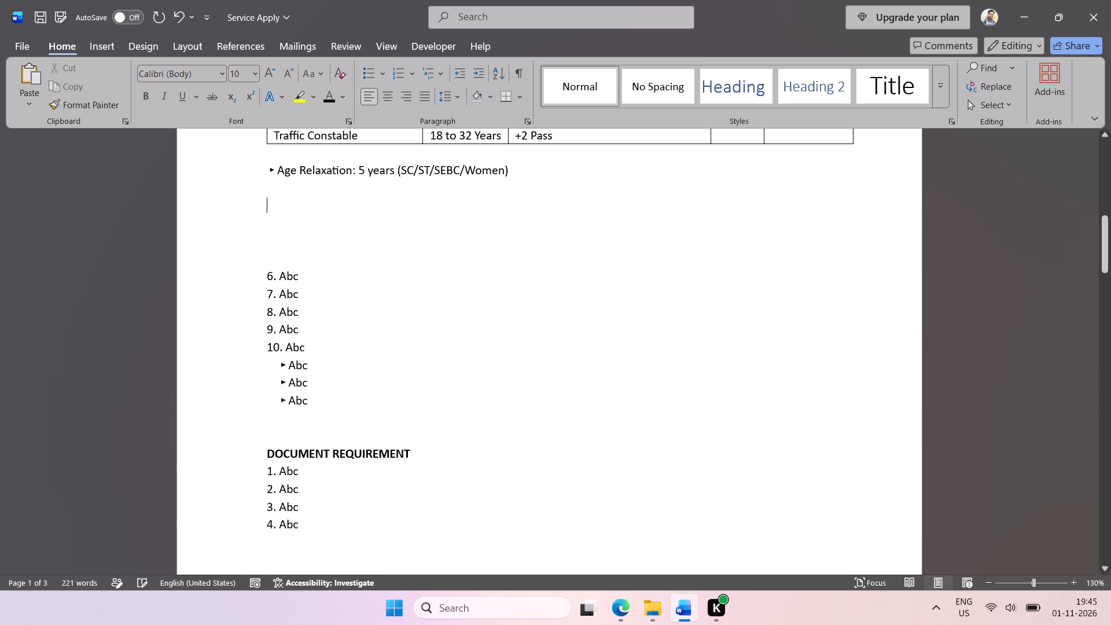
left_click(403, 227)
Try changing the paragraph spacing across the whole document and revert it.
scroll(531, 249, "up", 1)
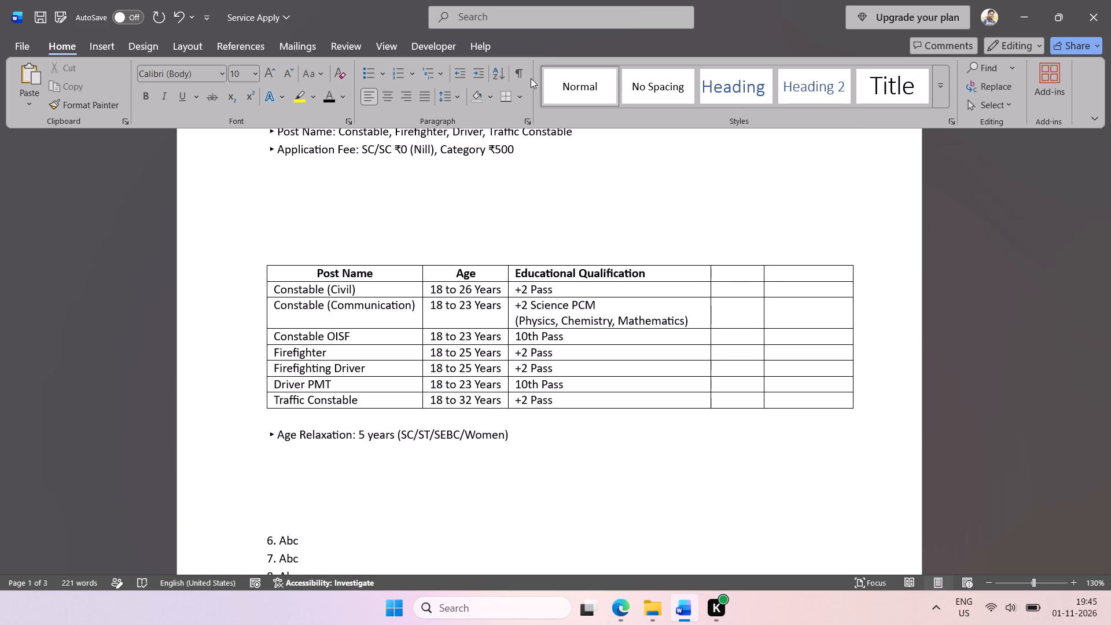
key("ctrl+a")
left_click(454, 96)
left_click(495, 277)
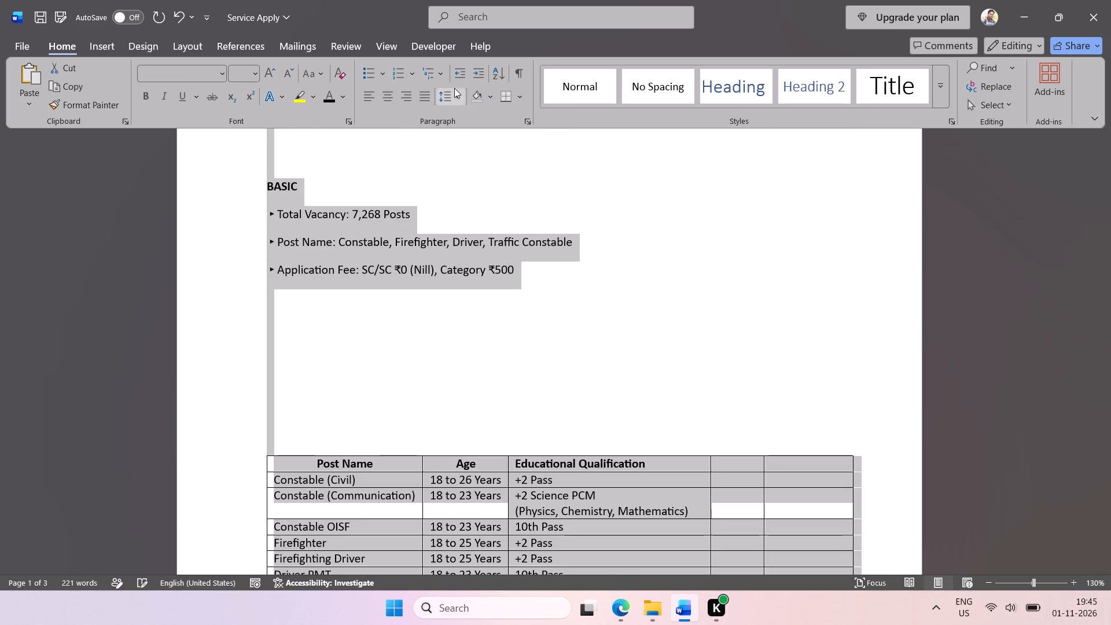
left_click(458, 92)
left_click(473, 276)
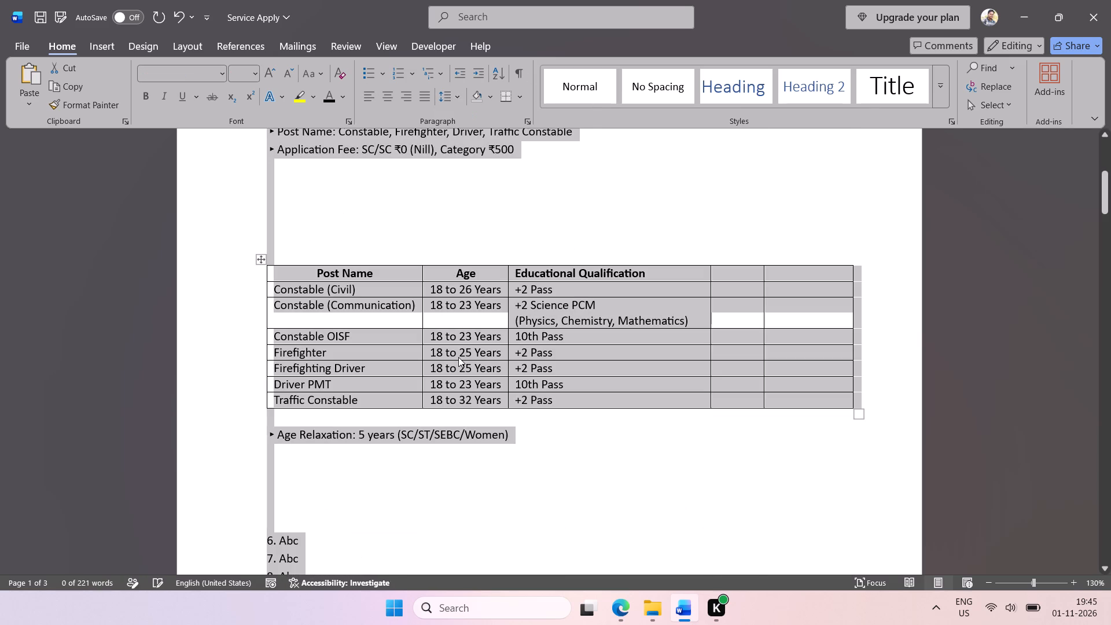
Deselect the text and save the document.
left_click(465, 472)
key("ctrl+s")
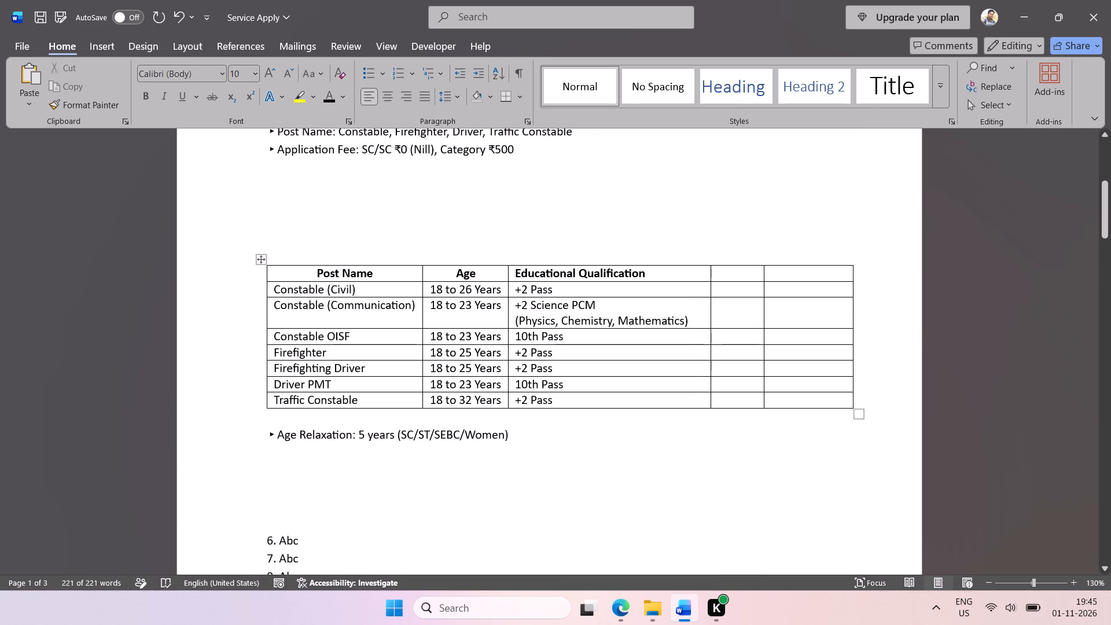
Switch to Edge and copy the Selection Process section with its Stage I to Stage IV list from the recruitment page.
left_click(620, 616)
left_click(469, 379)
scroll(469, 379, "down", 4)
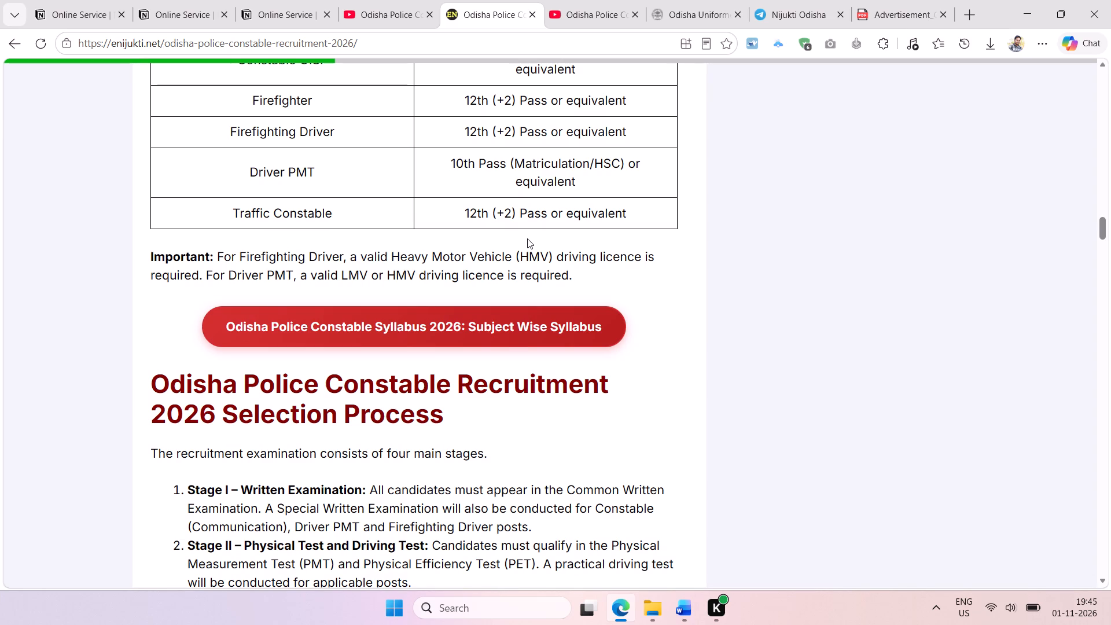
scroll(461, 380, "down", 3)
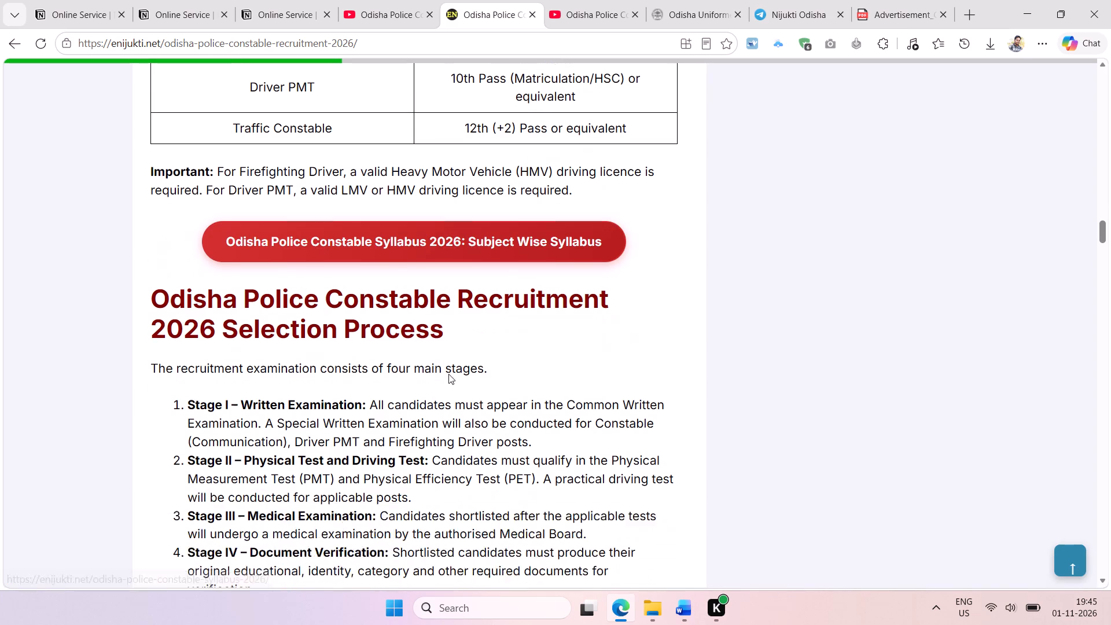
scroll(371, 363, "down", 1)
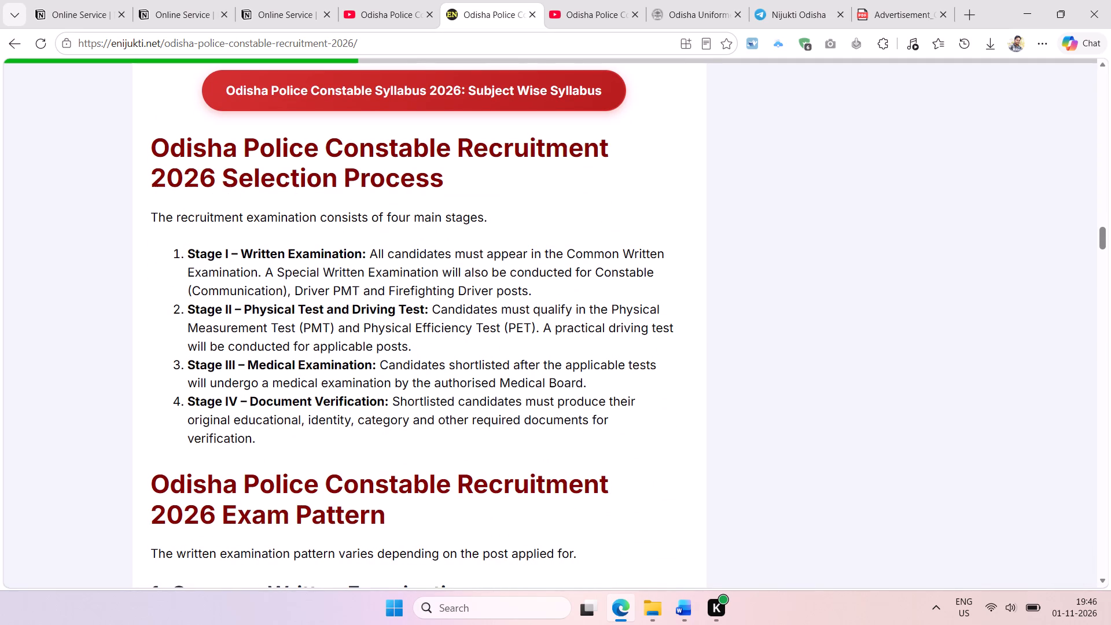
scroll(331, 335, "down", 1)
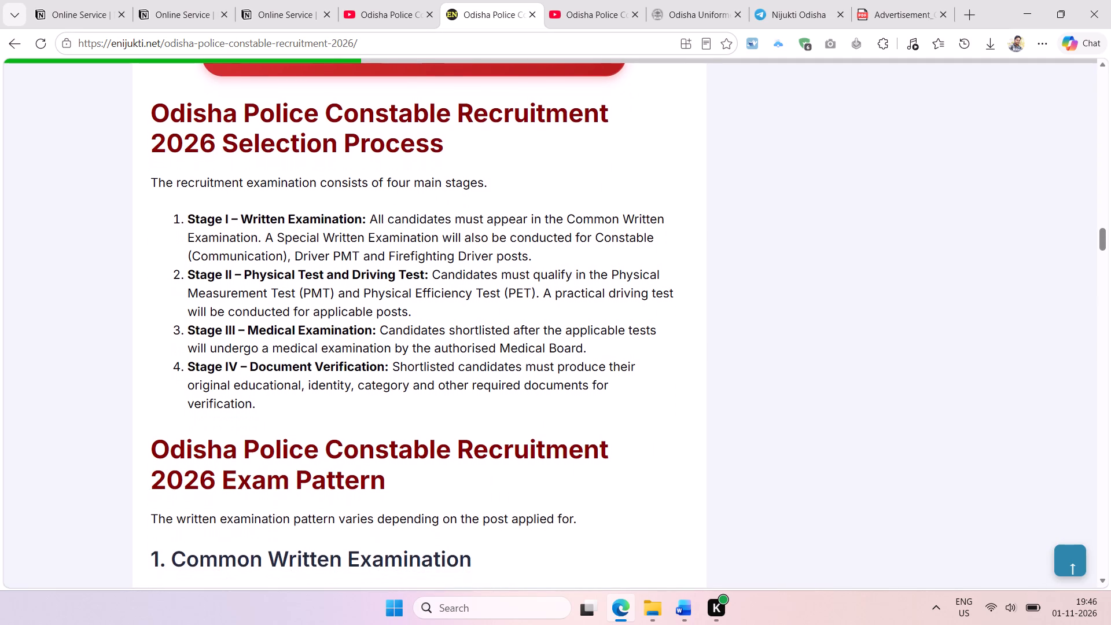
scroll(330, 337, "down", 1)
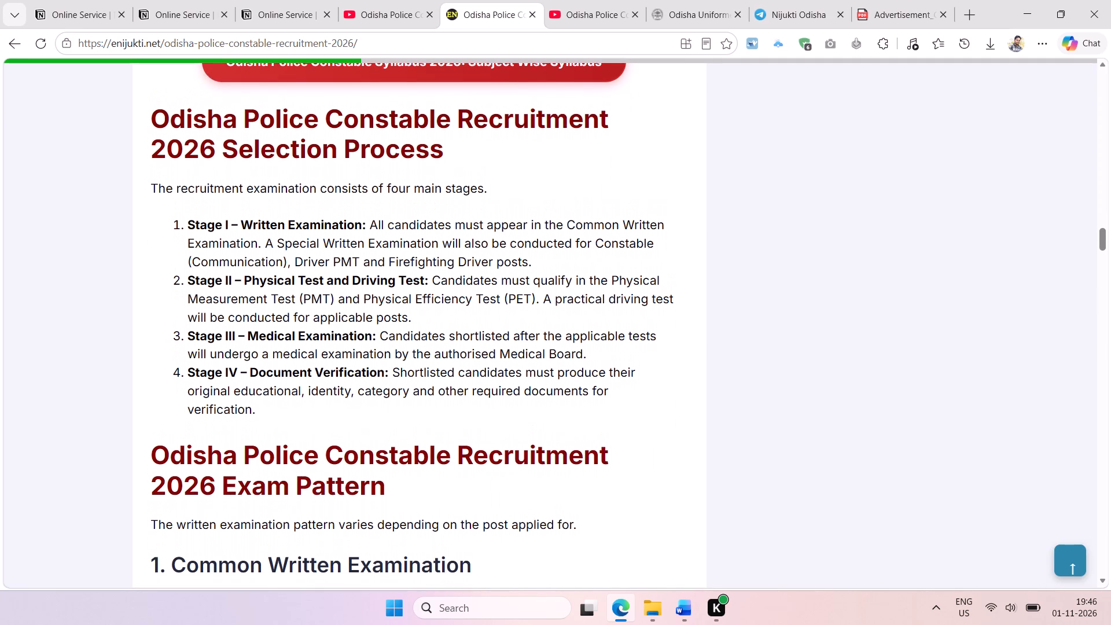
scroll(330, 337, "down", 1)
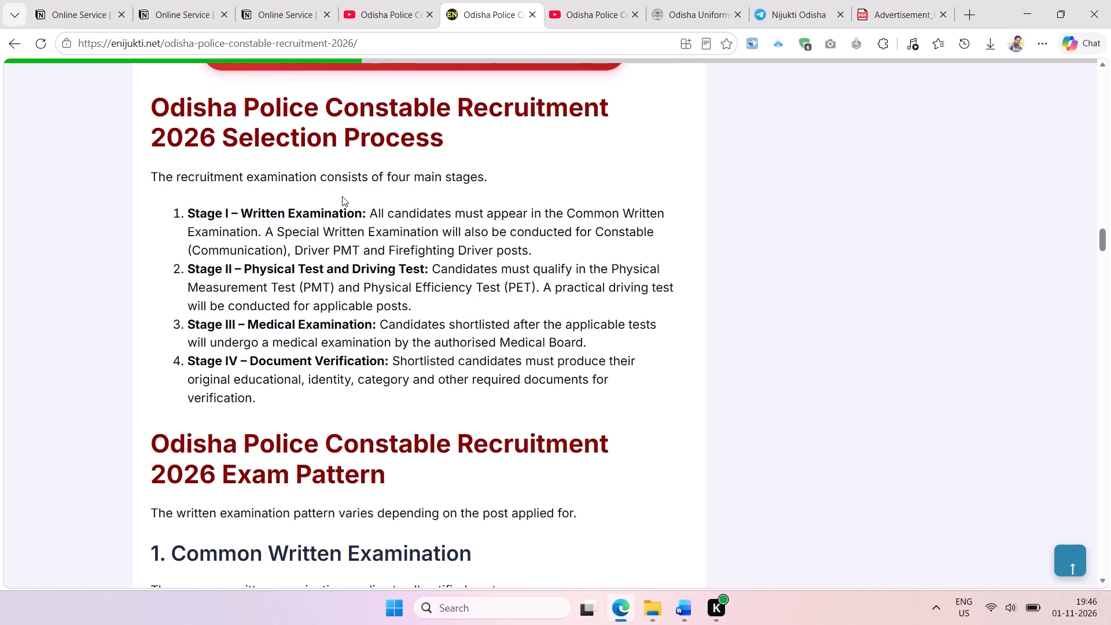
scroll(342, 196, "down", 4)
scroll(367, 134, "down", 1)
left_click_drag(349, 134, 606, 395)
key("ctrl+c")
Switch to Word and paste the copied selection process section below the Application Fee line under BASIC, leaving a blank line between.
left_click(689, 613)
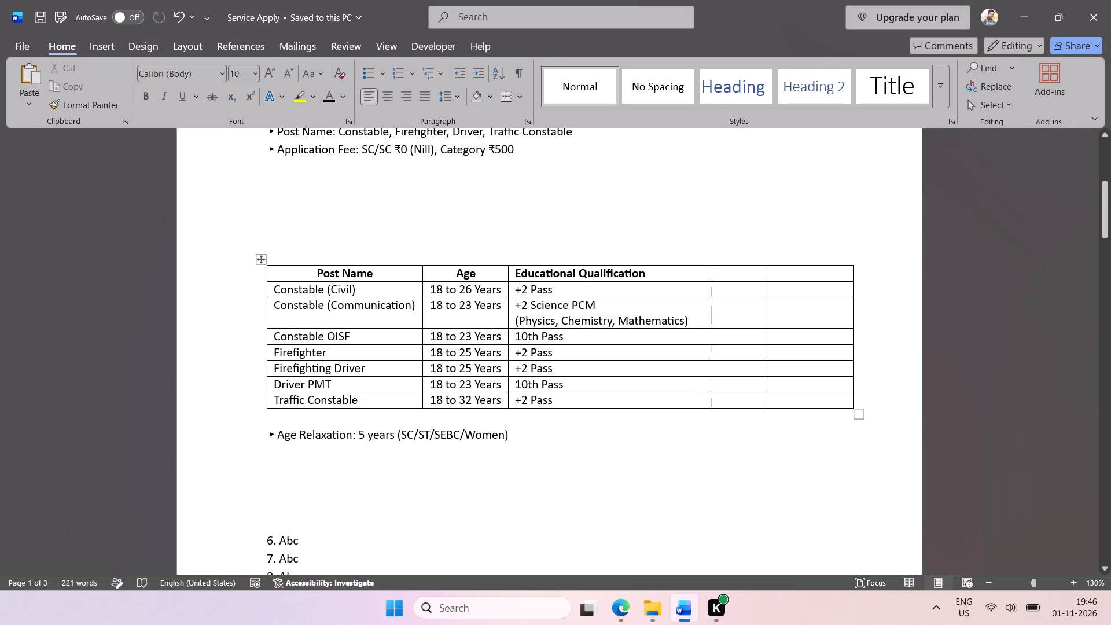
scroll(366, 268, "up", 1)
left_click(519, 241)
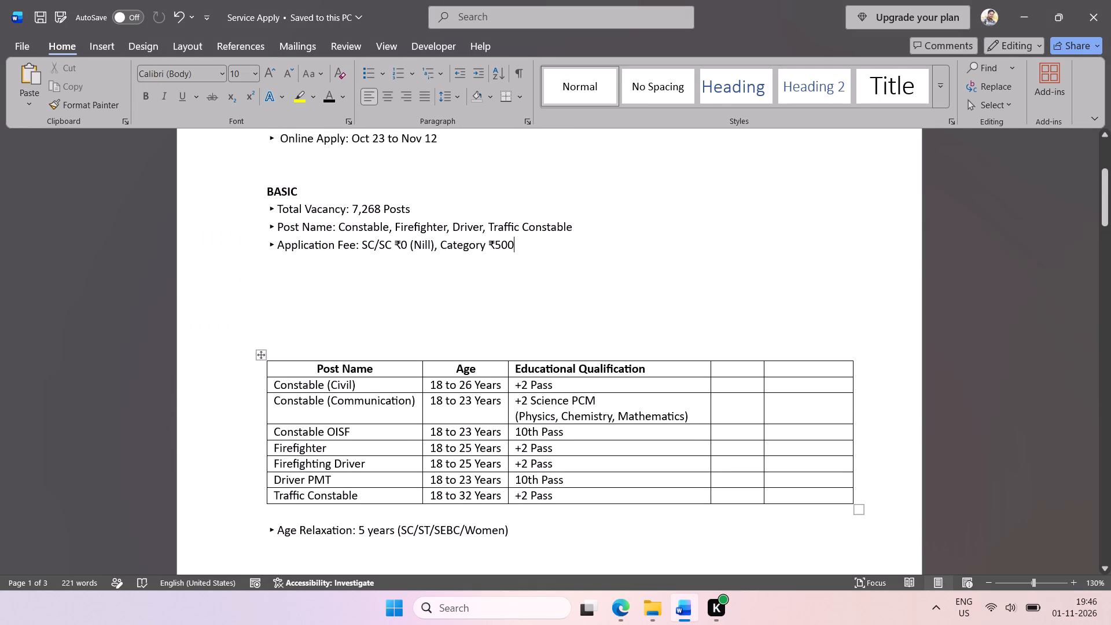
key("Return")
key("Return")
left_click(278, 285)
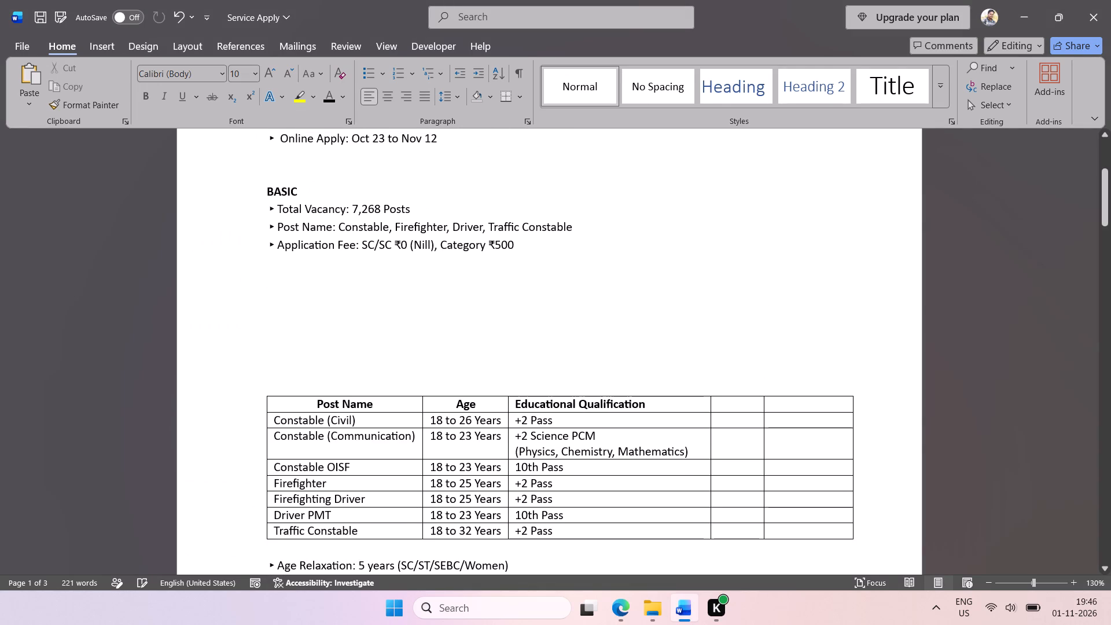
key("ctrl+v")
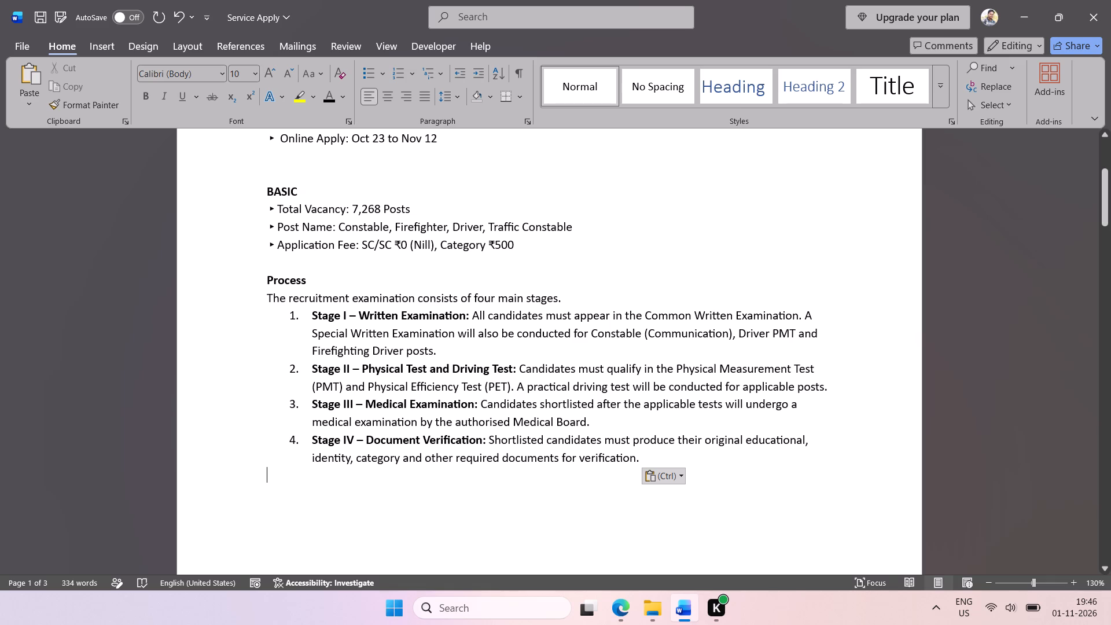
Copy the arrow bullet from the Application Fee line to the Process line and remove the blank line above it.
left_click_drag(279, 243, 248, 246)
key("ctrl+c")
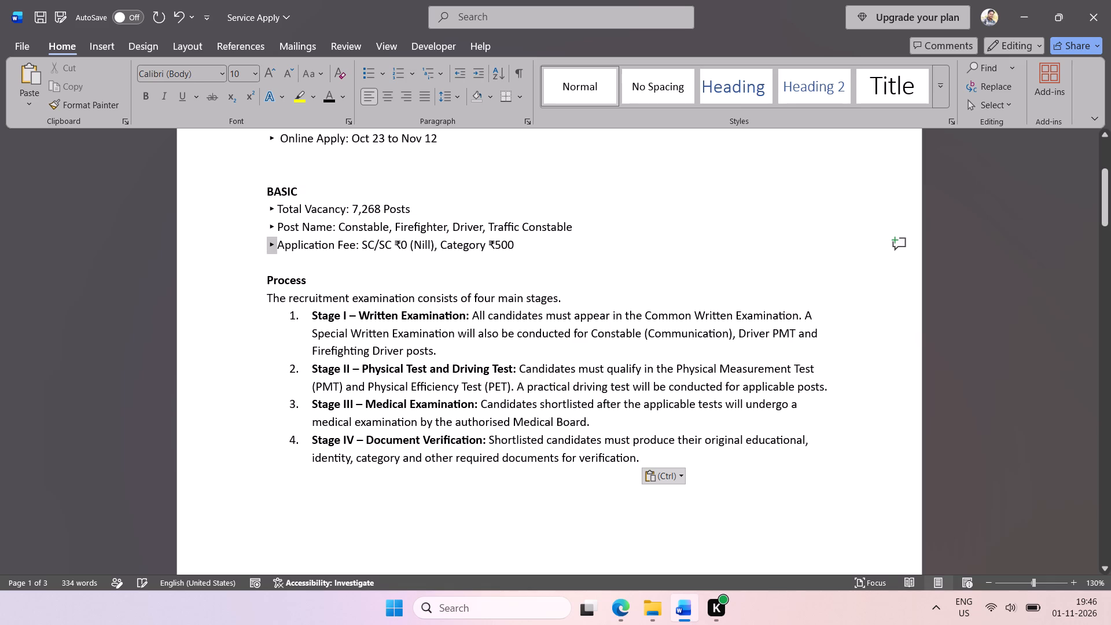
left_click(262, 280)
key("ctrl+v")
left_click(304, 263)
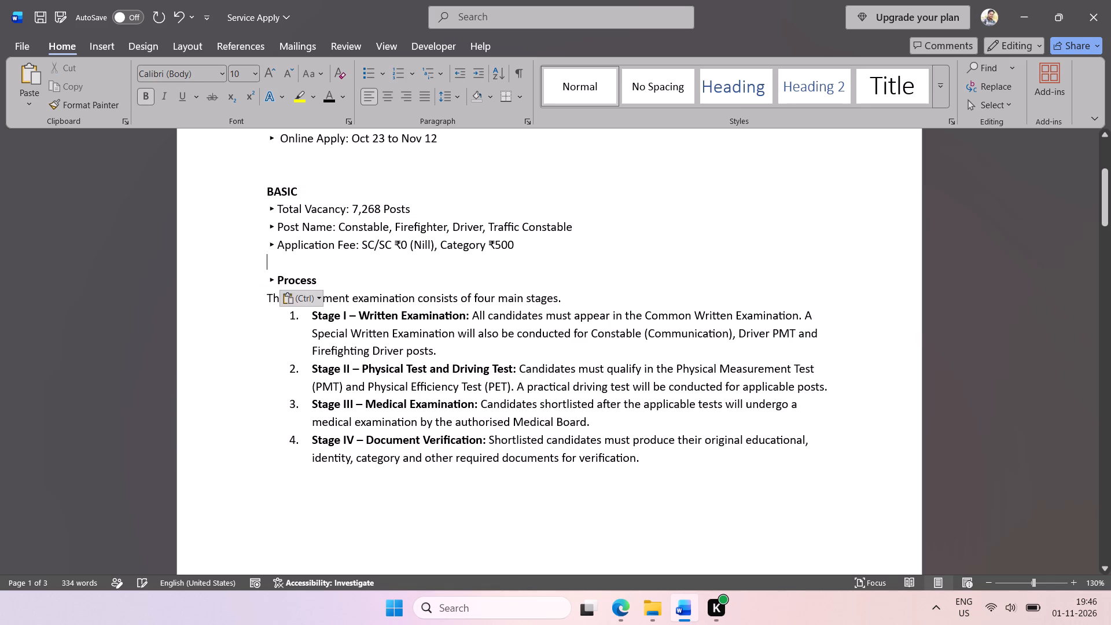
key("BackSpace")
Remove the bold formatting from the Process line and its arrow bullet.
left_click_drag(326, 263, 245, 265)
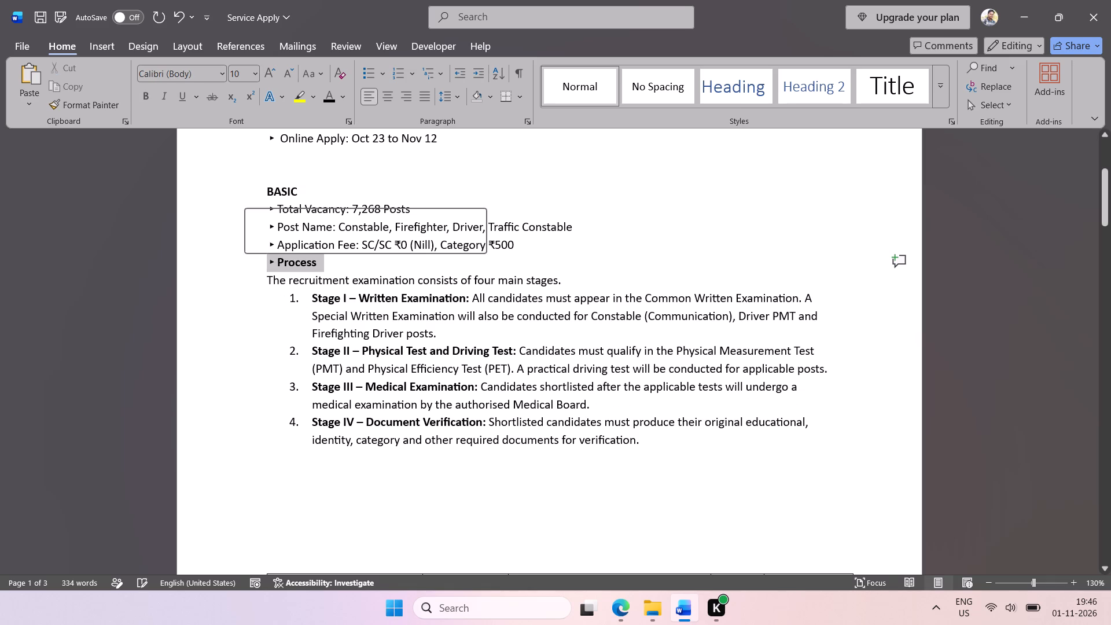
key("ctrl+b")
key("ctrl+b")
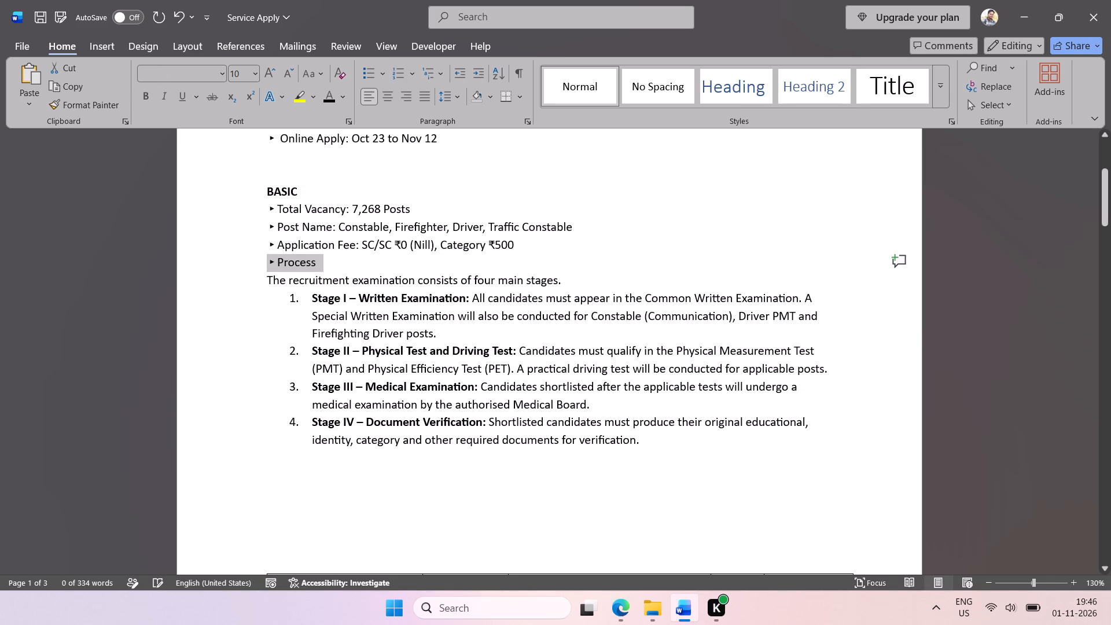
left_click(300, 319)
Delete the sentence "The recruitment examination consists of four main stages." below the Process line.
scroll(314, 308, "up", 2, "ctrl")
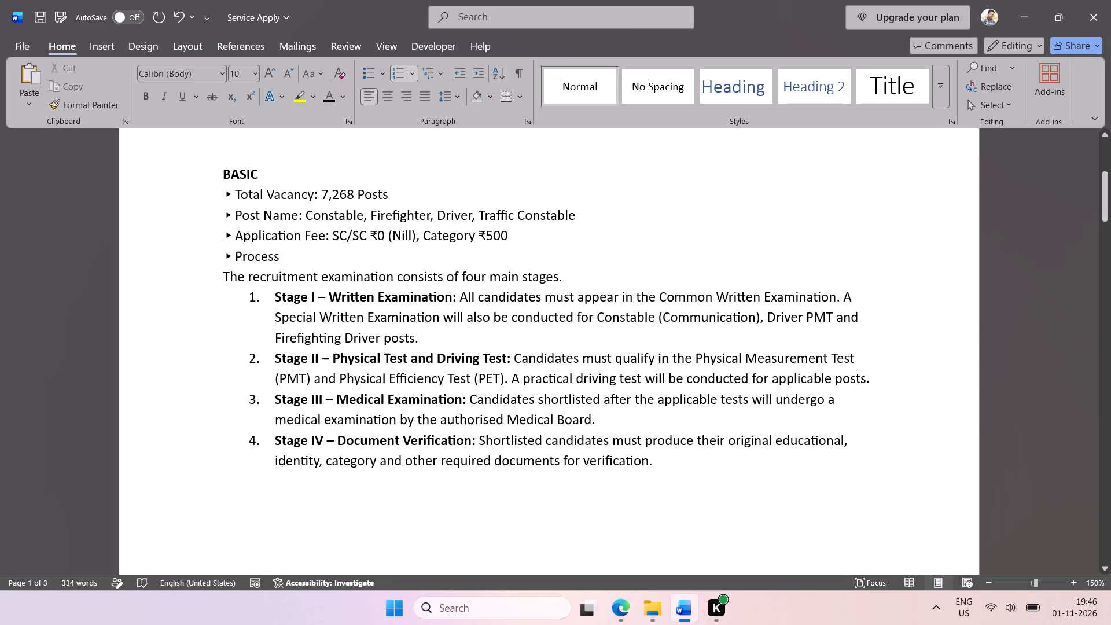
left_click_drag(568, 276, 218, 282)
key("BackSpace")
Remove the list number and indent from the Stage I – Written Examination item and start it with four spaces.
left_click_drag(276, 278, 190, 279)
left_click(277, 277)
key("BackSpace")
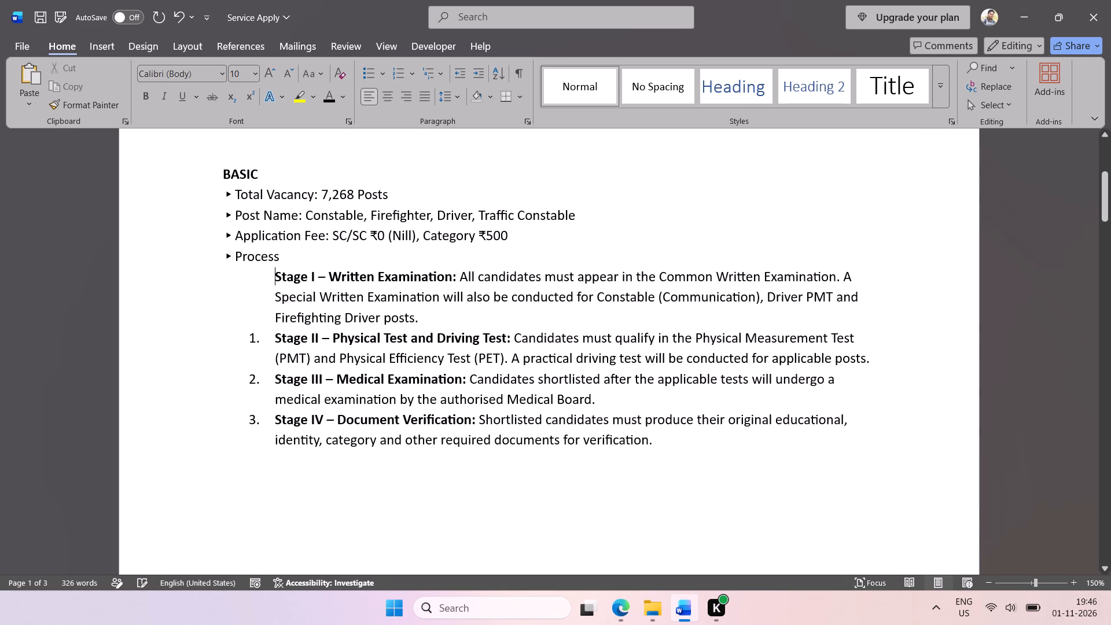
key("BackSpace")
key("space")
key("space")
key("space")
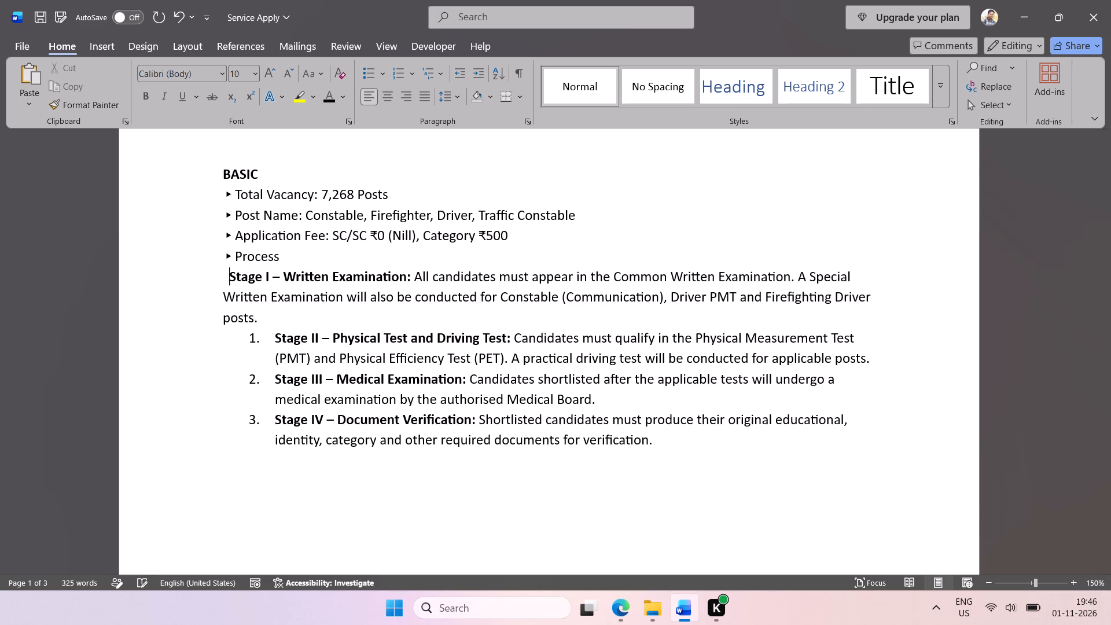
key("space")
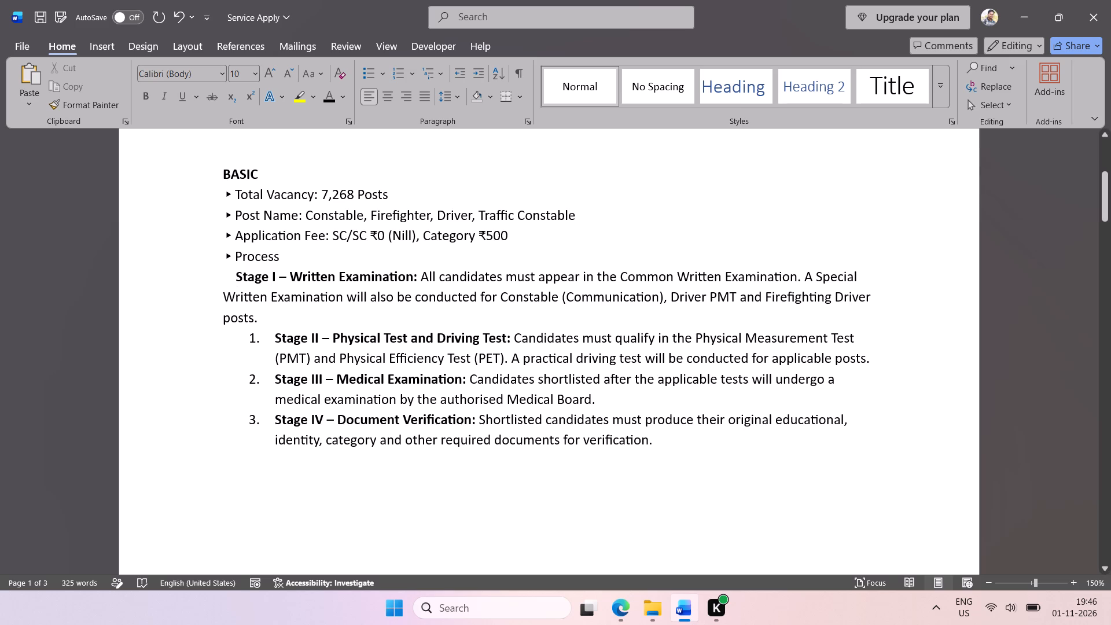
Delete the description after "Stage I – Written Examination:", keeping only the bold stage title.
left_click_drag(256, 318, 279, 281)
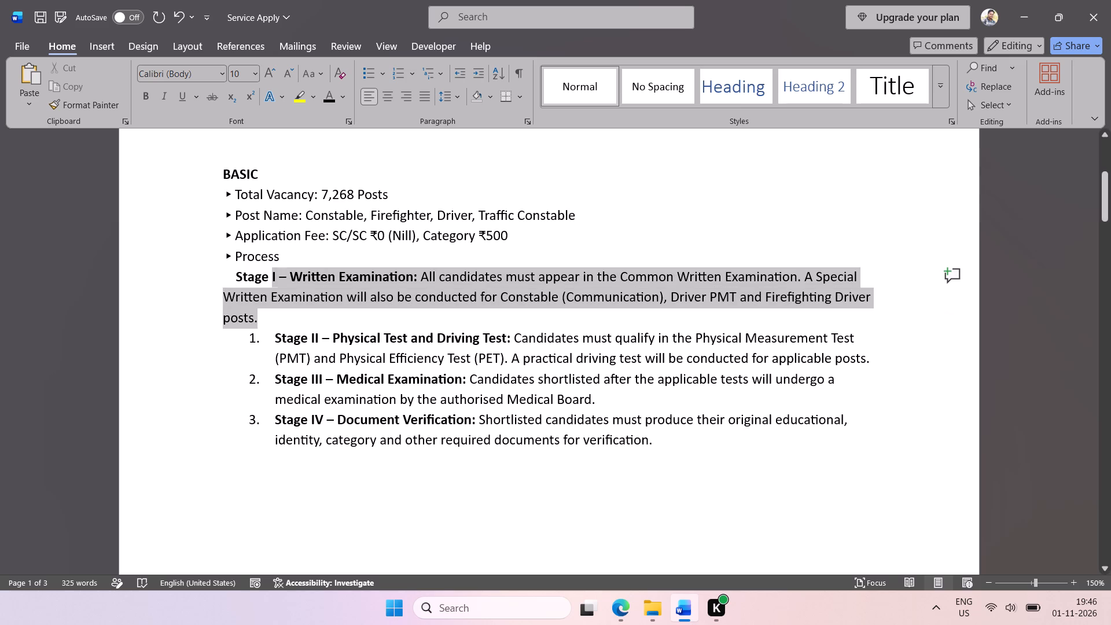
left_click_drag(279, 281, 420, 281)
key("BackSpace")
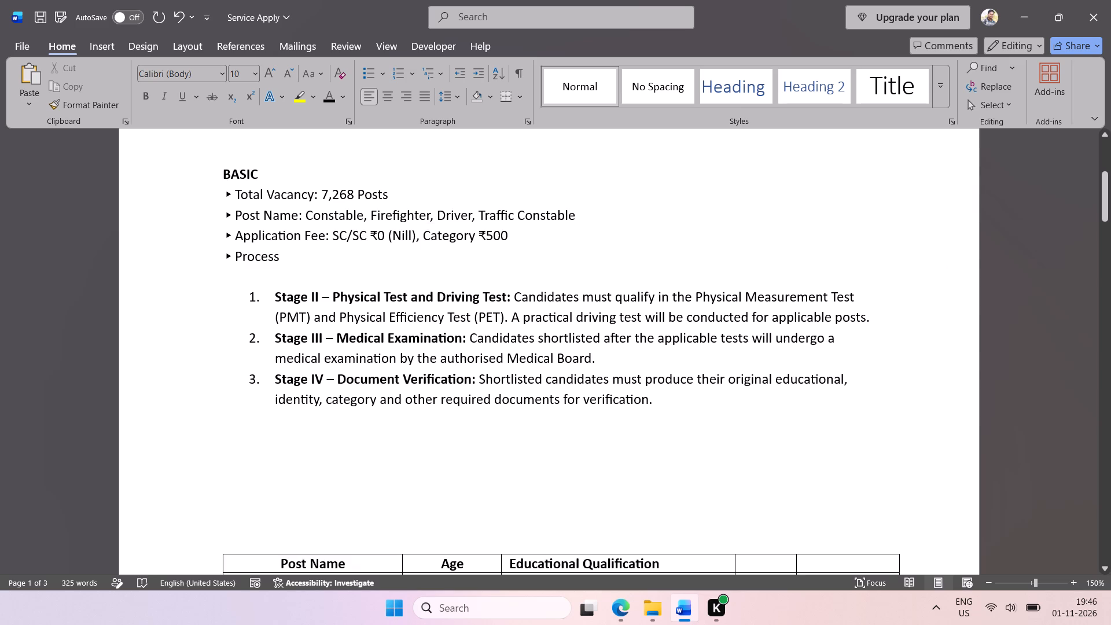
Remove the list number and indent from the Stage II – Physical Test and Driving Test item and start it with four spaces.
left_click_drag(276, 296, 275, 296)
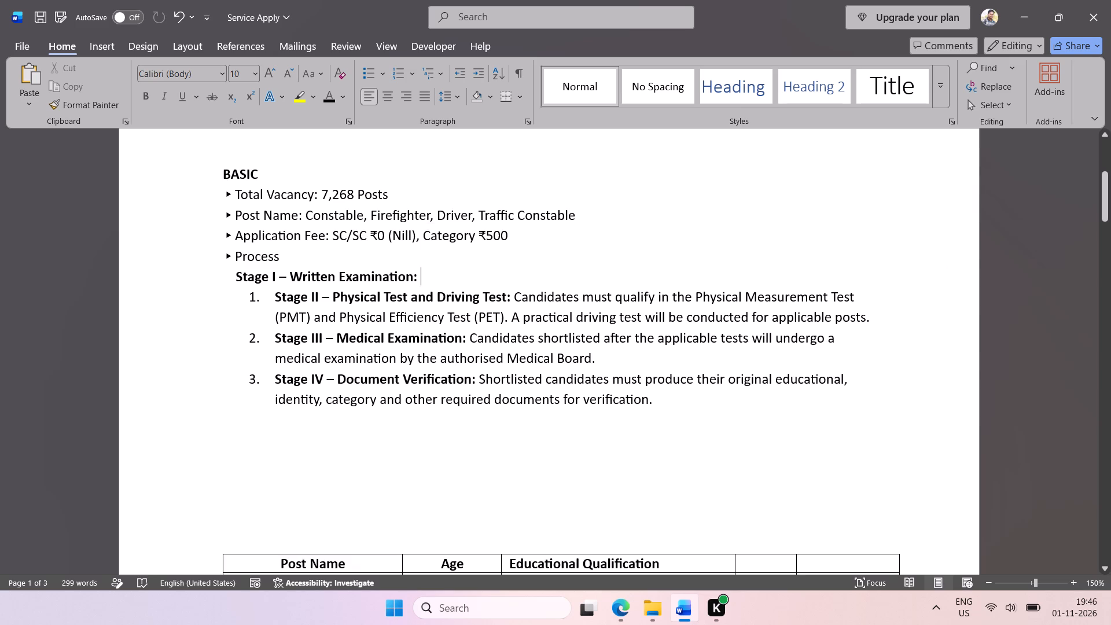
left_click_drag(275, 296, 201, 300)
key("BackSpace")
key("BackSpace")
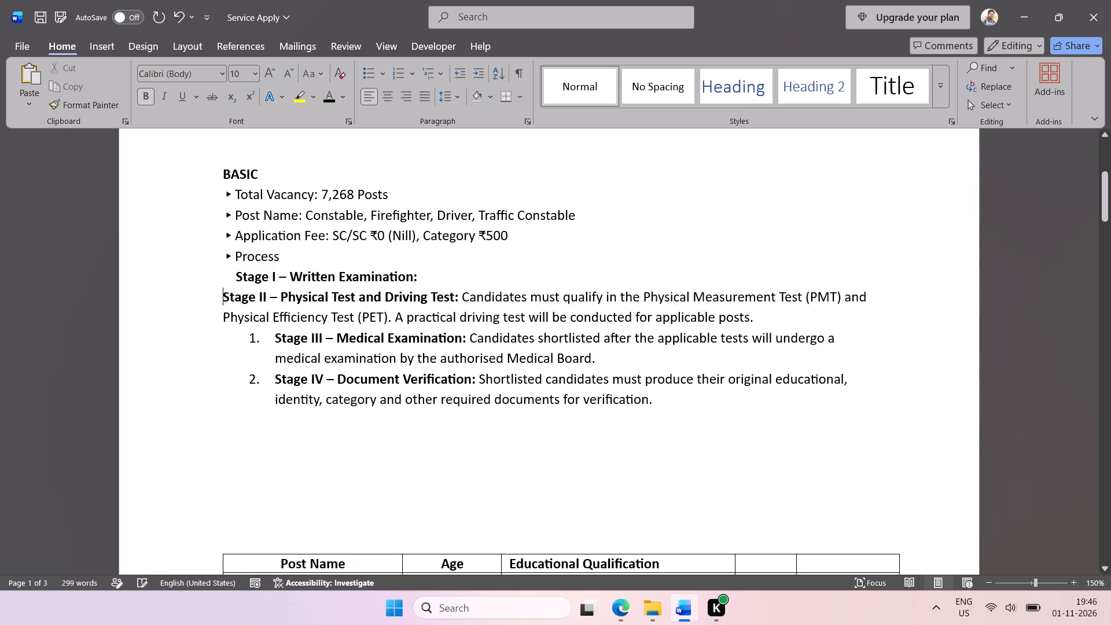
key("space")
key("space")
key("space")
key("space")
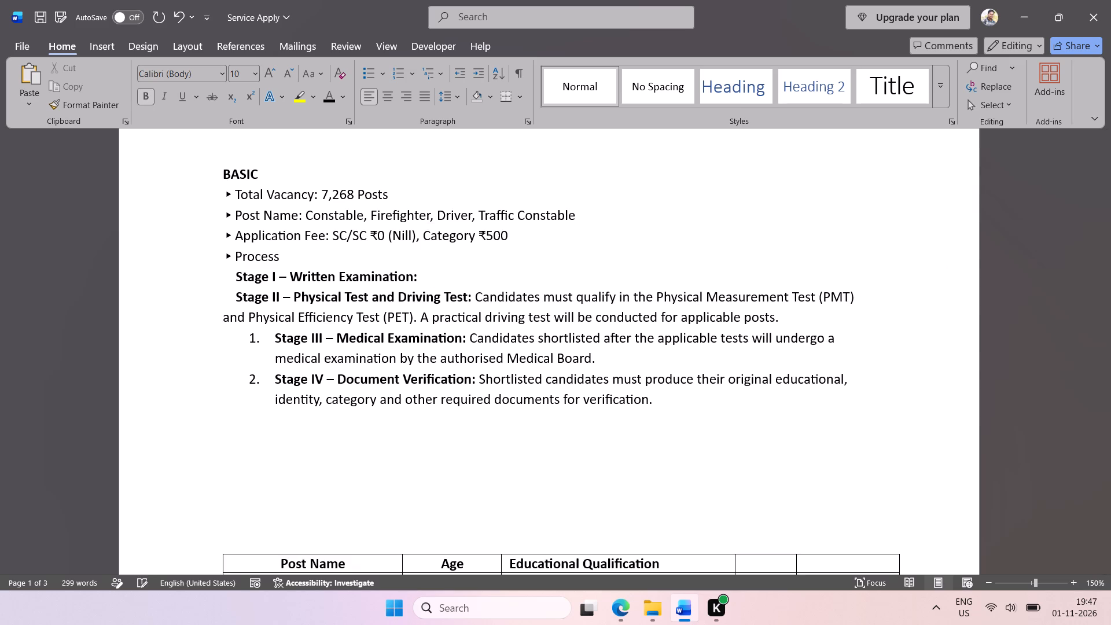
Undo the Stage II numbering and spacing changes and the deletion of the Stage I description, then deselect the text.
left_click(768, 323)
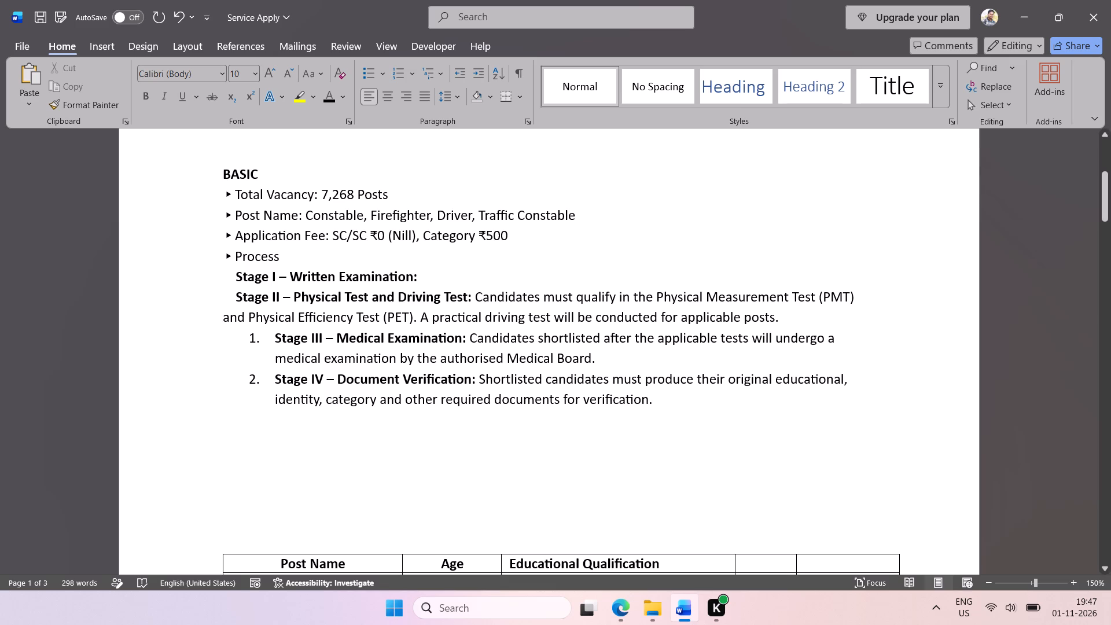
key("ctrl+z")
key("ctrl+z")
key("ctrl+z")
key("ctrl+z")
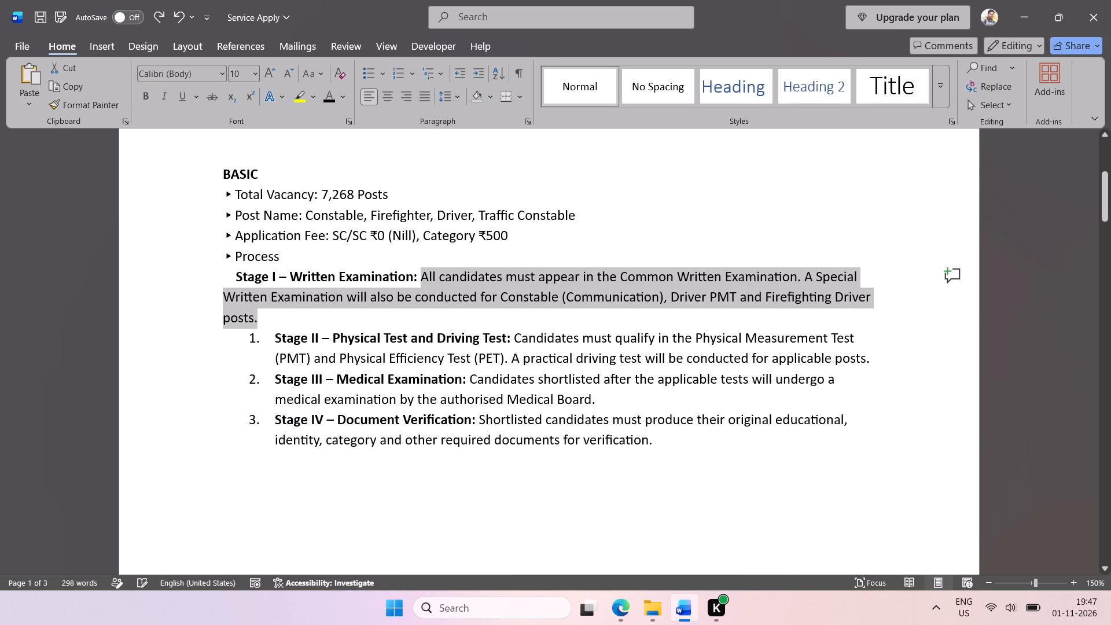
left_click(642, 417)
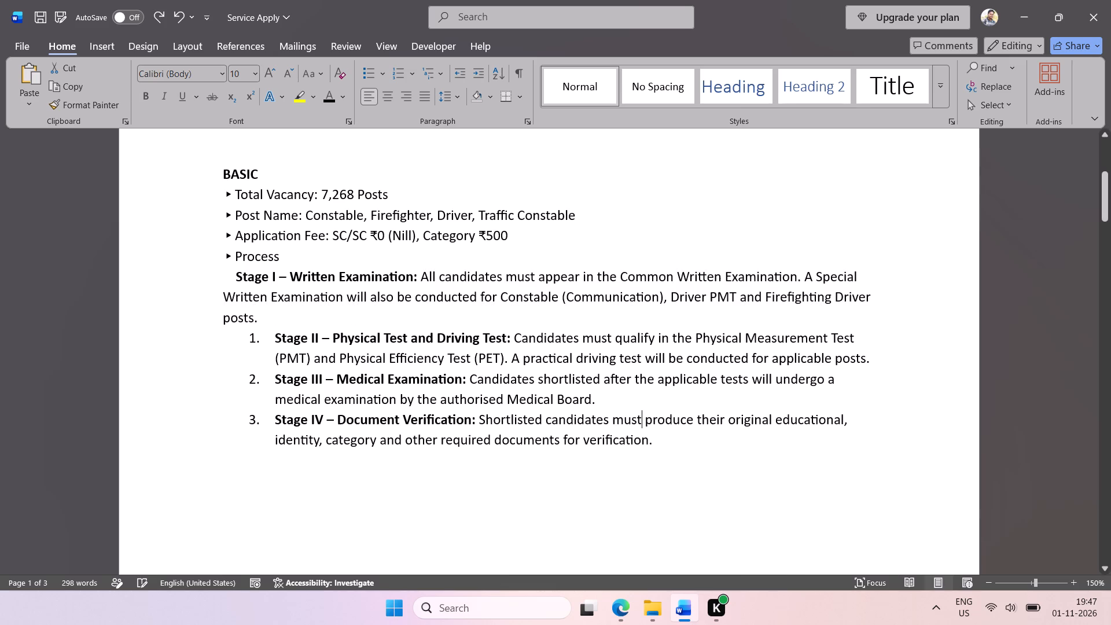